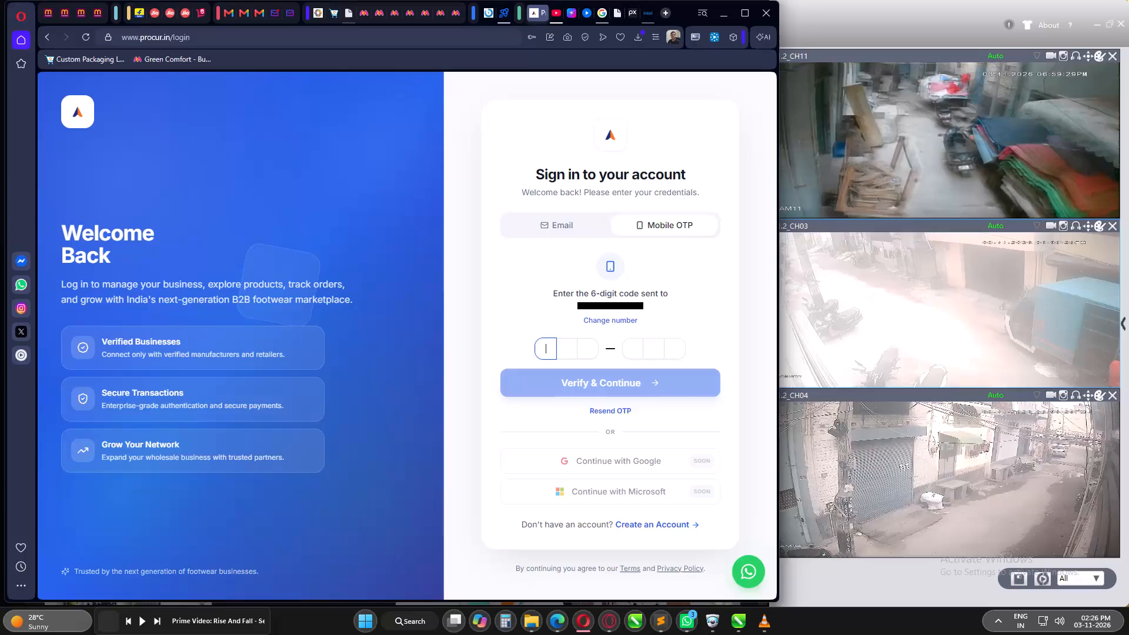
Switch to the Flipkart Seller Hub page and check the forward orders waiting to be accepted.
{"action": "left_click", "coordinate": [133, 14]}
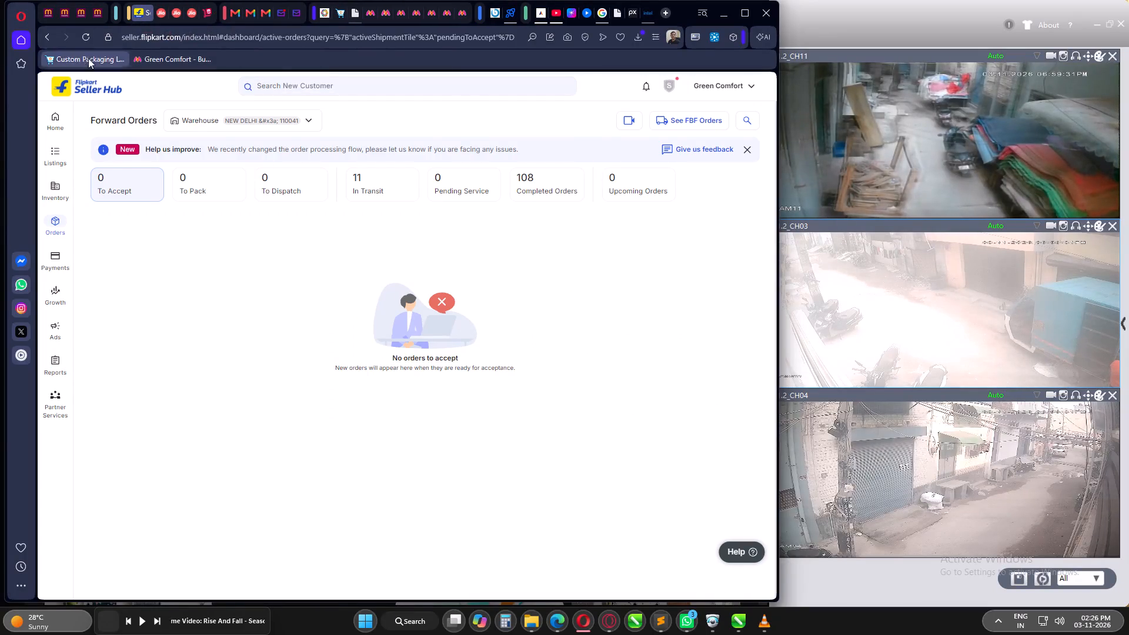
Switch to the Meesho supplier page for Green Comfort and review its list of pending orders.
{"action": "left_click", "coordinate": [50, 17]}
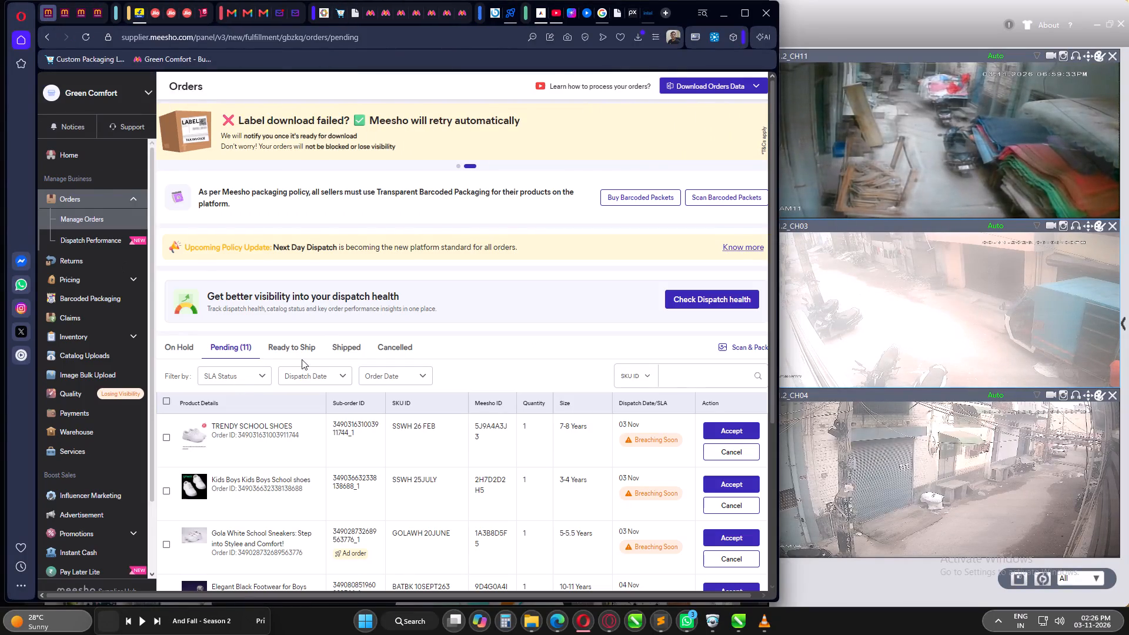
{"action": "left_click", "coordinate": [293, 349]}
{"action": "left_click", "coordinate": [236, 350]}
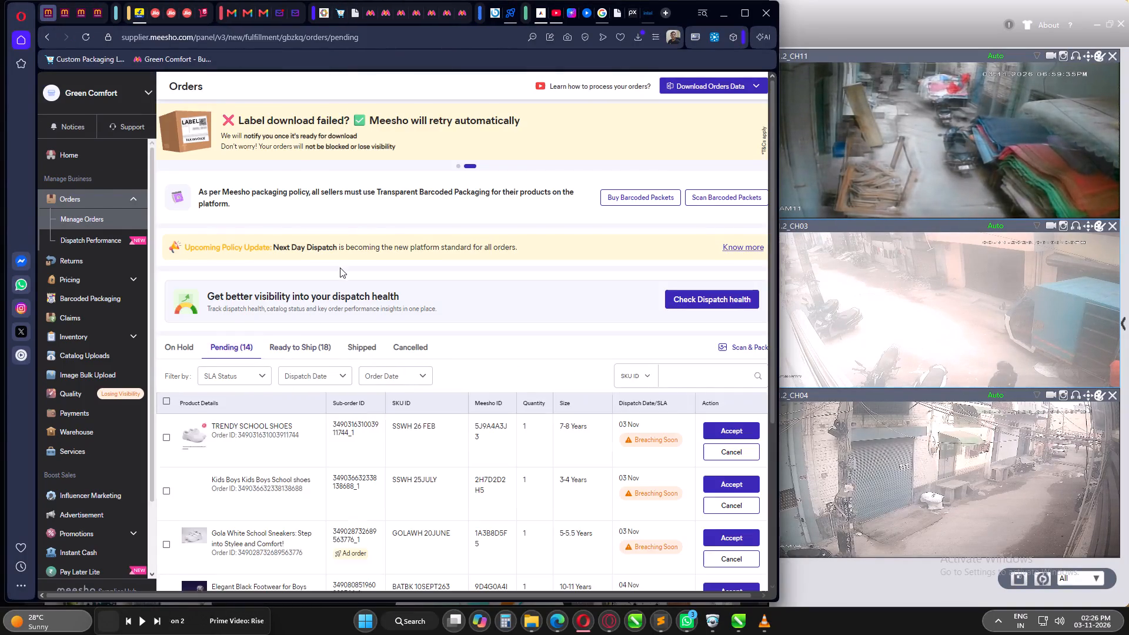
{"action": "scroll", "coordinate": [340, 266], "scroll_direction": "down", "scroll_amount": 10}
{"action": "scroll", "coordinate": [388, 355], "scroll_direction": "down", "scroll_amount": 5}
{"action": "scroll", "coordinate": [453, 435], "scroll_direction": "down", "scroll_amount": 5}
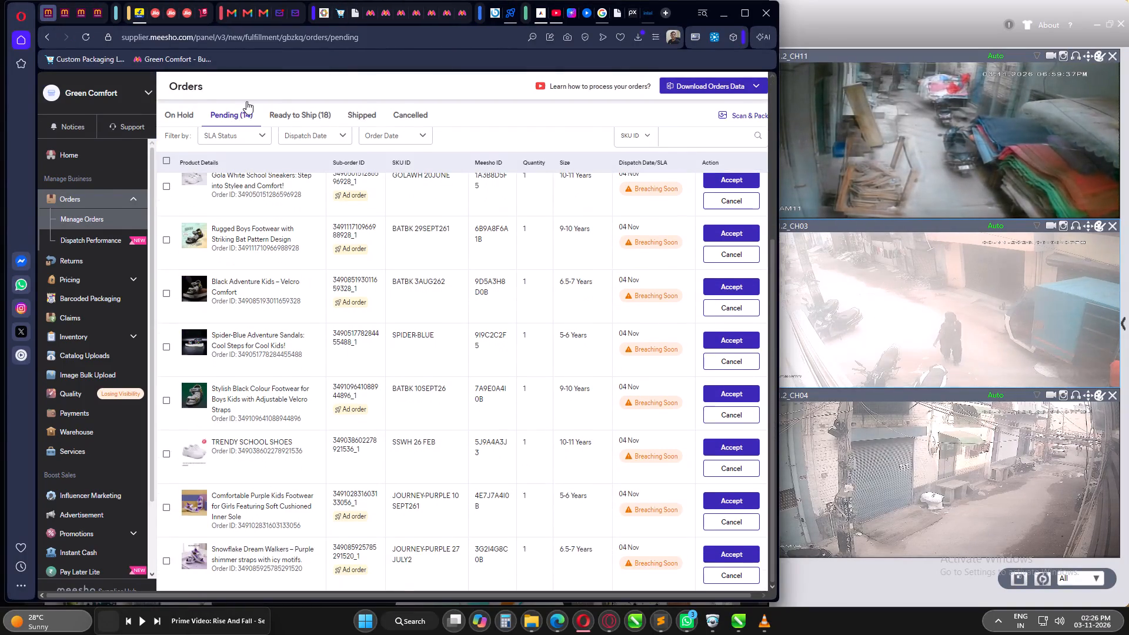
{"action": "scroll", "coordinate": [288, 158], "scroll_direction": "up", "scroll_amount": 12}
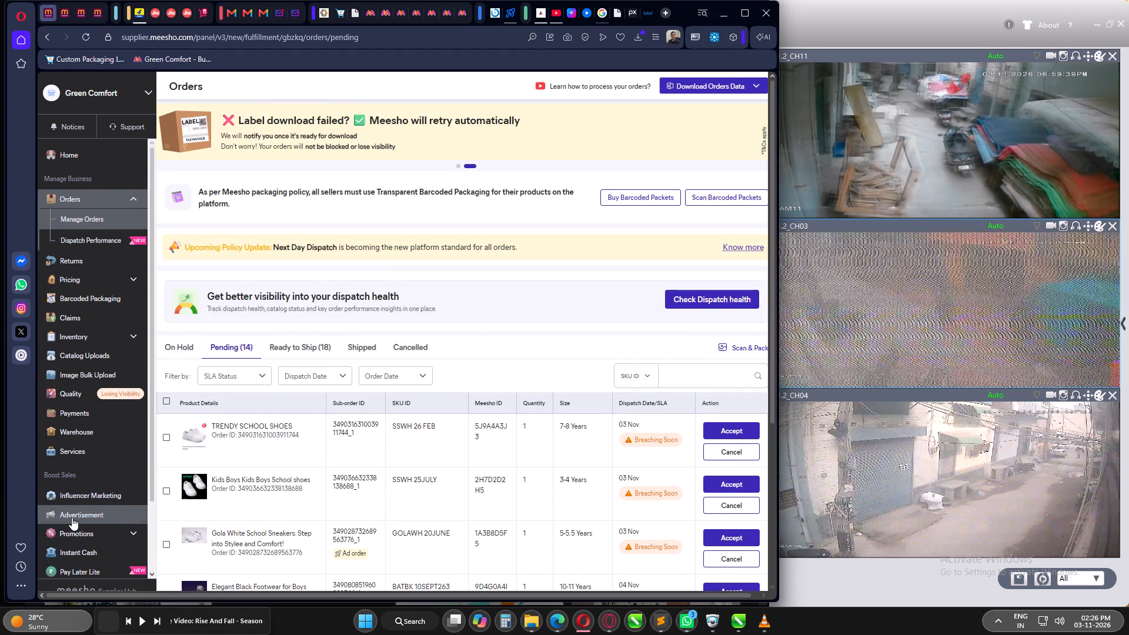
Open Meesho's Advertisement section and examine the listing ad campaigns' budget use, orders and ROI on pages 1 and 2.
{"action": "left_click", "coordinate": [72, 517]}
{"action": "scroll", "coordinate": [435, 290], "scroll_direction": "down", "scroll_amount": 1}
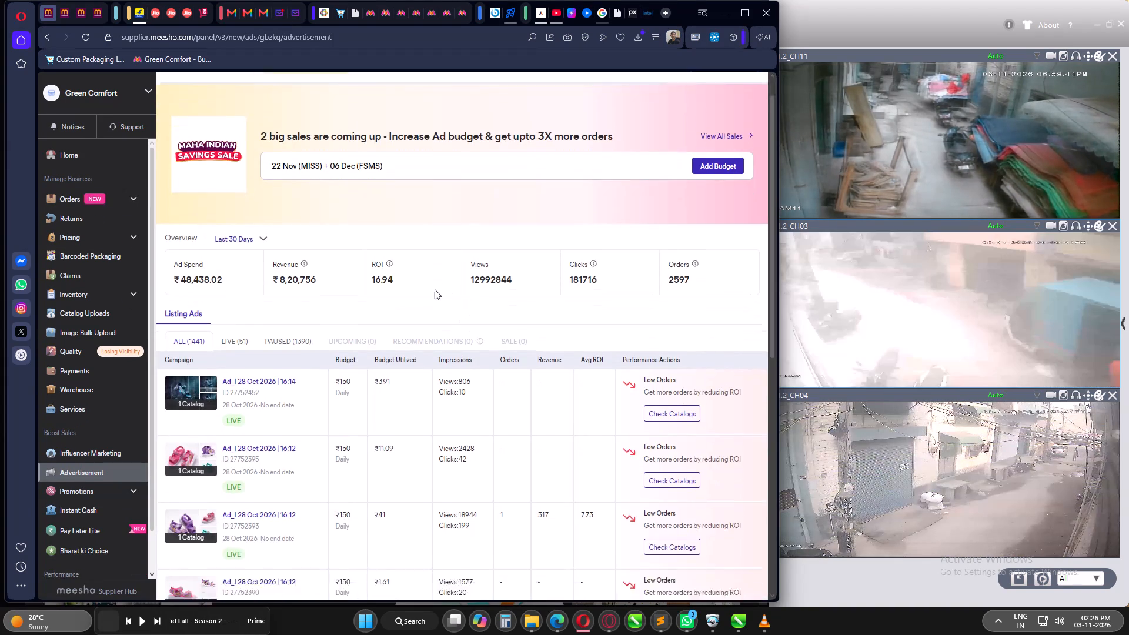
{"action": "scroll", "coordinate": [548, 430], "scroll_direction": "down", "scroll_amount": 7}
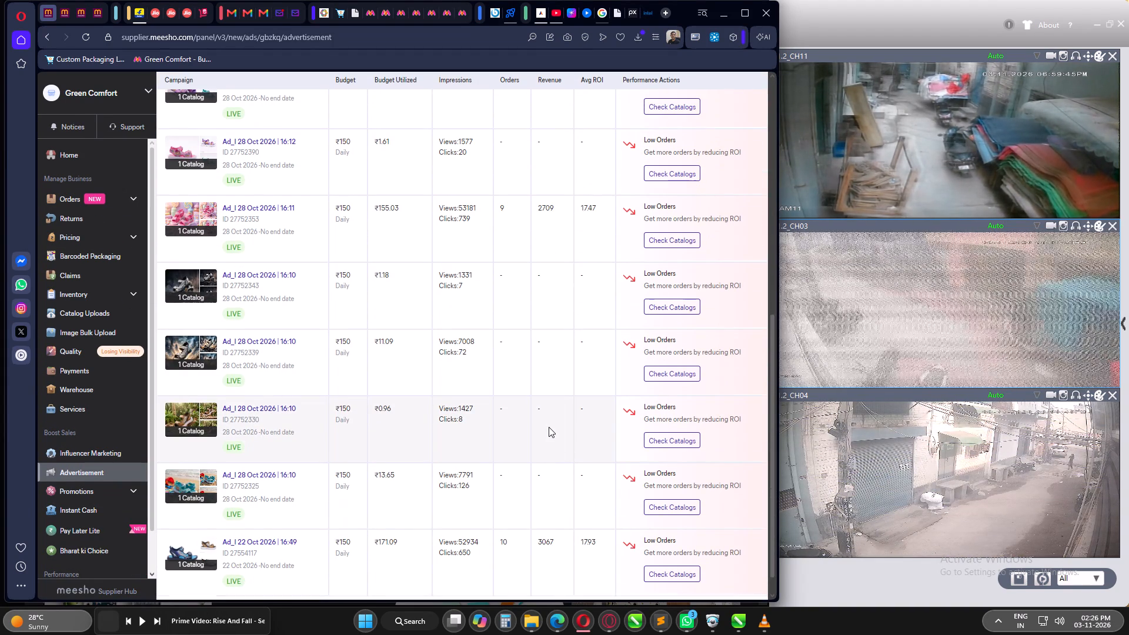
{"action": "scroll", "coordinate": [549, 427], "scroll_direction": "down", "scroll_amount": 4}
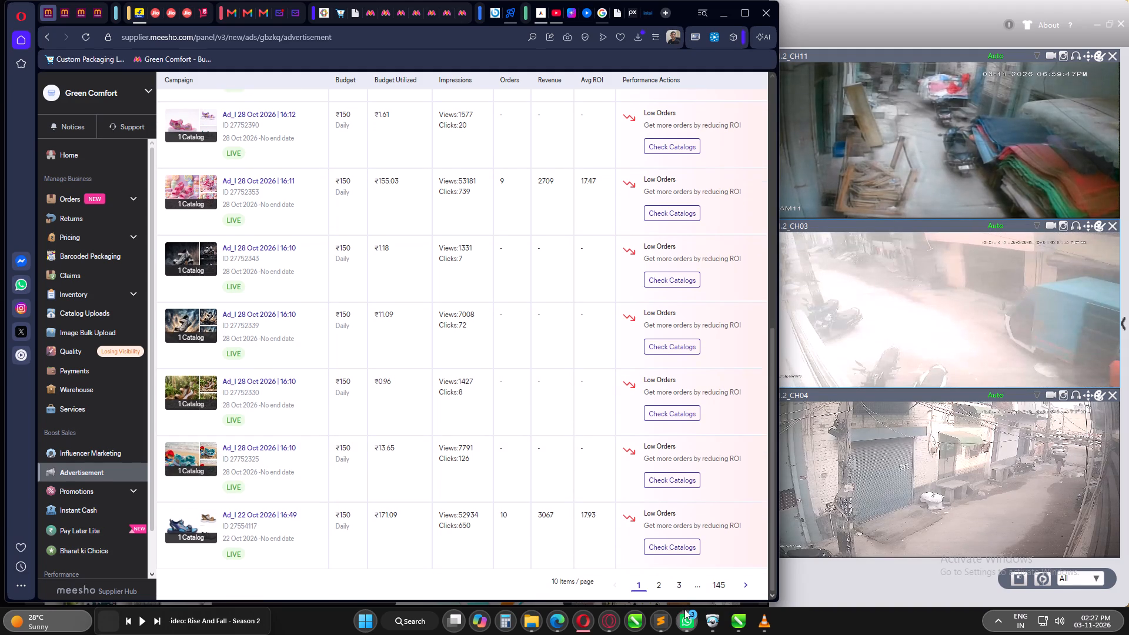
{"action": "left_click", "coordinate": [663, 587]}
{"action": "scroll", "coordinate": [502, 462], "scroll_direction": "down", "scroll_amount": 1}
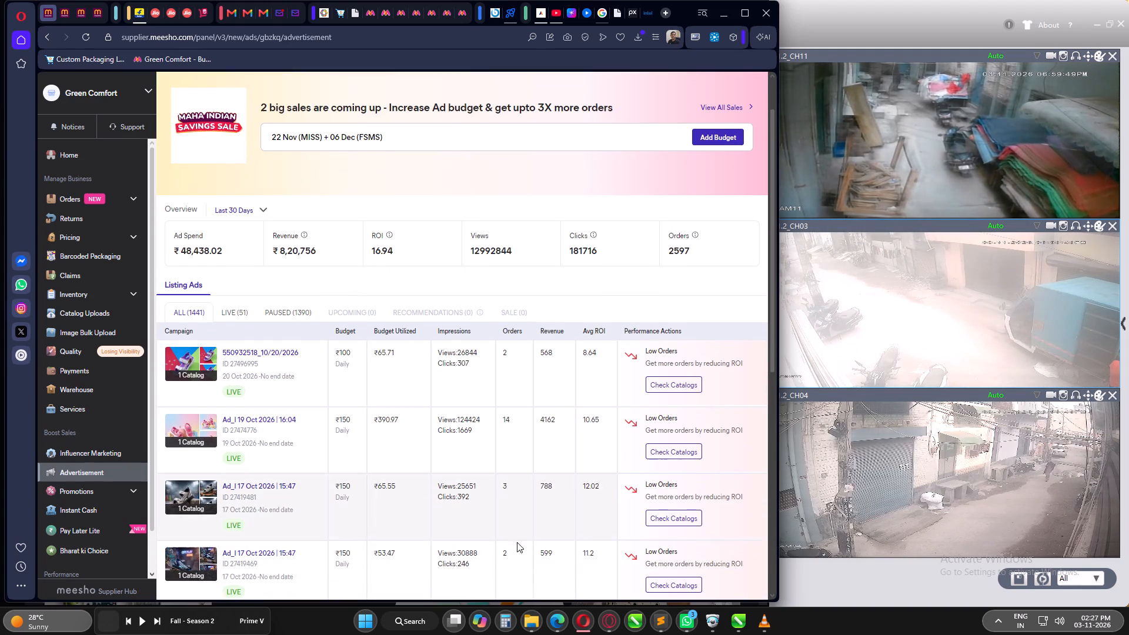
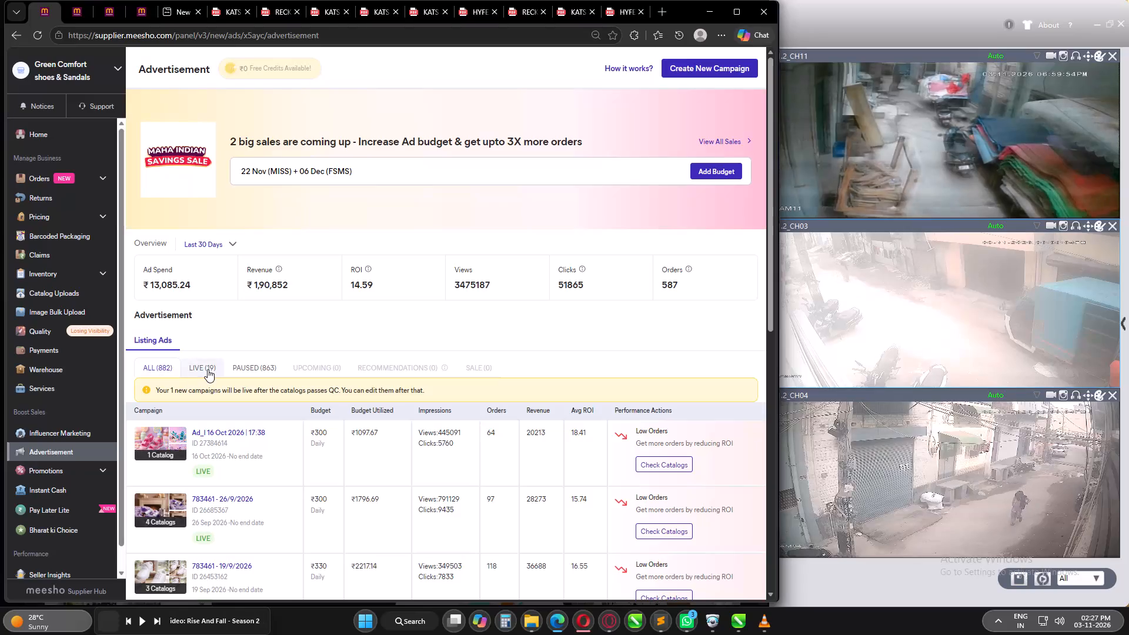
Filter the listing ads to live campaigns and check the newest 2/11/2026 campaign's performance for yesterday and today.
{"action": "left_click", "coordinate": [208, 369]}
{"action": "scroll", "coordinate": [545, 195], "scroll_direction": "down", "scroll_amount": 2}
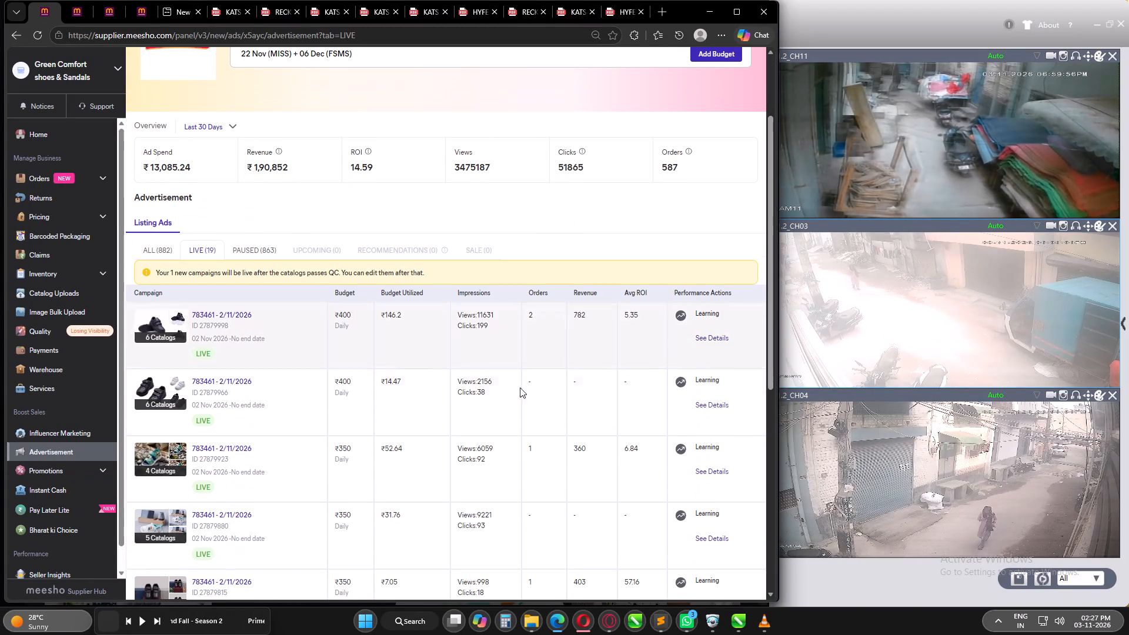
{"action": "left_click", "coordinate": [717, 335]}
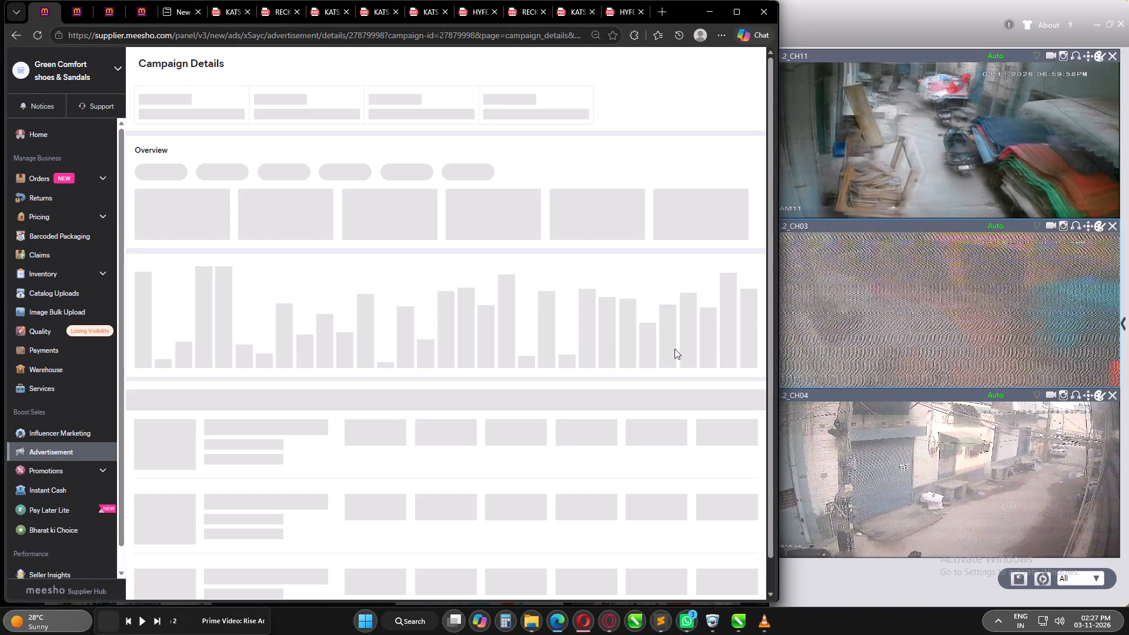
{"action": "scroll", "coordinate": [510, 317], "scroll_direction": "down", "scroll_amount": 4}
{"action": "scroll", "coordinate": [429, 415], "scroll_direction": "up", "scroll_amount": 8}
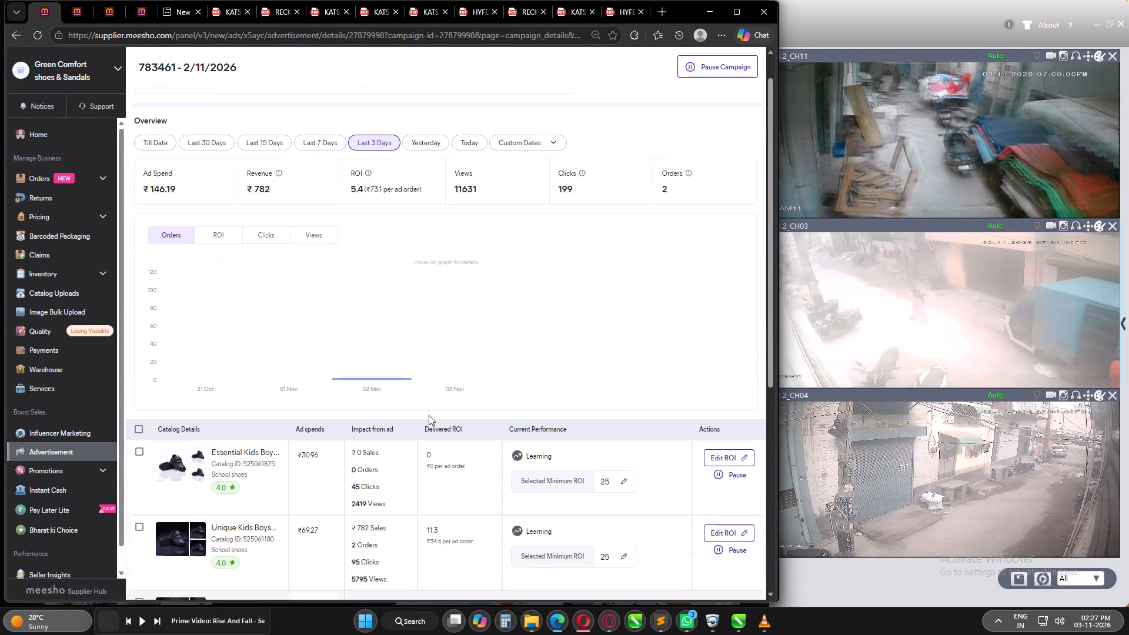
{"action": "left_click", "coordinate": [413, 179]}
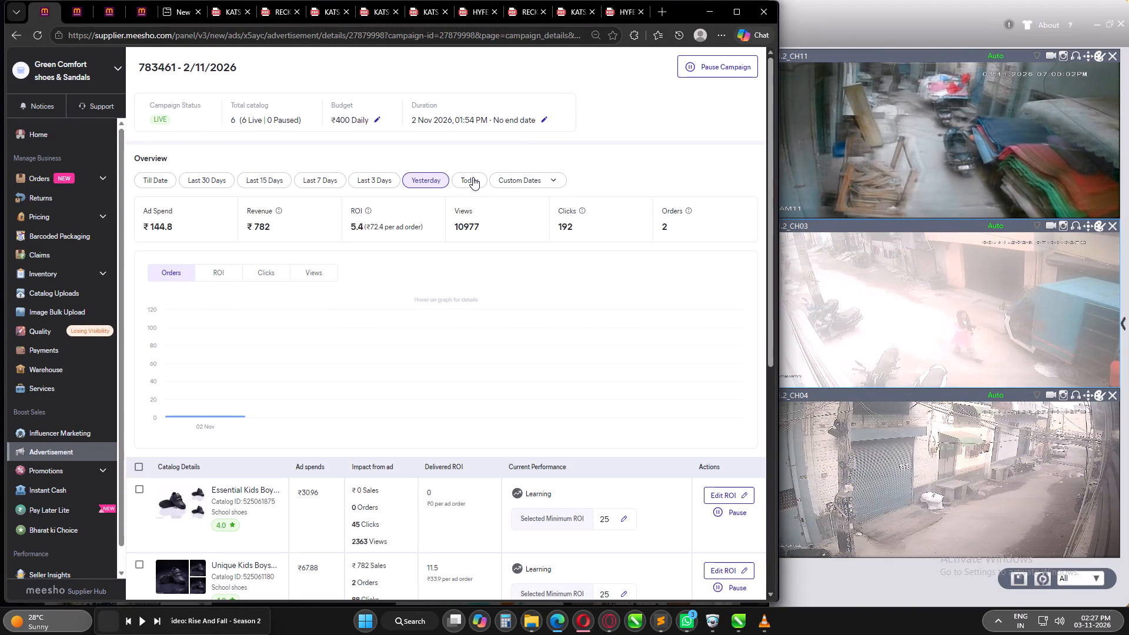
{"action": "left_click", "coordinate": [473, 177]}
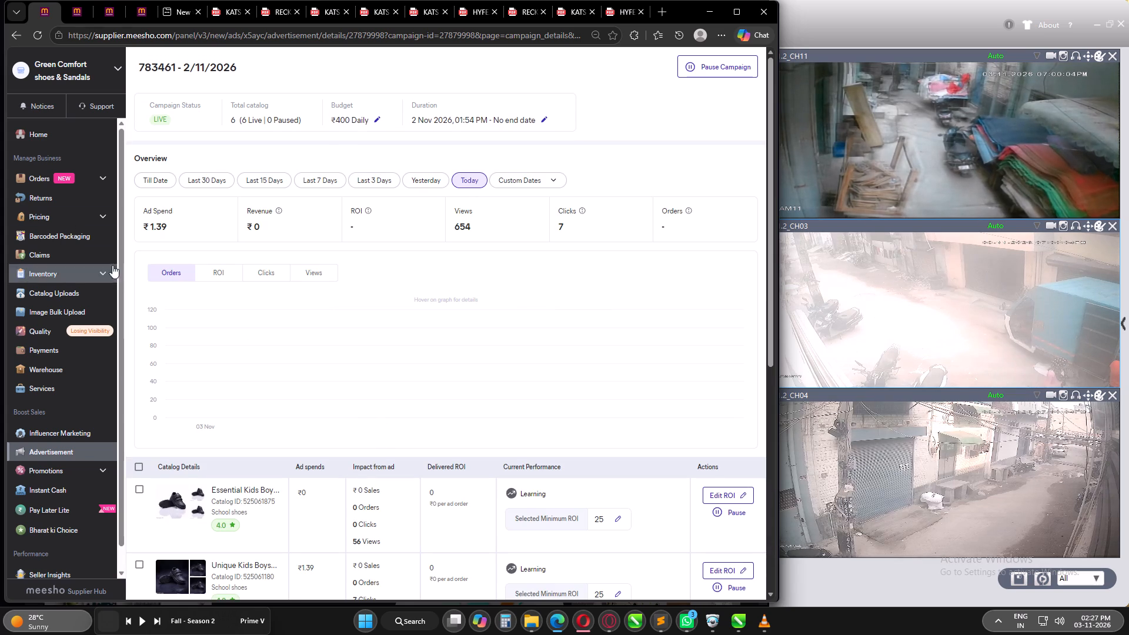
Return to the live campaigns list and review the budget use, orders and ROI of all campaigns on page 1.
{"action": "left_click", "coordinate": [19, 38]}
{"action": "scroll", "coordinate": [510, 352], "scroll_direction": "down", "scroll_amount": 3}
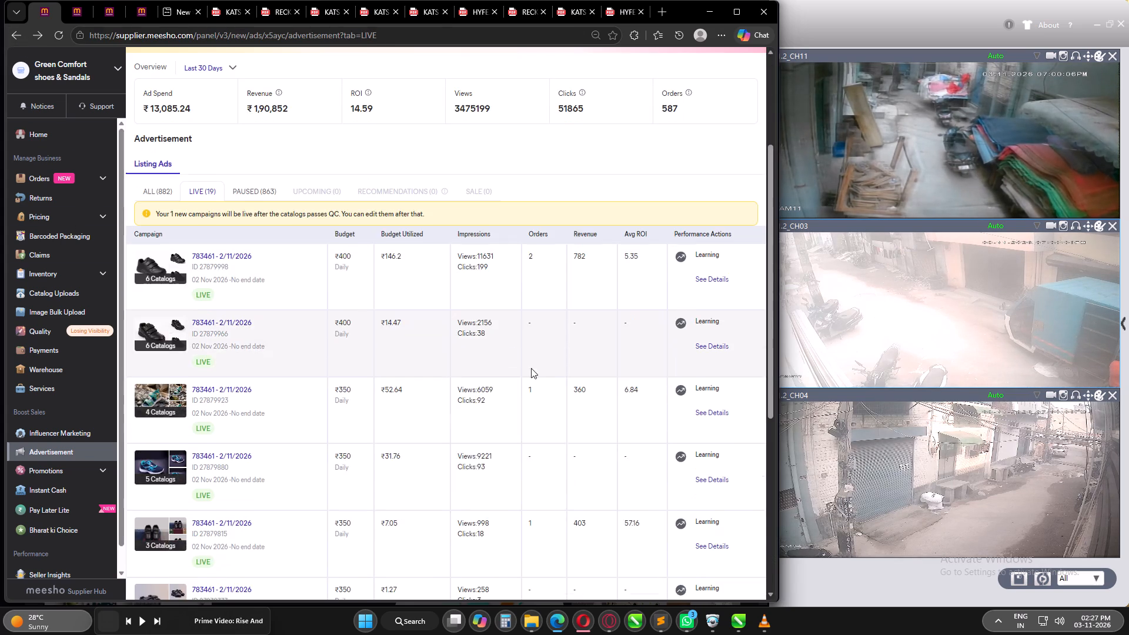
{"action": "scroll", "coordinate": [577, 385], "scroll_direction": "down", "scroll_amount": 9}
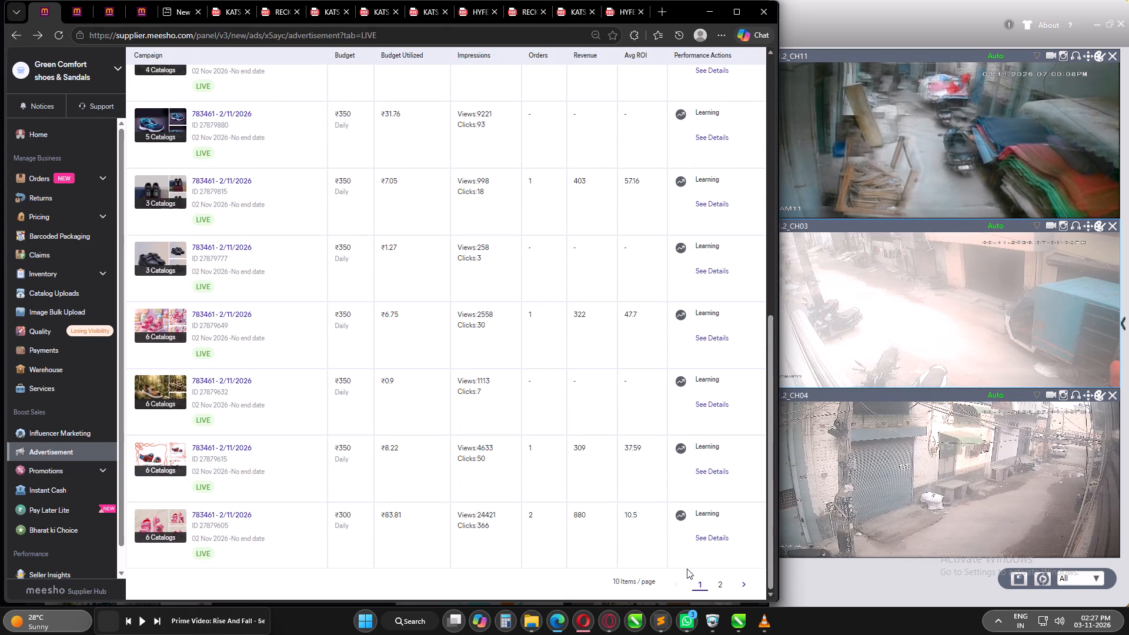
Switch to Opera GX and review the live ad campaigns of the Green Comfort Footwear Collection account on Meesho.
{"action": "left_click", "coordinate": [612, 626]}
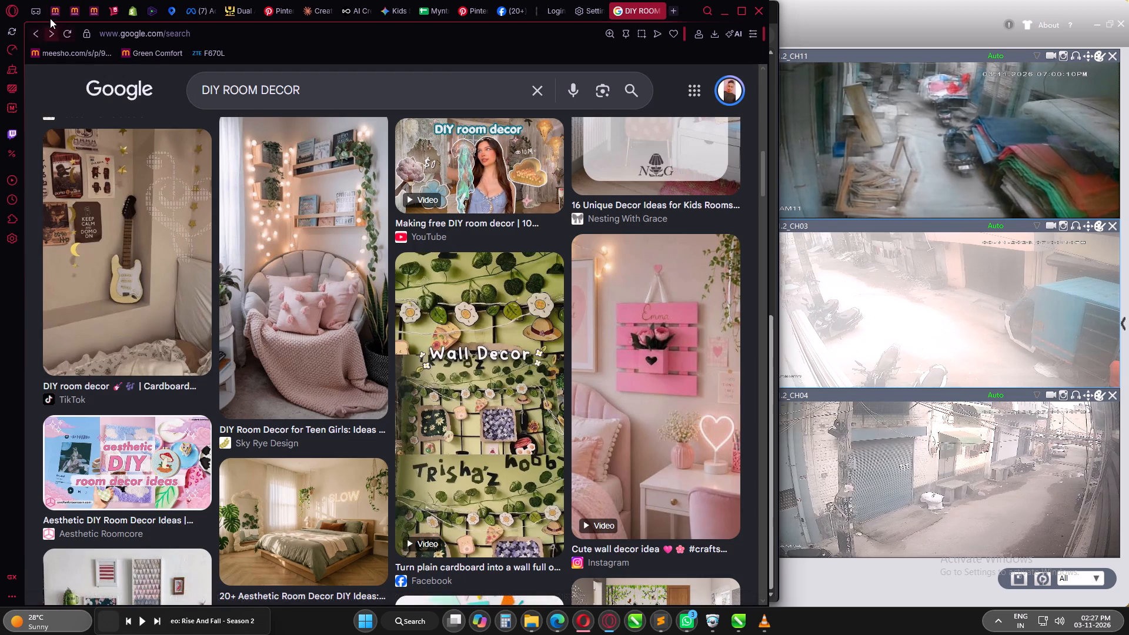
{"action": "left_click", "coordinate": [48, 16]}
{"action": "left_click", "coordinate": [86, 492]}
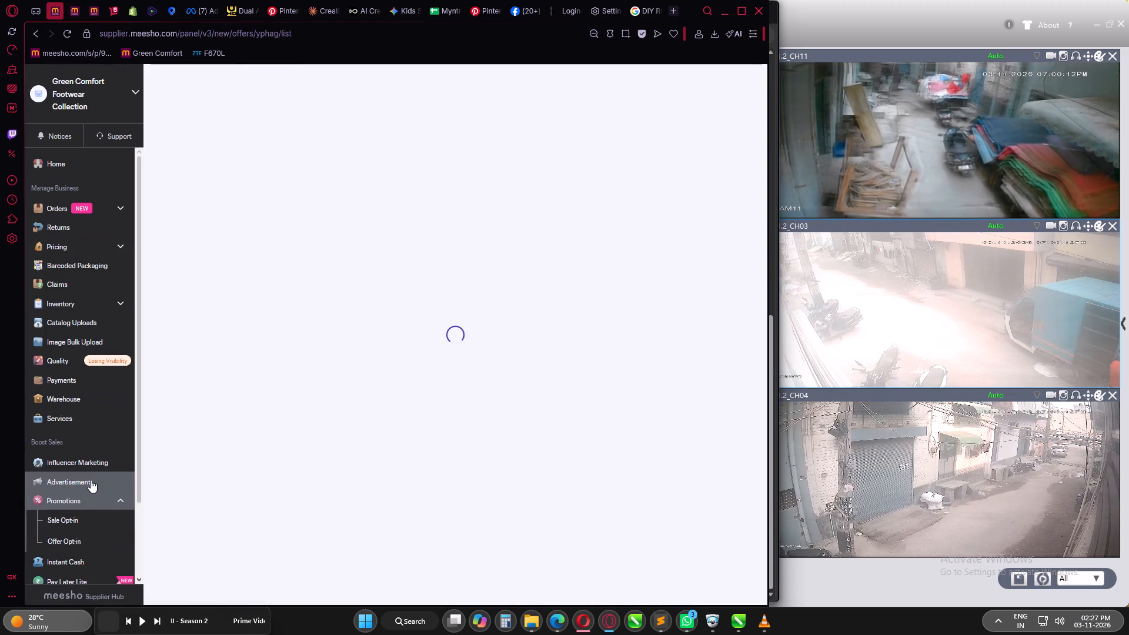
{"action": "left_click", "coordinate": [91, 480]}
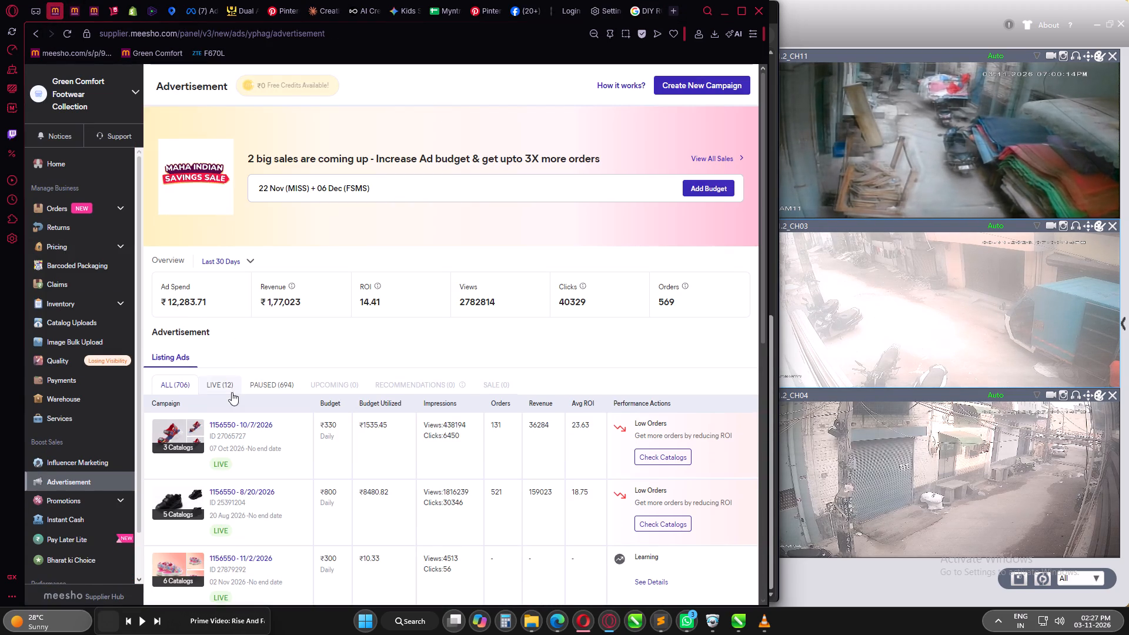
{"action": "left_click", "coordinate": [228, 381]}
{"action": "scroll", "coordinate": [502, 310], "scroll_direction": "down", "scroll_amount": 3}
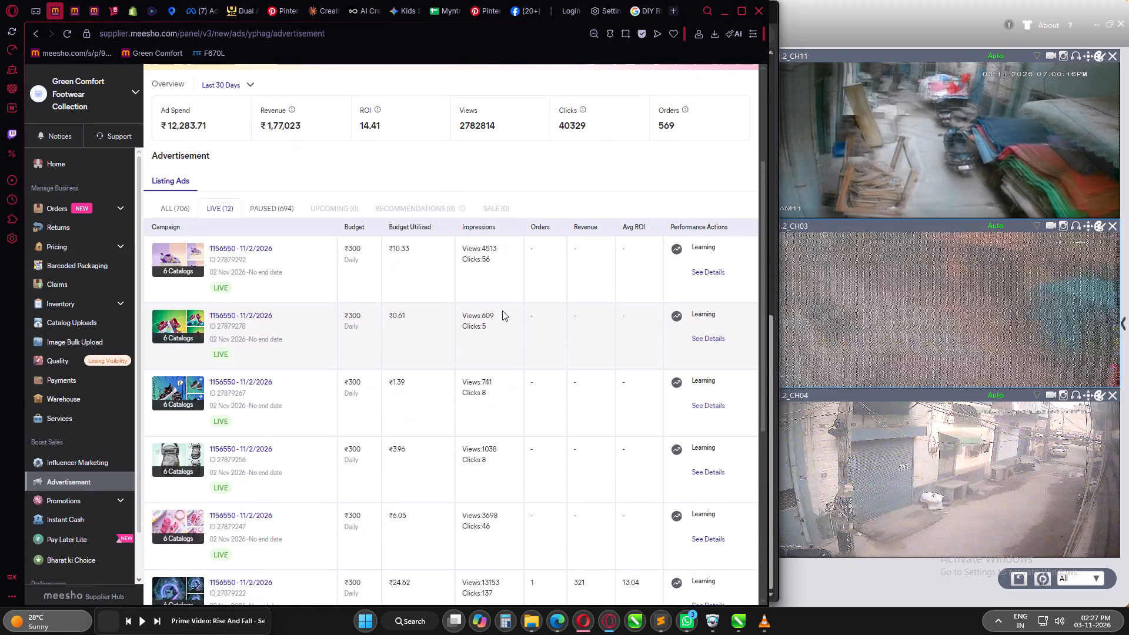
{"action": "scroll", "coordinate": [503, 310], "scroll_direction": "down", "scroll_amount": 3}
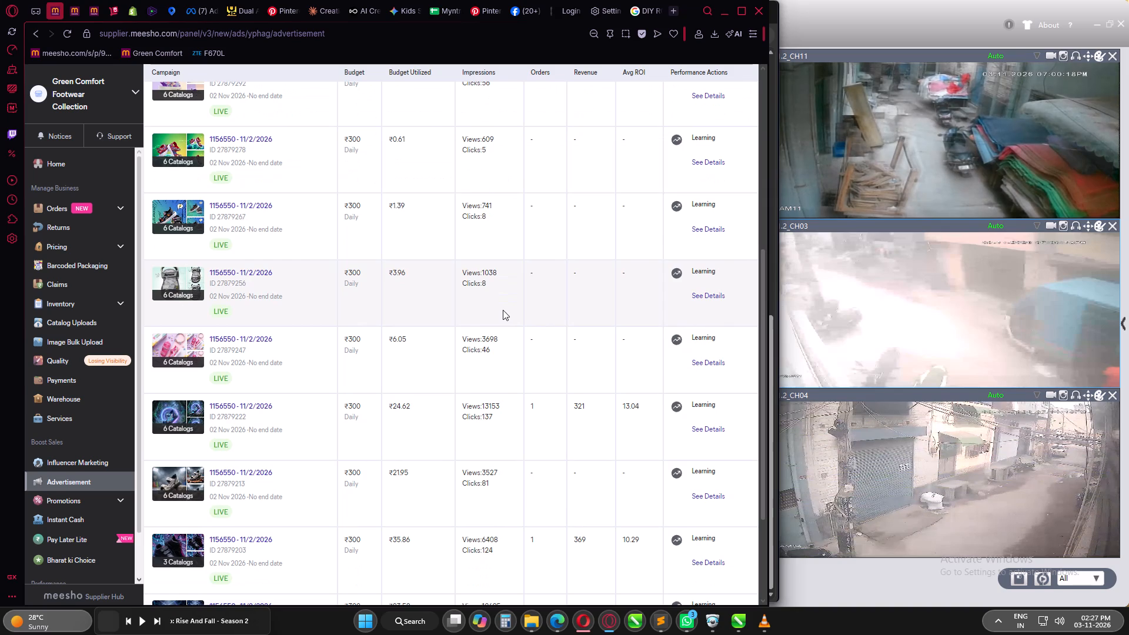
Check the pending orders of the Green Comfort Footwear Collection account.
{"action": "left_click", "coordinate": [69, 202]}
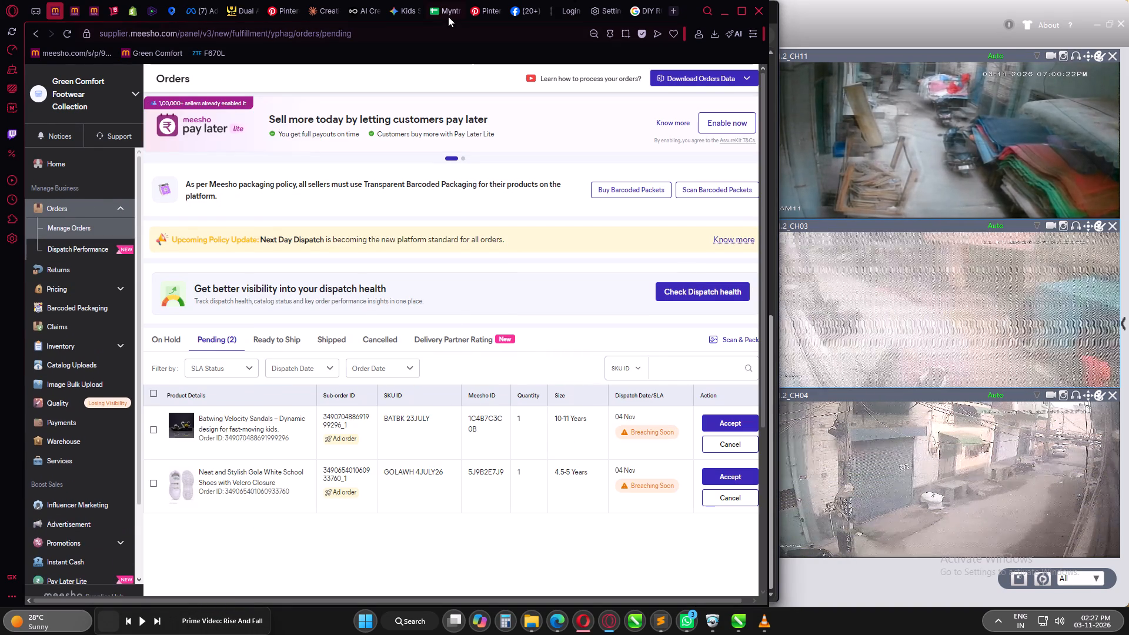
Switch to the Flipkart Seller Hub in Opera and open the My Listings page.
{"action": "left_click", "coordinate": [586, 624]}
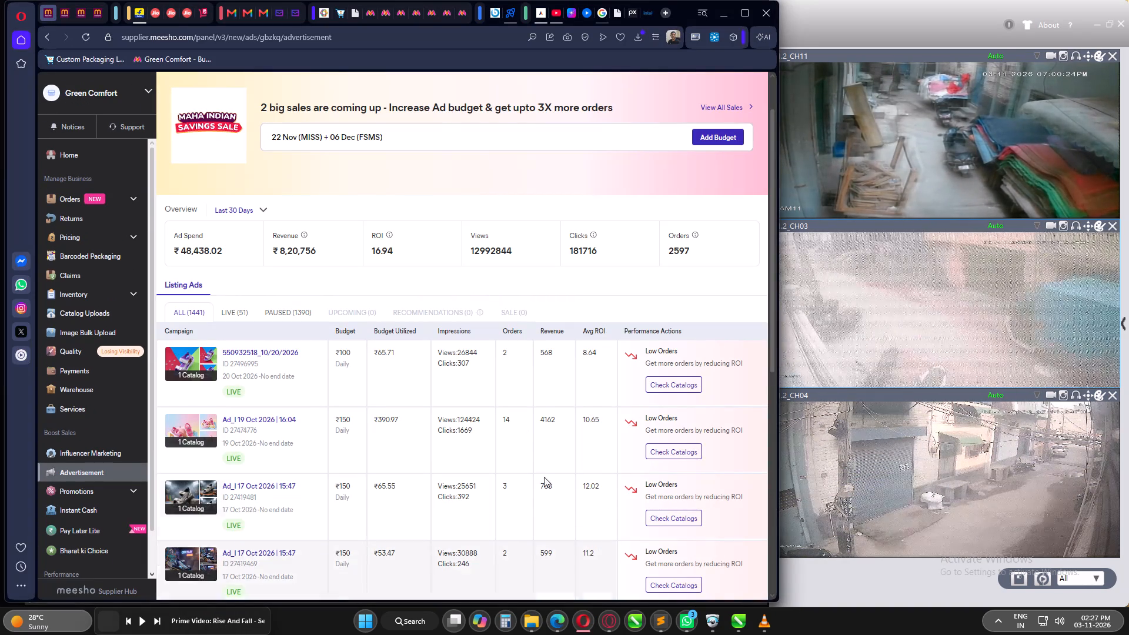
{"action": "left_click", "coordinate": [139, 13]}
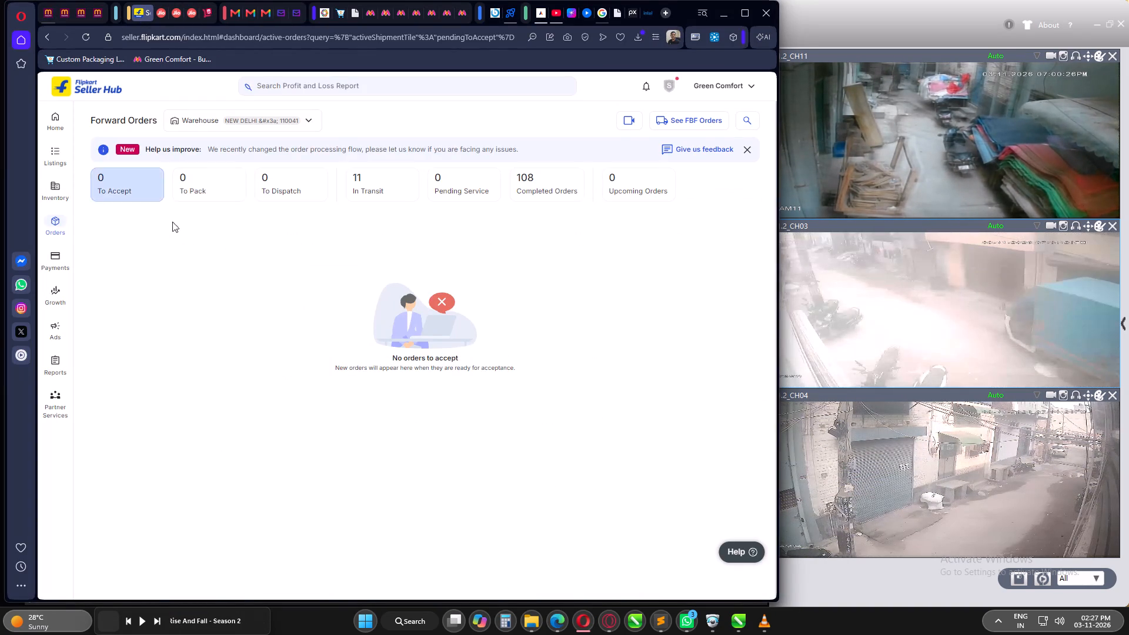
{"action": "left_click", "coordinate": [115, 156]}
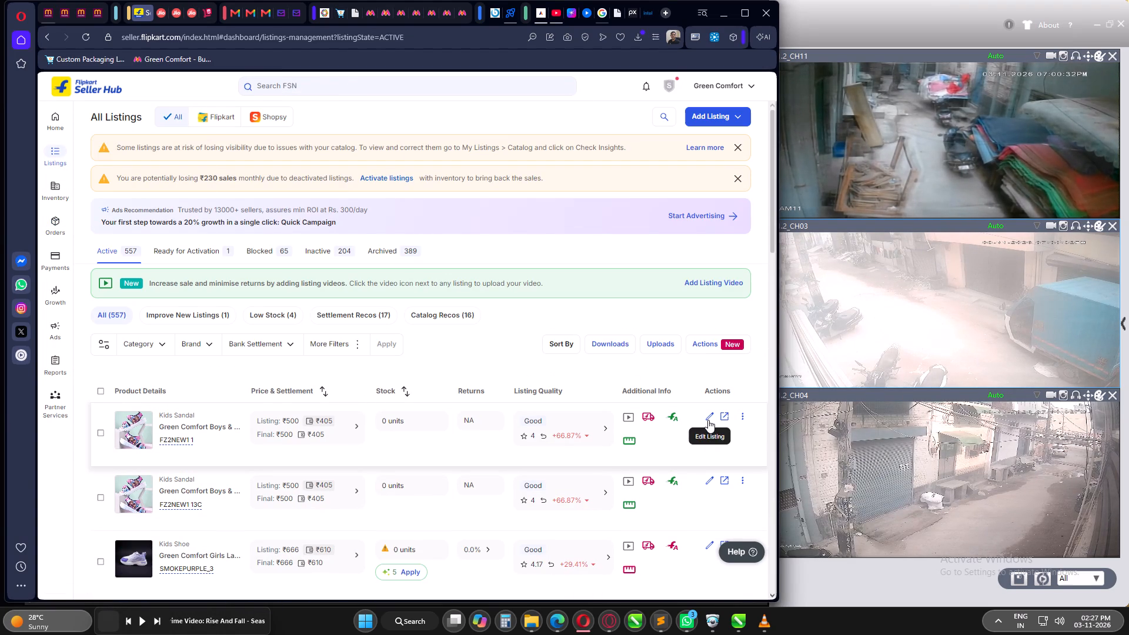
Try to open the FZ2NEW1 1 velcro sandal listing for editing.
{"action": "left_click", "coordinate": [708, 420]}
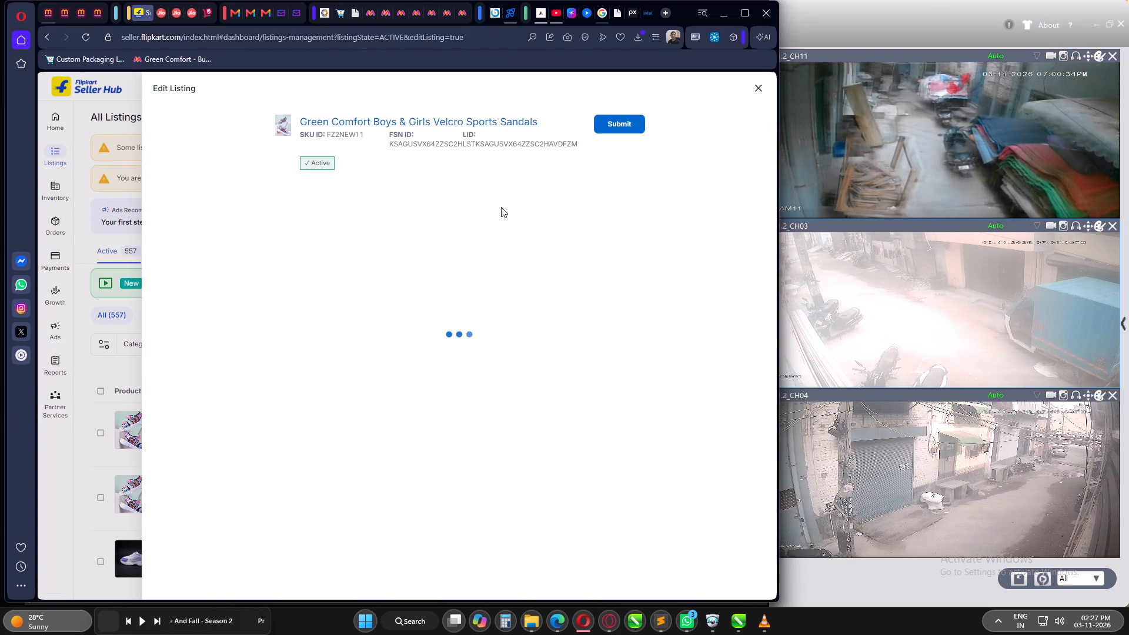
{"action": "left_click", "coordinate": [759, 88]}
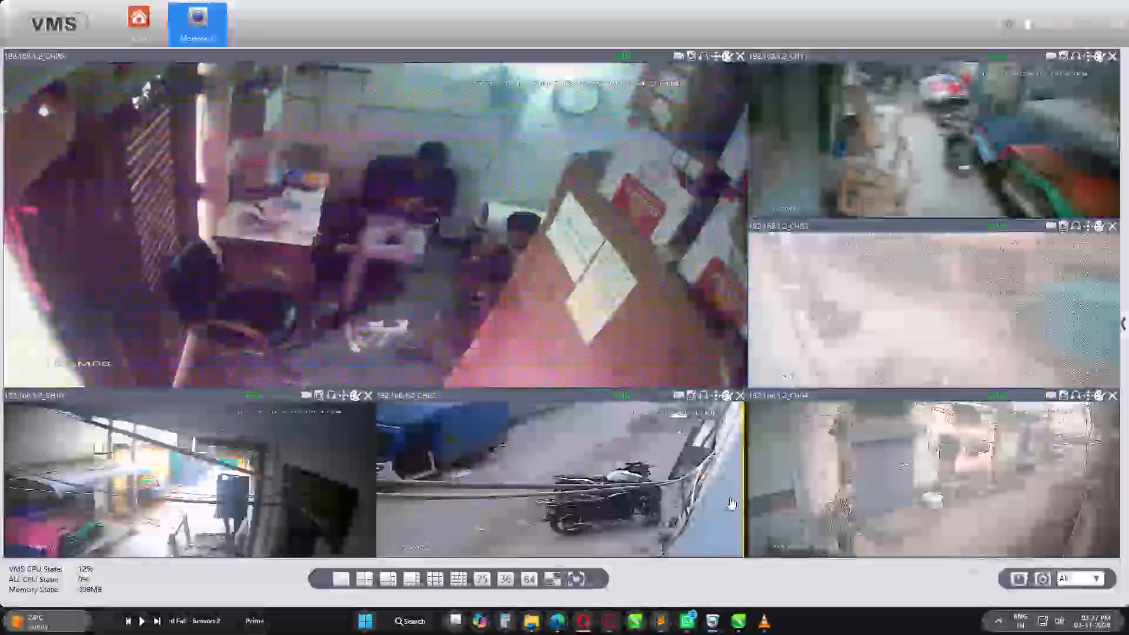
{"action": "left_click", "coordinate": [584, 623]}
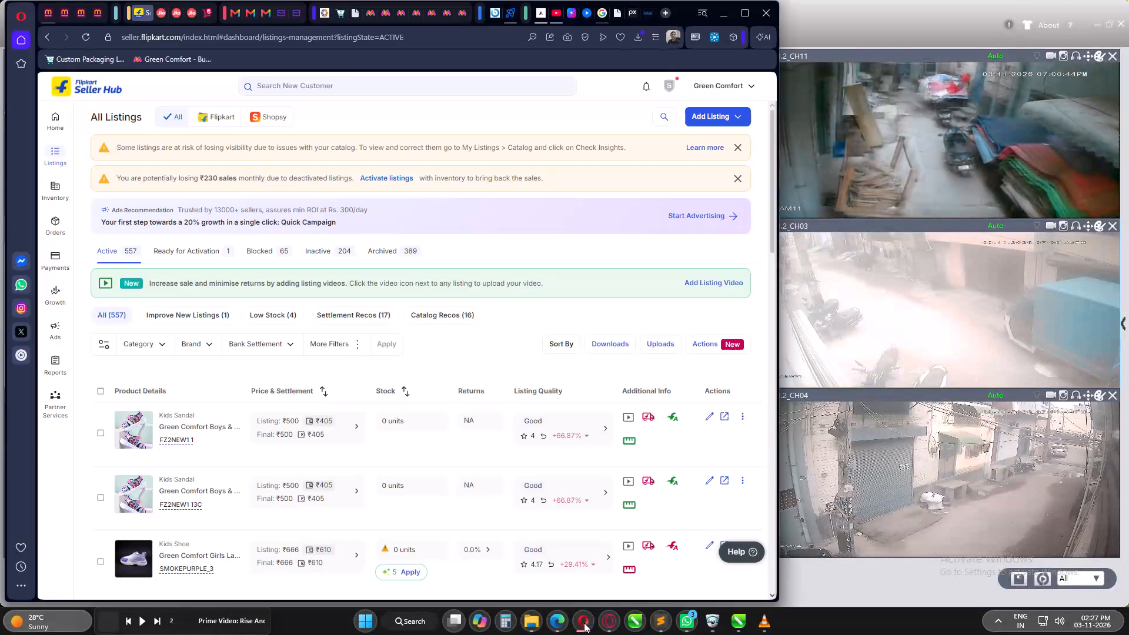
Open the SMOKEPURPLE_3 sneaker listing, go through its listing details and examine its existing variants.
{"action": "scroll", "coordinate": [299, 316], "scroll_direction": "down", "scroll_amount": 2}
{"action": "scroll", "coordinate": [563, 367], "scroll_direction": "down", "scroll_amount": 1}
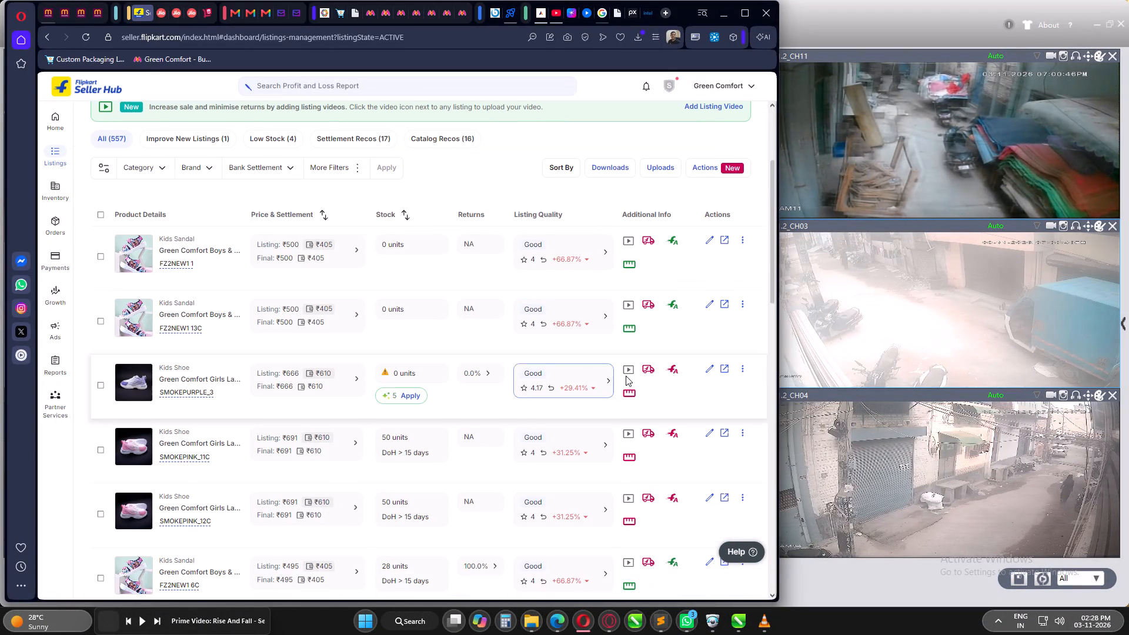
{"action": "left_click", "coordinate": [711, 365]}
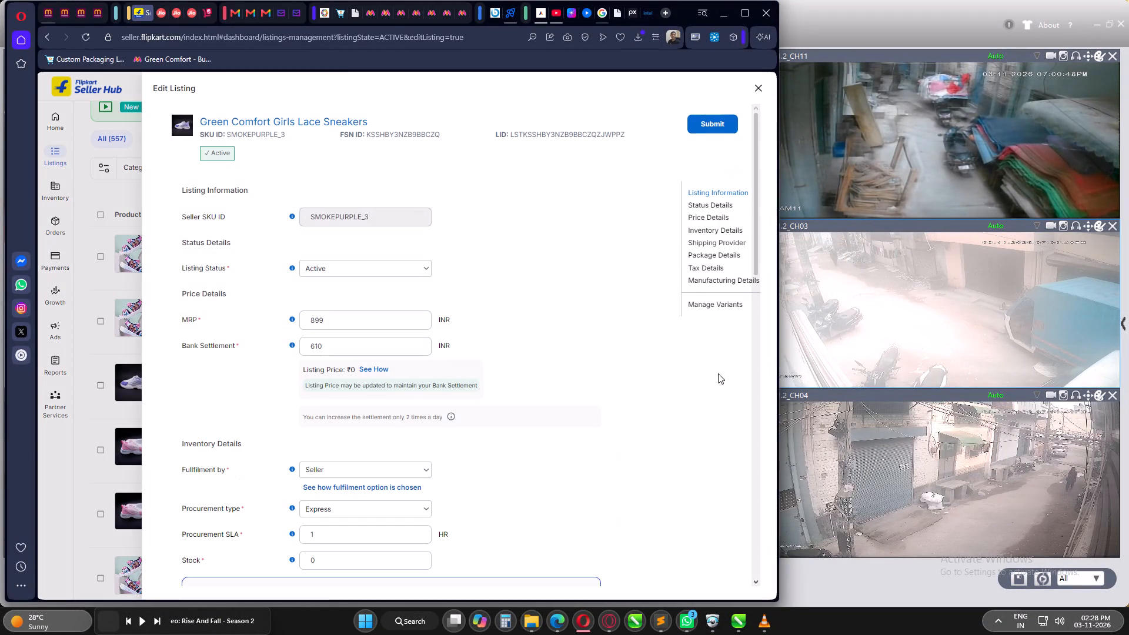
{"action": "scroll", "coordinate": [483, 347], "scroll_direction": "down", "scroll_amount": 16}
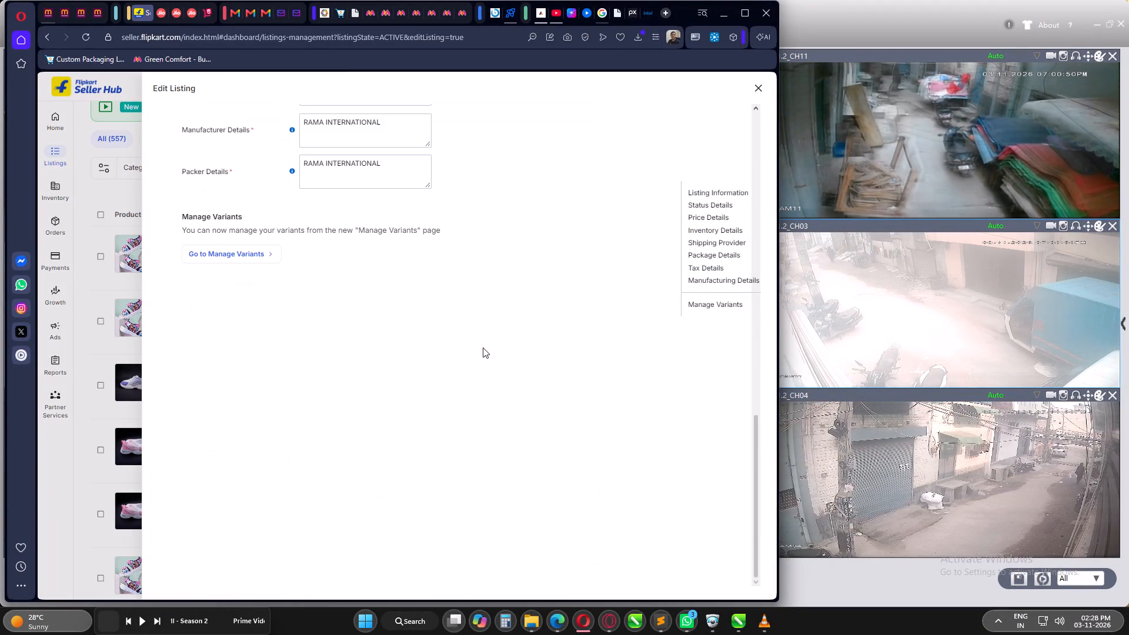
{"action": "scroll", "coordinate": [479, 348], "scroll_direction": "up", "scroll_amount": 6}
{"action": "scroll", "coordinate": [356, 372], "scroll_direction": "down", "scroll_amount": 11}
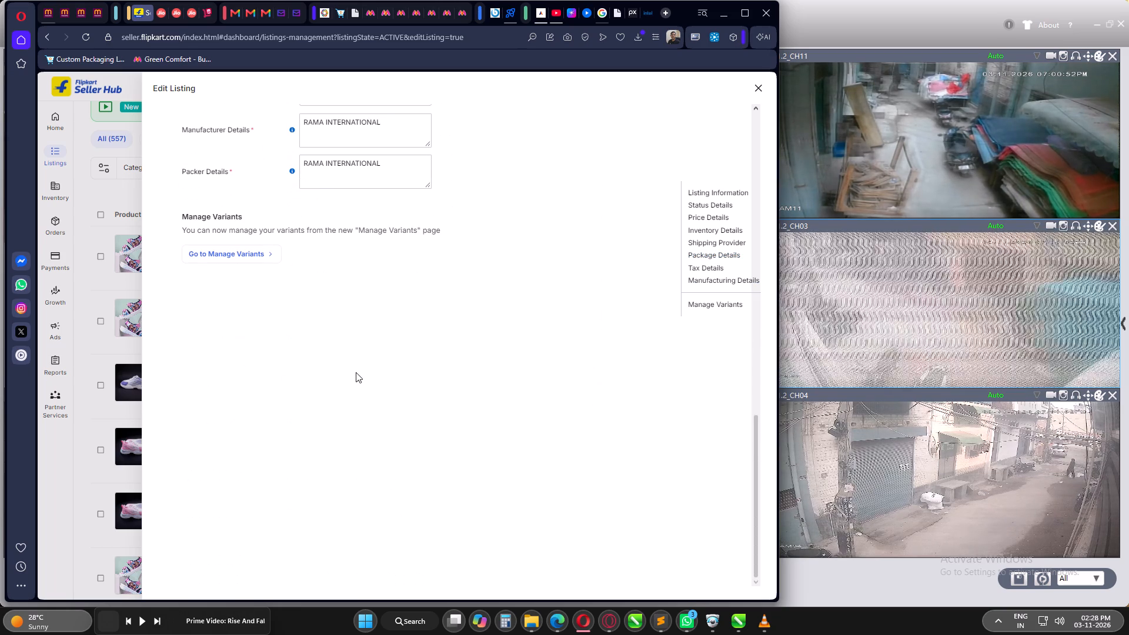
{"action": "scroll", "coordinate": [356, 372], "scroll_direction": "down", "scroll_amount": 7}
{"action": "scroll", "coordinate": [421, 357], "scroll_direction": "up", "scroll_amount": 4}
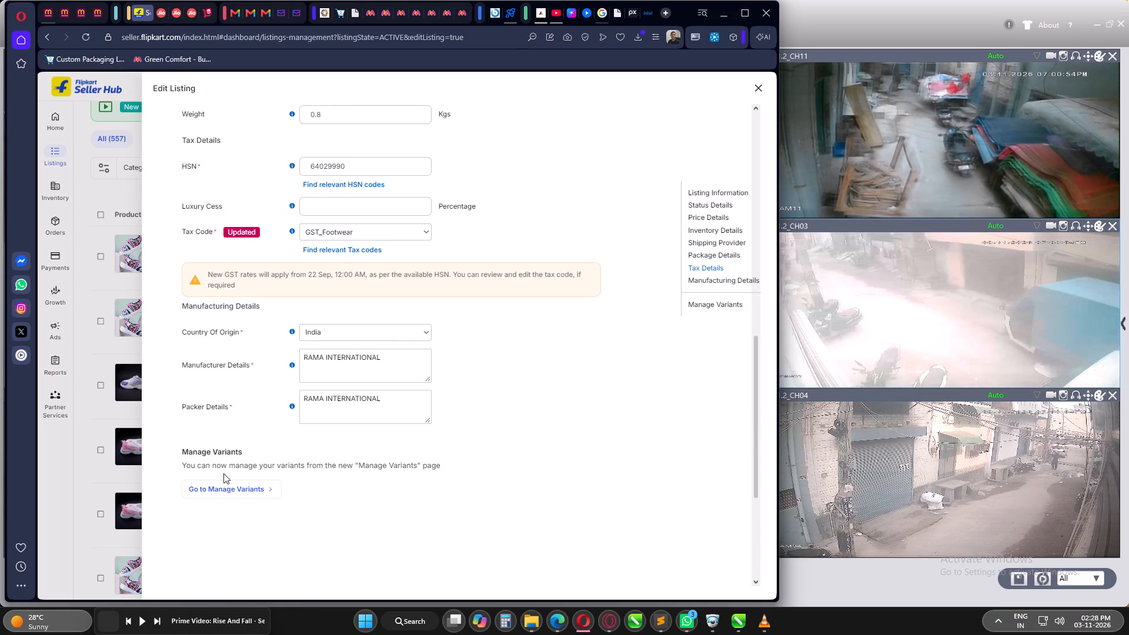
{"action": "left_click", "coordinate": [221, 492]}
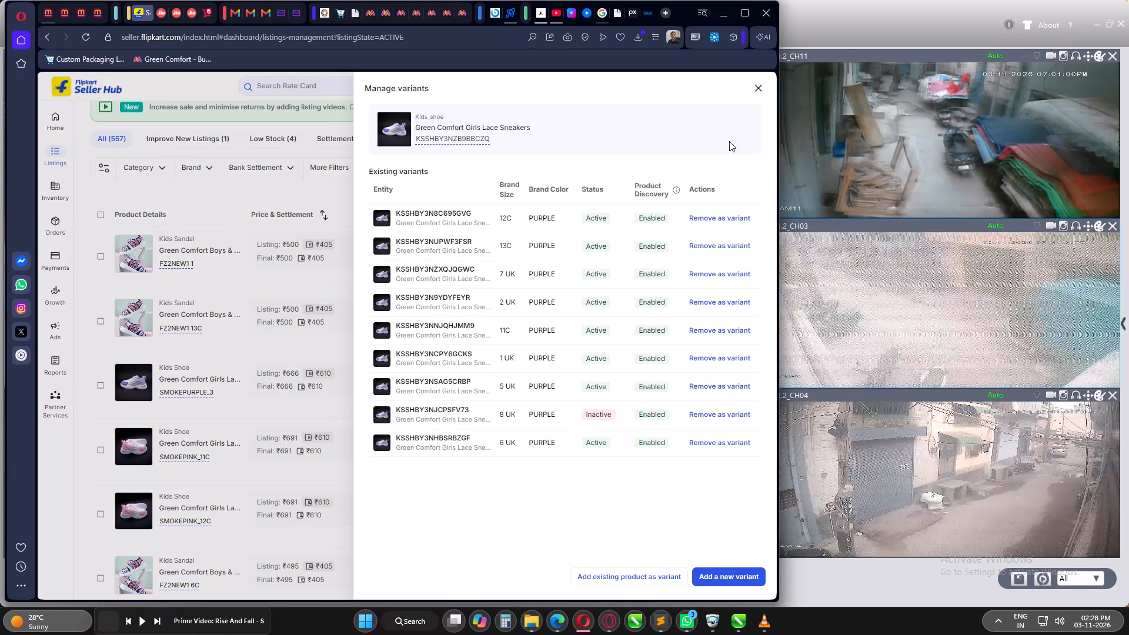
{"action": "left_click", "coordinate": [758, 87]}
Start a new single listing in the Kids Sandal vertical under the Green Comfort brand.
{"action": "scroll", "coordinate": [241, 399], "scroll_direction": "up", "scroll_amount": 10}
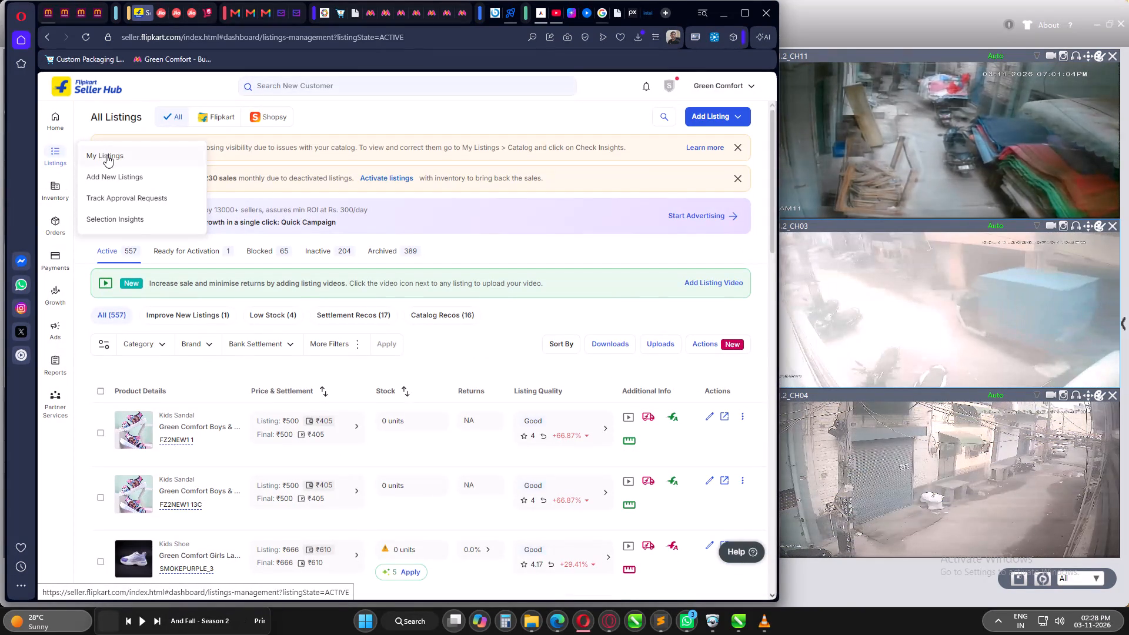
{"action": "left_click", "coordinate": [115, 174]}
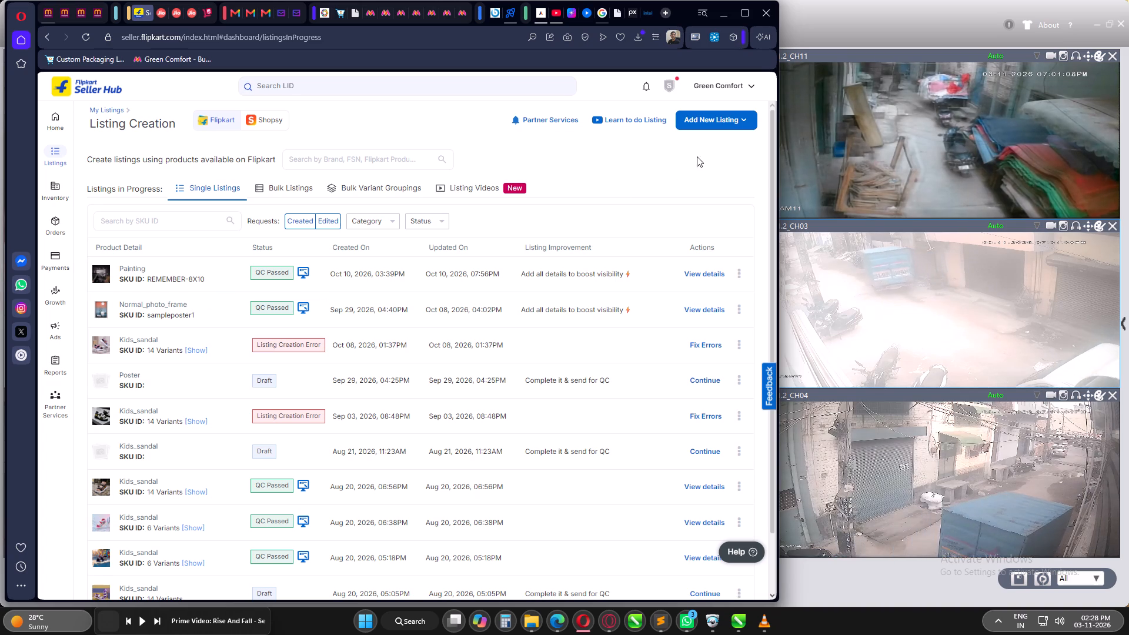
{"action": "left_click", "coordinate": [706, 123]}
{"action": "left_click", "coordinate": [710, 145]}
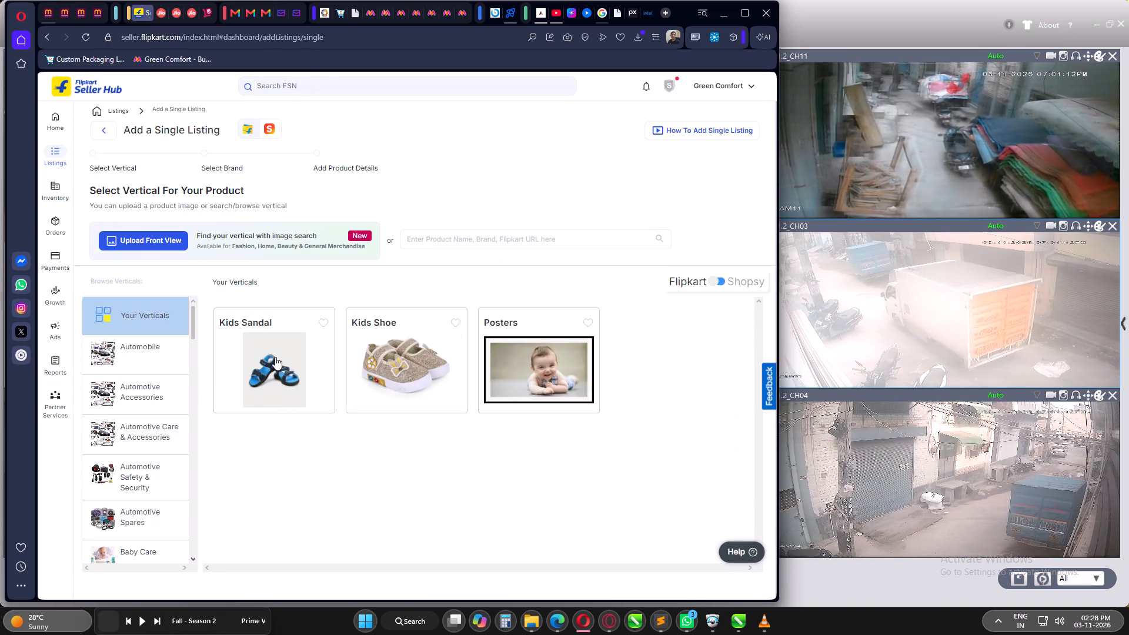
{"action": "left_click", "coordinate": [275, 357]}
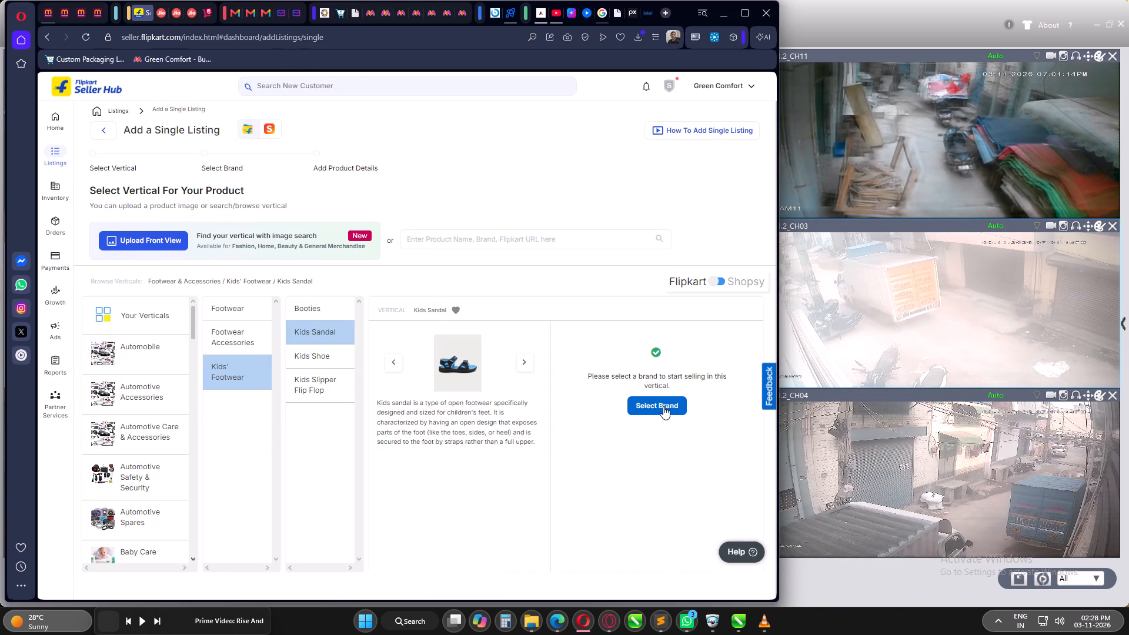
{"action": "left_click", "coordinate": [663, 406]}
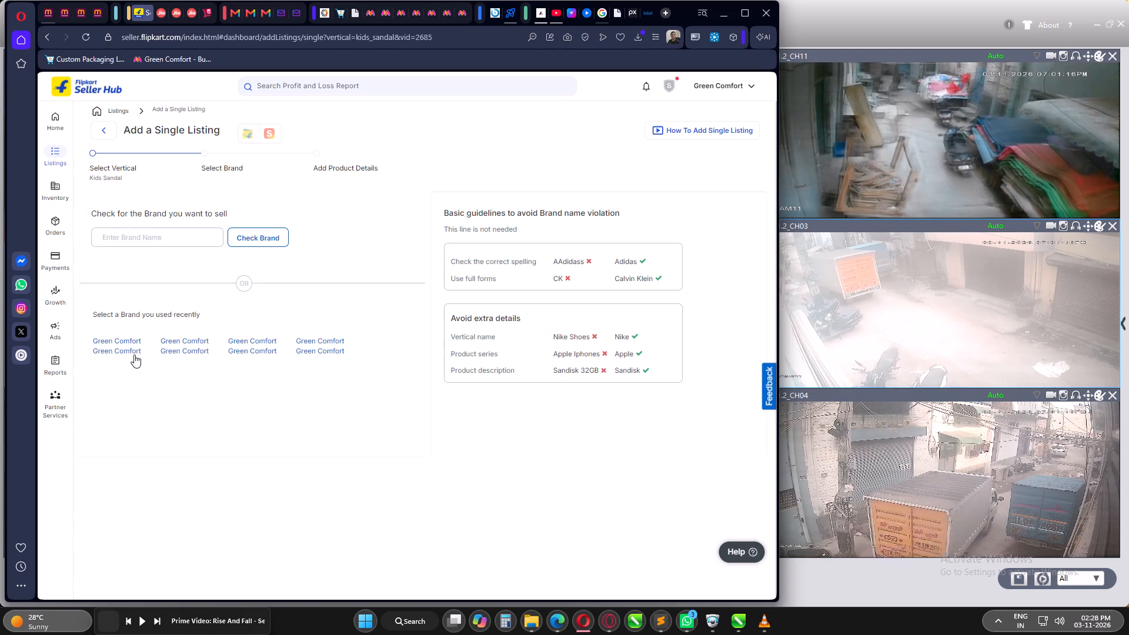
{"action": "left_click", "coordinate": [121, 342]}
{"action": "left_click", "coordinate": [158, 293]}
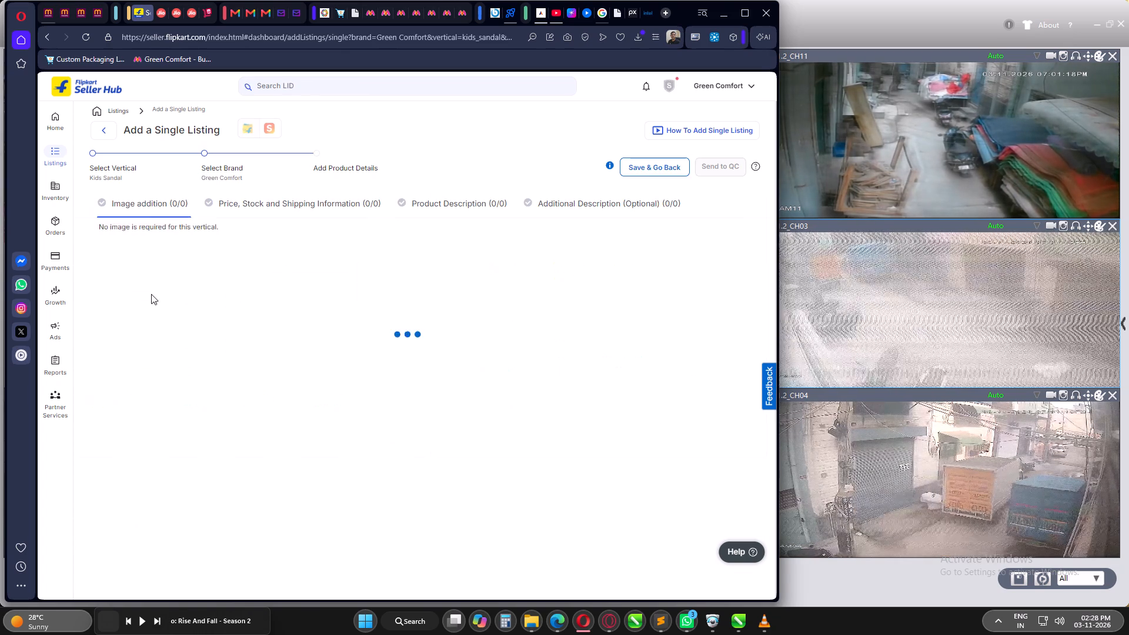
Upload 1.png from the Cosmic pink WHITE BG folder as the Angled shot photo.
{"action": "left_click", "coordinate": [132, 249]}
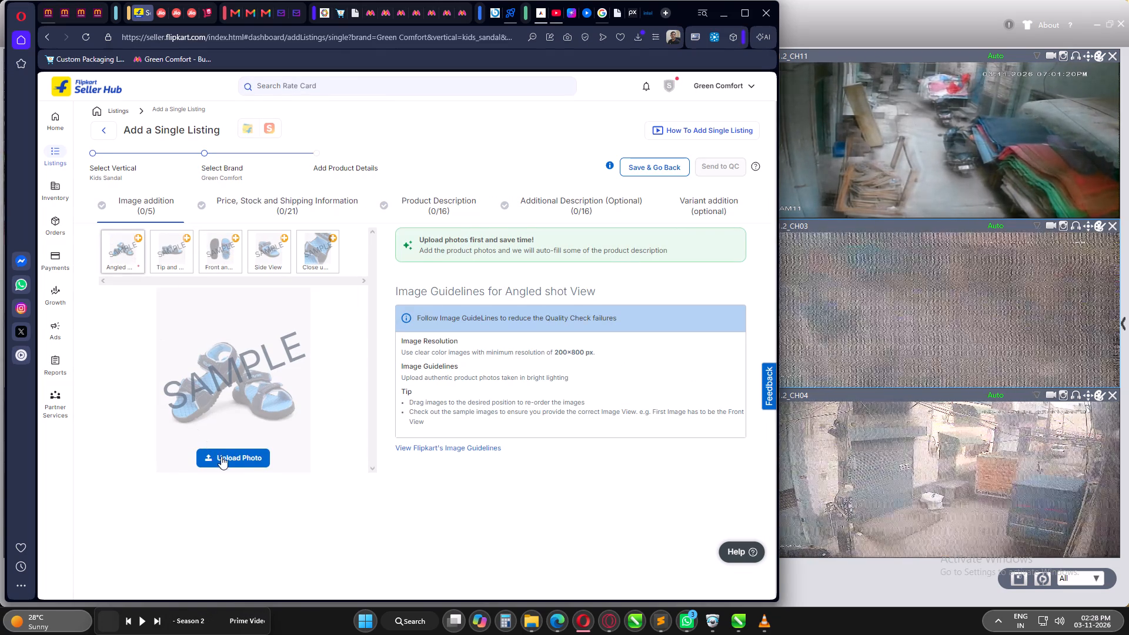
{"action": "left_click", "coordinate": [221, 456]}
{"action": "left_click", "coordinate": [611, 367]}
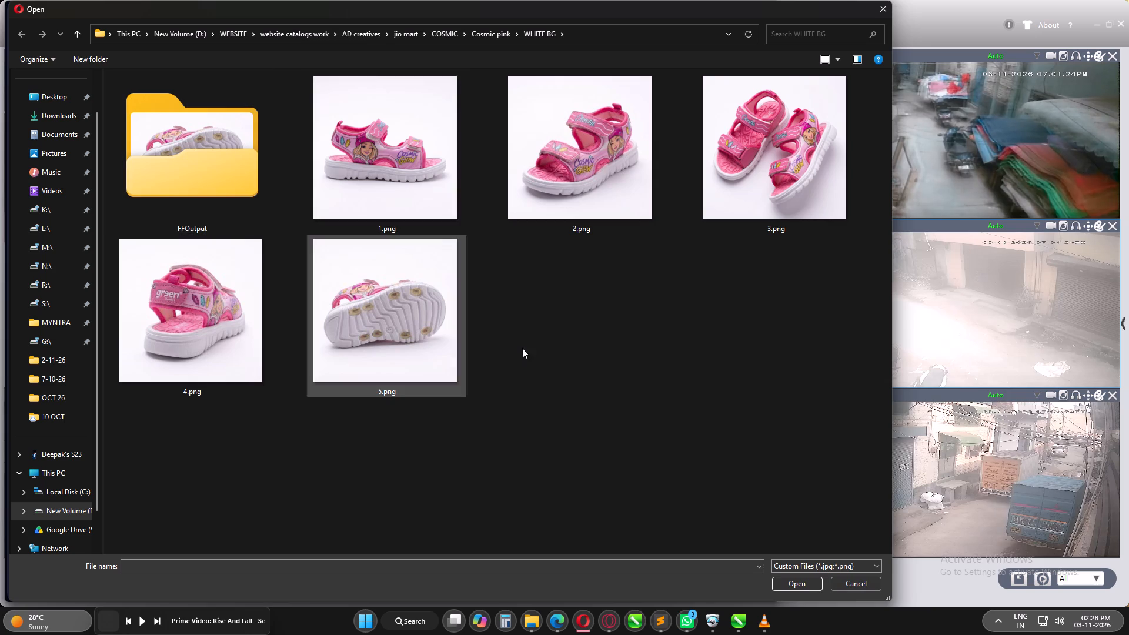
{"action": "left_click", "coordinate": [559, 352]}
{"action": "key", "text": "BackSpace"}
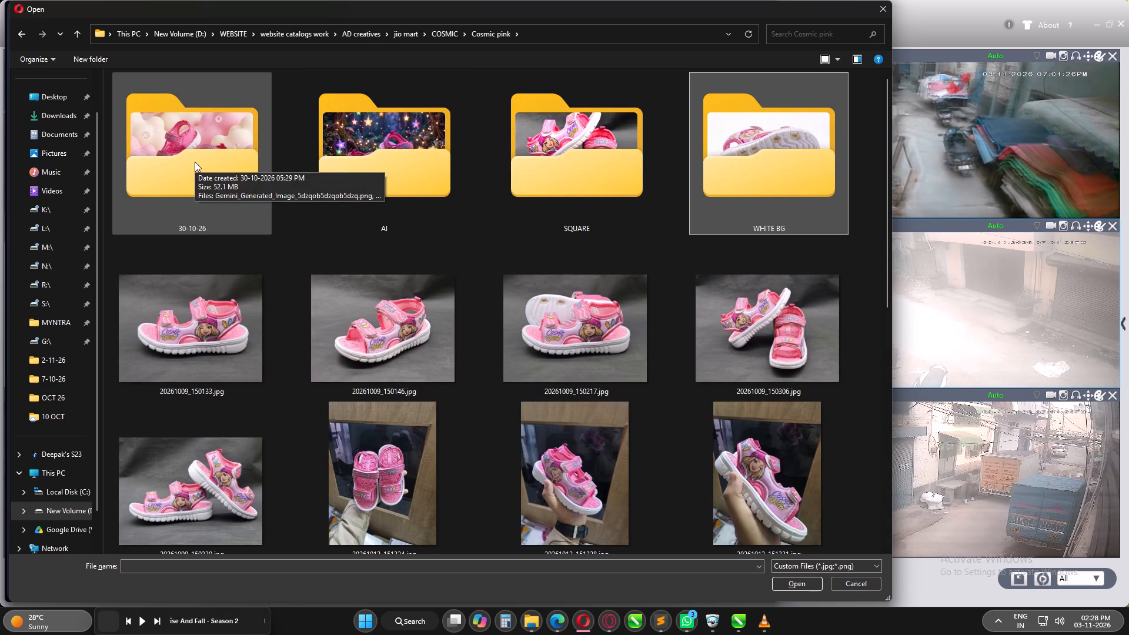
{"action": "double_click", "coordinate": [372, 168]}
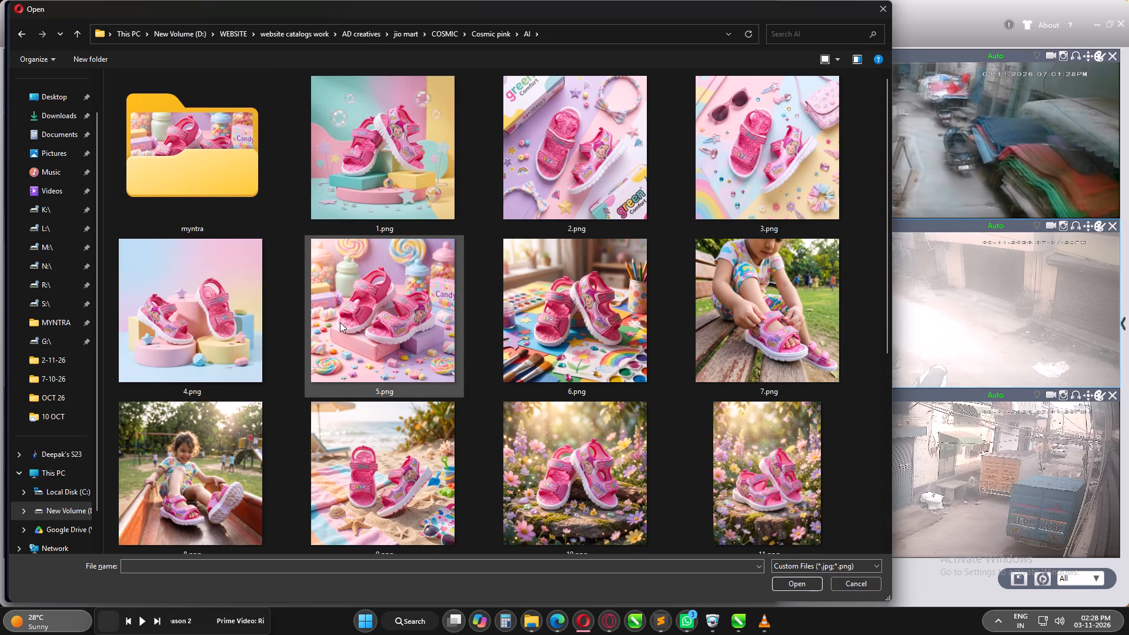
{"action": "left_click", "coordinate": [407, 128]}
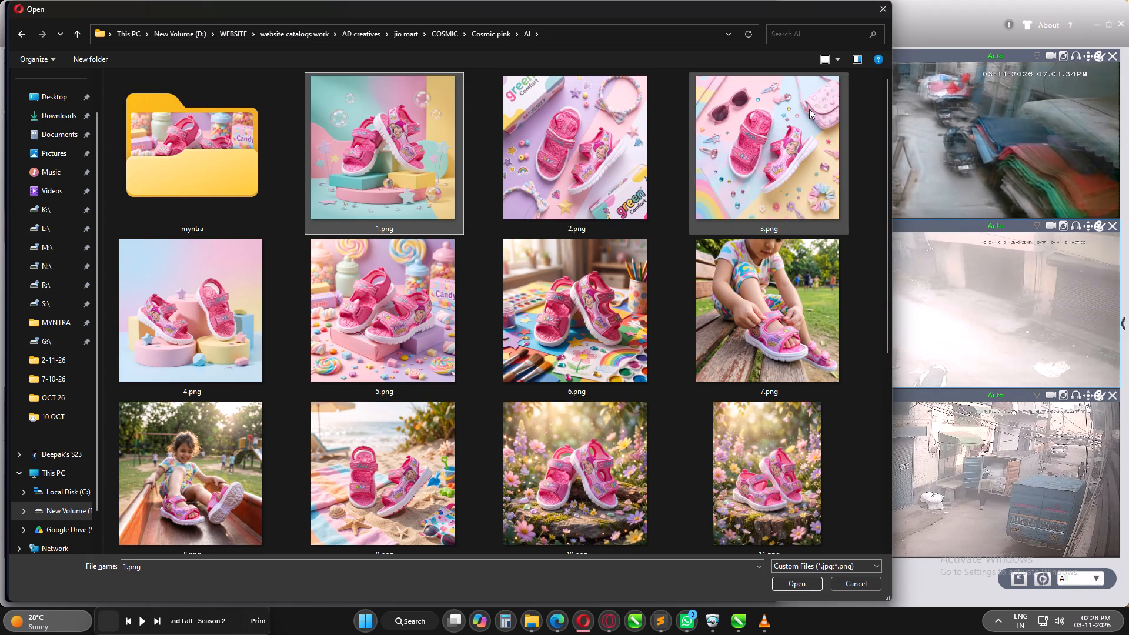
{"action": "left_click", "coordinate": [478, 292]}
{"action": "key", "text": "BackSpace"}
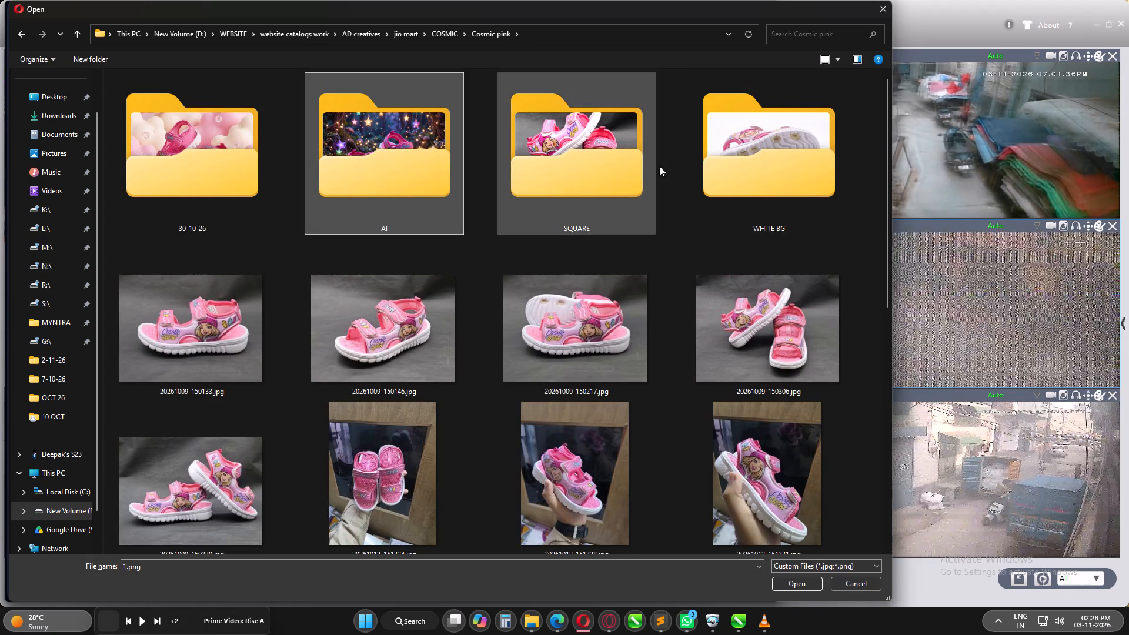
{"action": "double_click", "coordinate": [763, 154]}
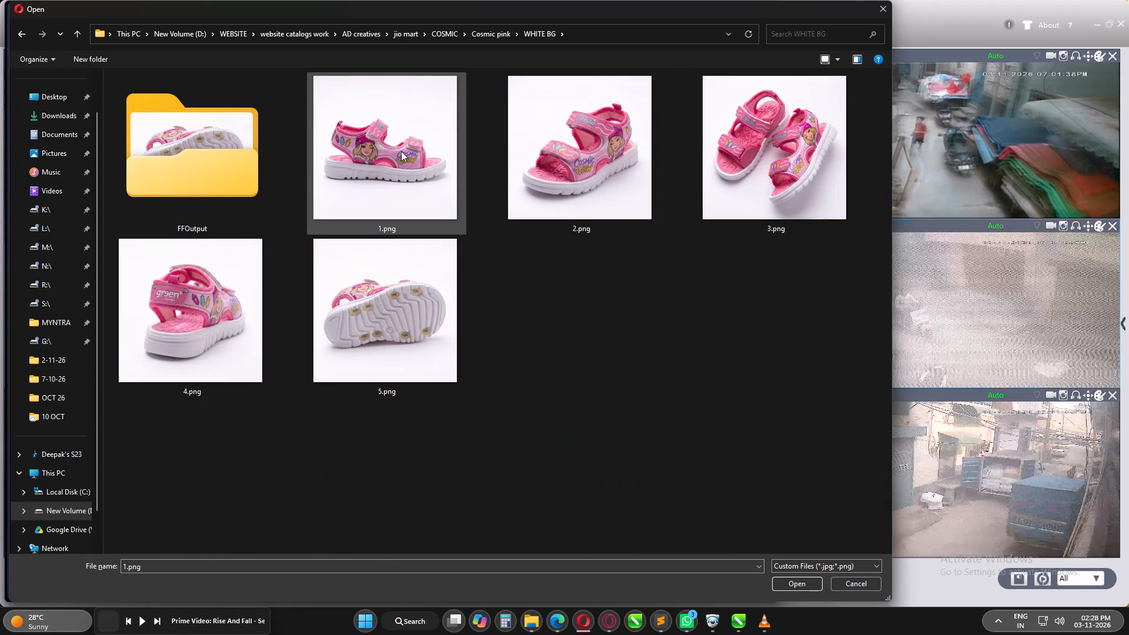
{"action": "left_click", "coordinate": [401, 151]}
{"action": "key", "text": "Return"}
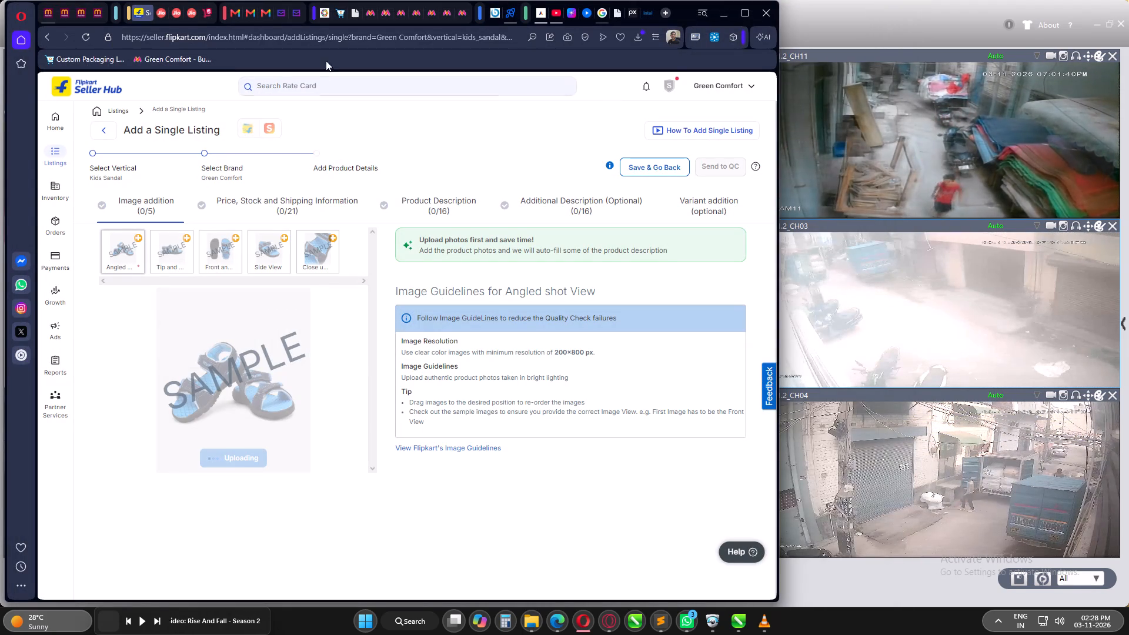
Open the Flipkart shopping site separately, search for KIDS SANDAL and examine the product photos in the results.
{"action": "left_click", "coordinate": [649, 12]}
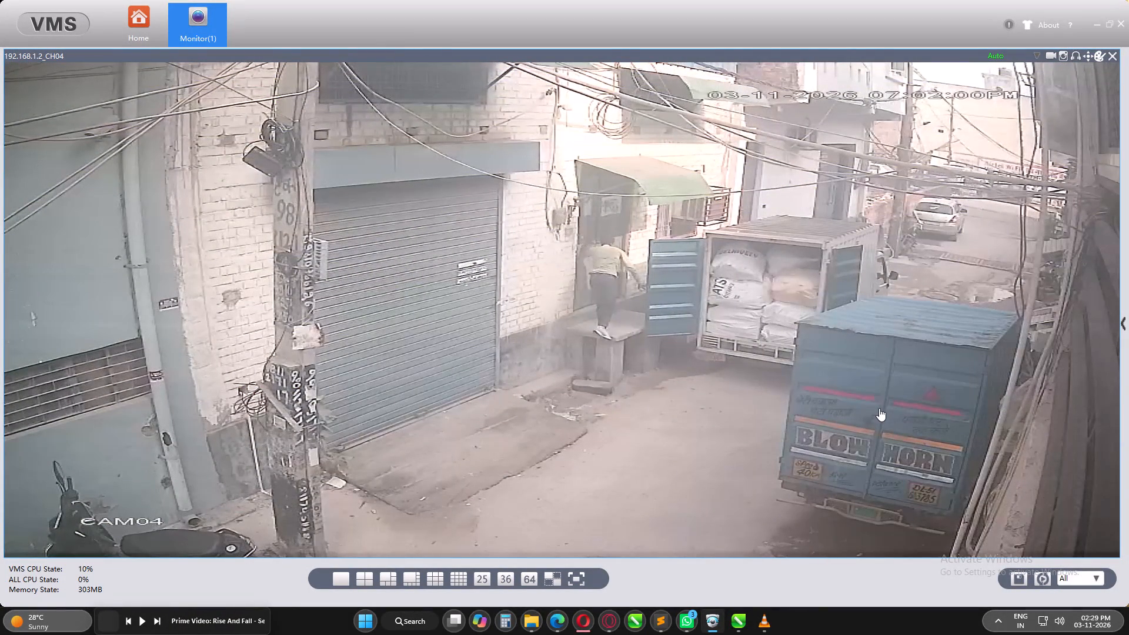
{"action": "left_click", "coordinate": [584, 621]}
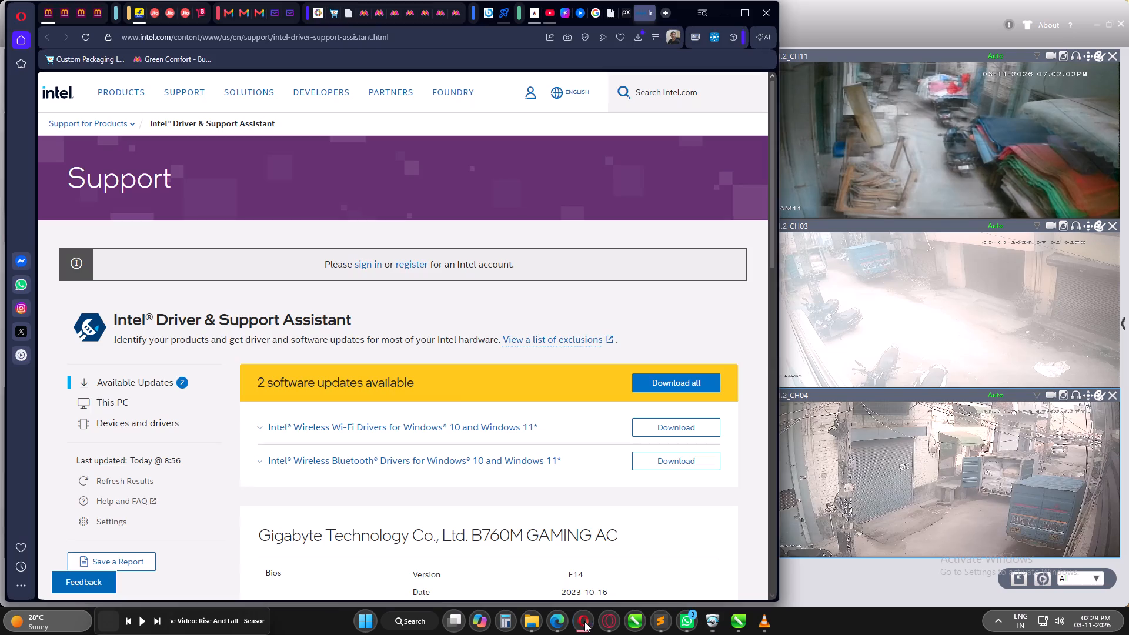
{"action": "left_click", "coordinate": [663, 12]}
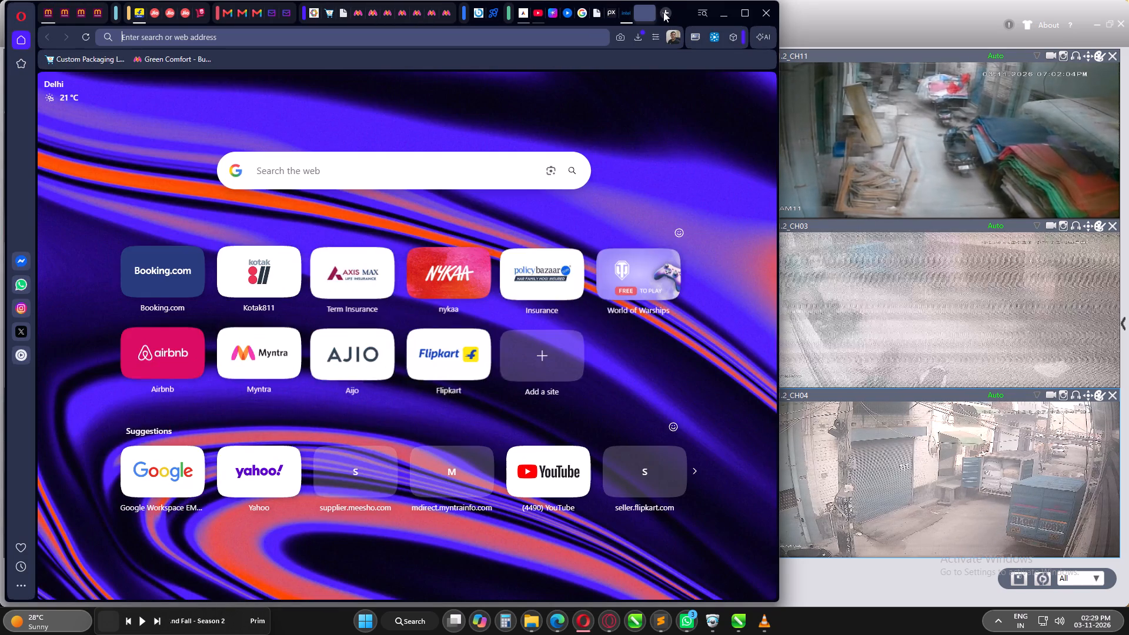
{"action": "type", "text": "FLIPKART"}
{"action": "key", "text": "Return"}
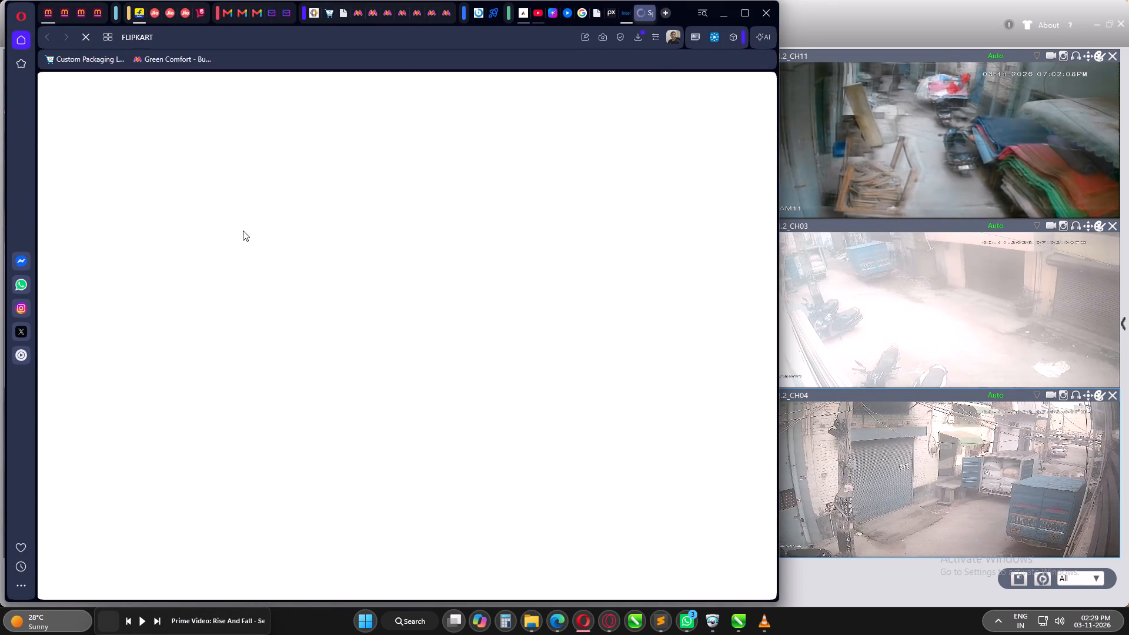
{"action": "left_click", "coordinate": [268, 131]}
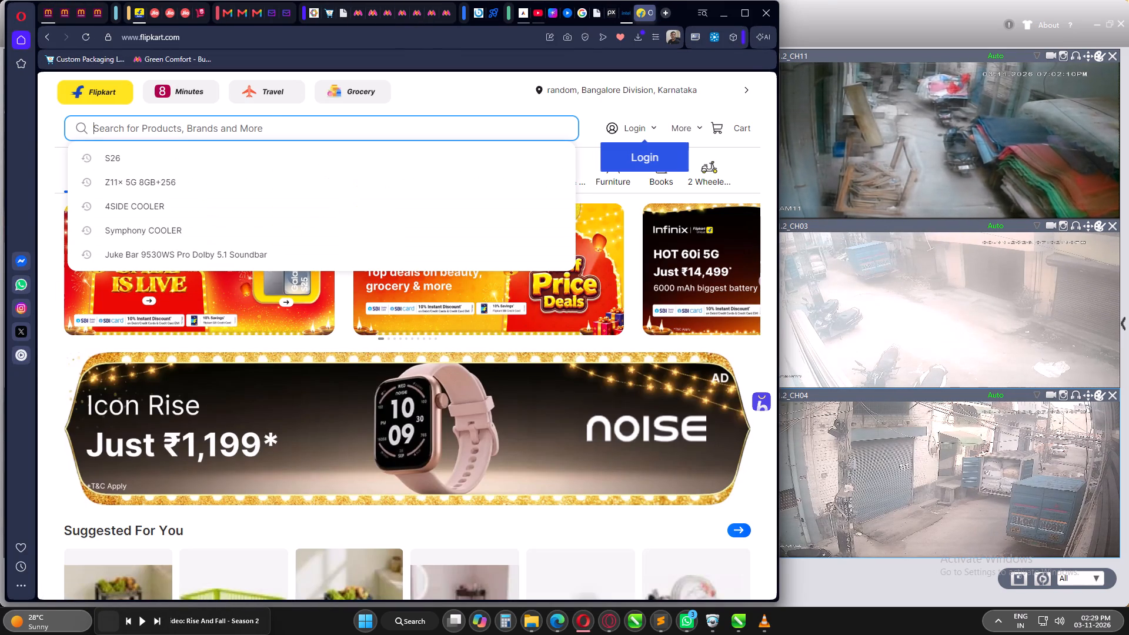
{"action": "type", "text": "KIDS SANDAL"}
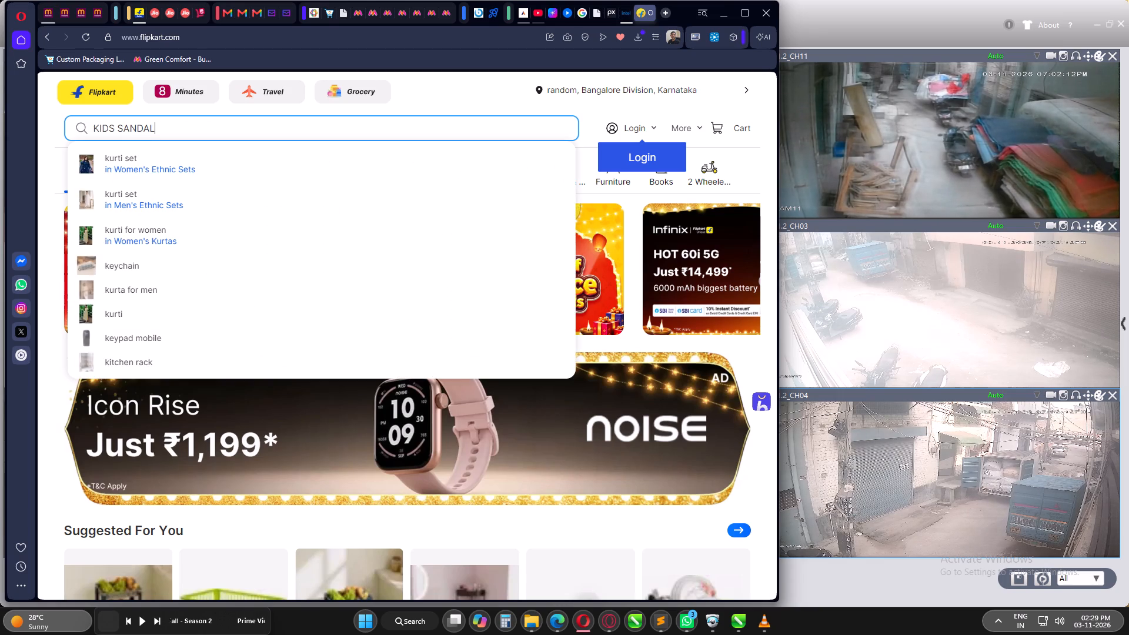
{"action": "key", "text": "Return"}
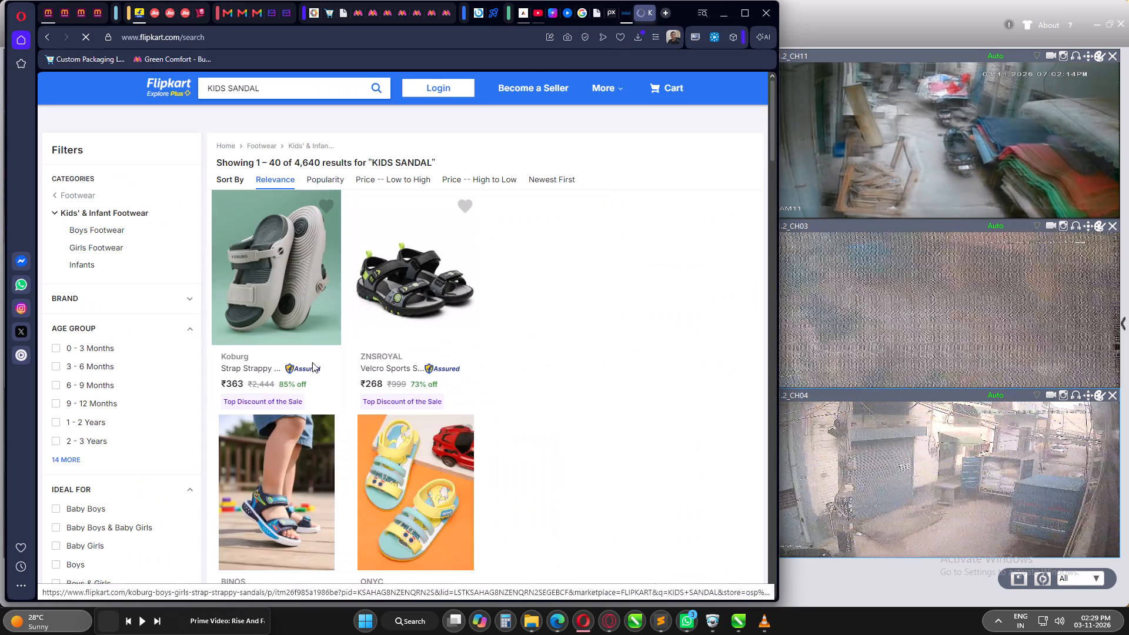
{"action": "scroll", "coordinate": [512, 338], "scroll_direction": "down", "scroll_amount": 5}
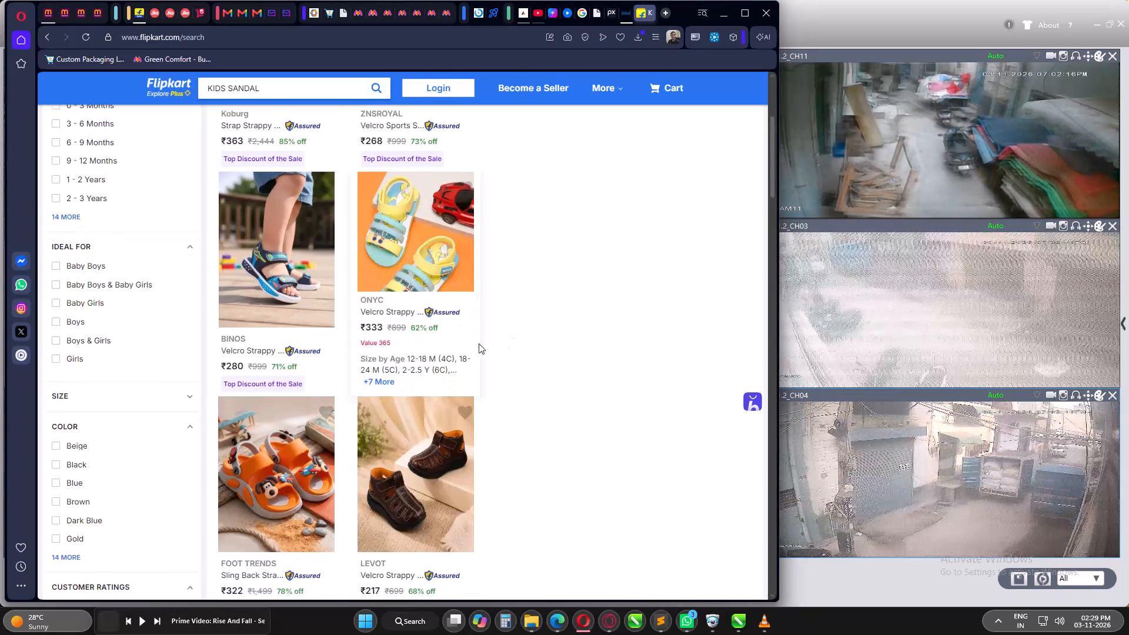
{"action": "scroll", "coordinate": [479, 343], "scroll_direction": "down", "scroll_amount": 1}
Back in the Seller Hub listing, replace the Angled shot photo with 1.png from the Cosmic pink AI folder.
{"action": "left_click", "coordinate": [135, 15]}
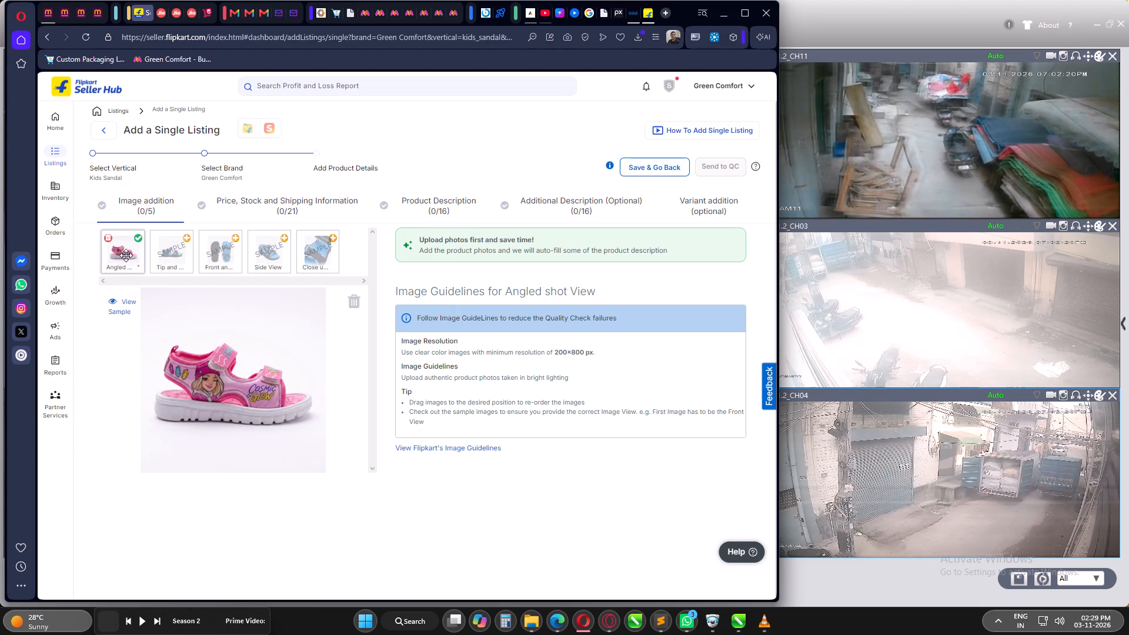
{"action": "left_click", "coordinate": [109, 240]}
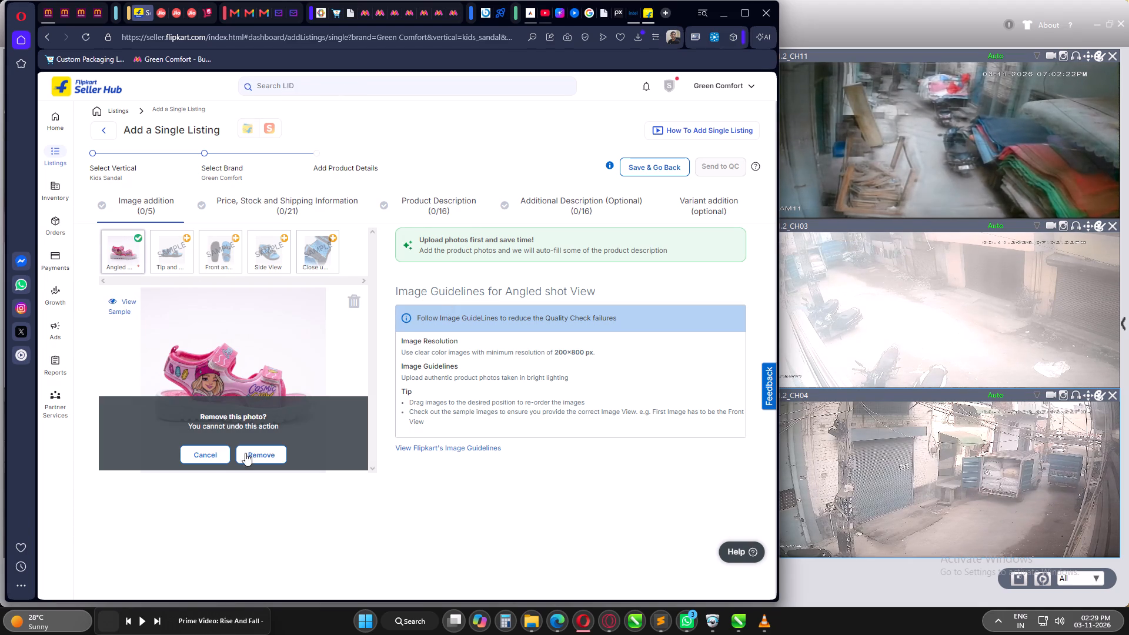
{"action": "left_click", "coordinate": [268, 451]}
{"action": "left_click", "coordinate": [242, 454]}
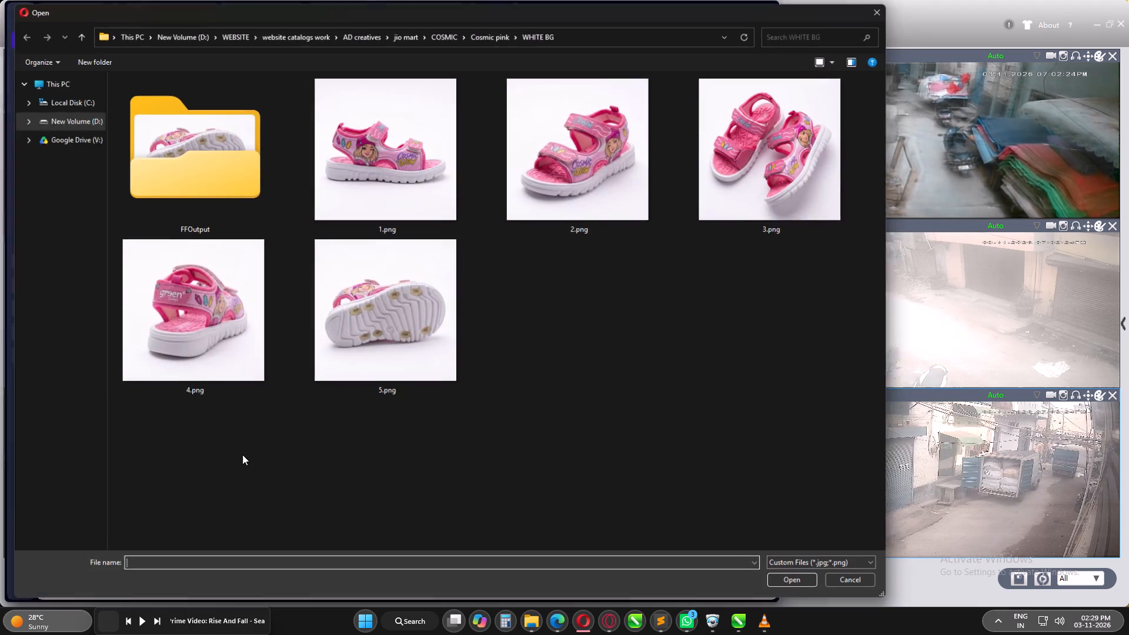
{"action": "left_click", "coordinate": [575, 383]}
{"action": "key", "text": "BackSpace"}
{"action": "double_click", "coordinate": [214, 133]}
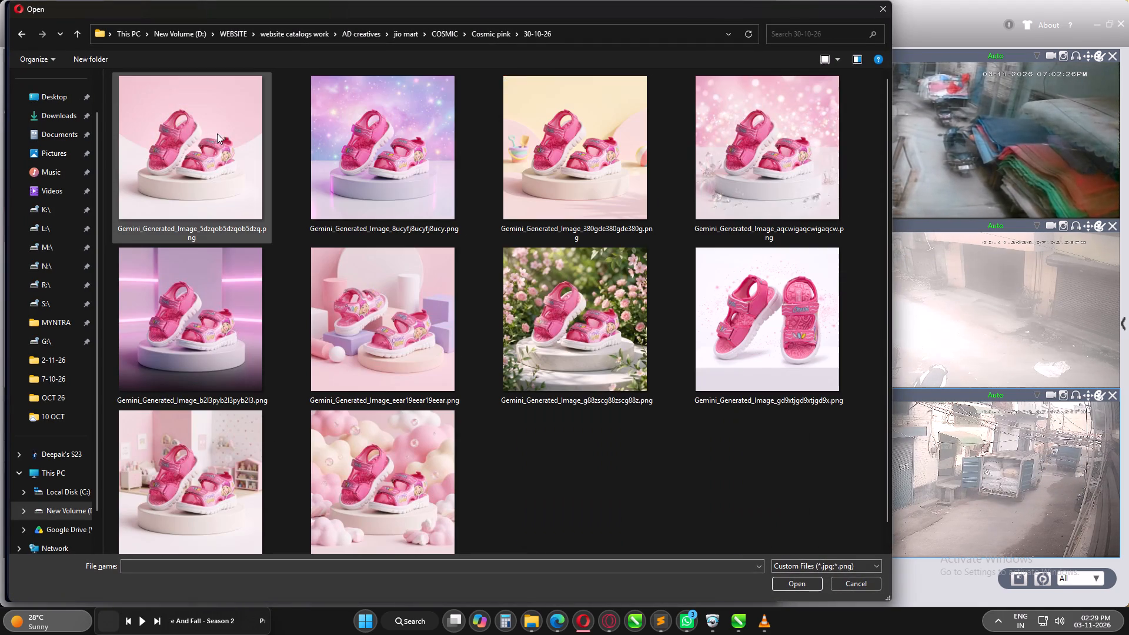
{"action": "left_click", "coordinate": [672, 496]}
{"action": "key", "text": "BackSpace"}
{"action": "double_click", "coordinate": [331, 126]}
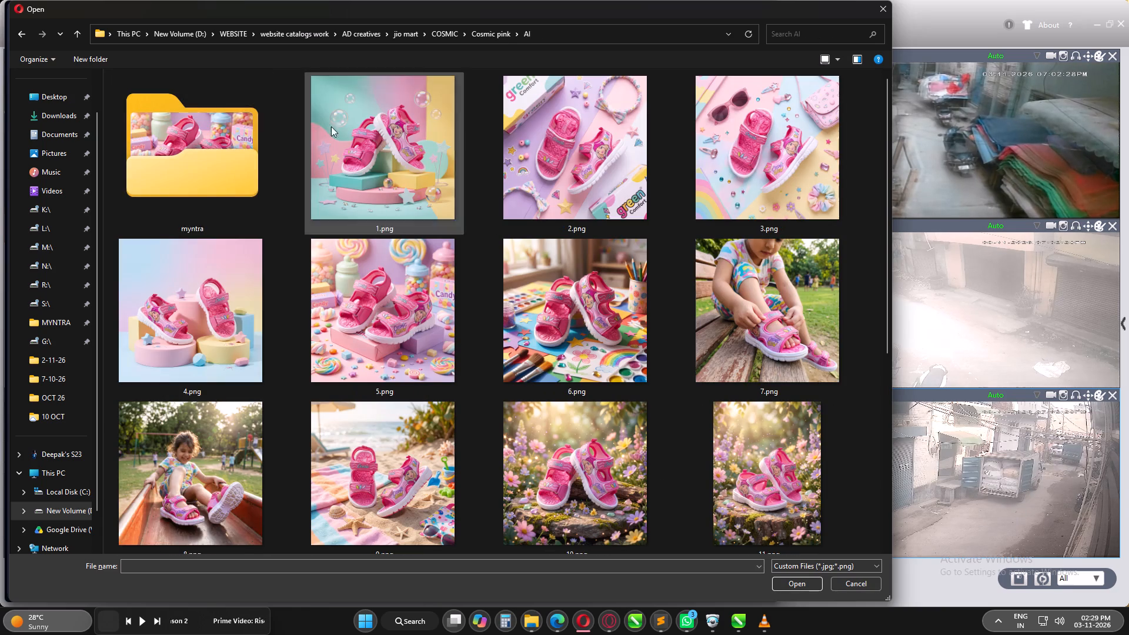
{"action": "left_click", "coordinate": [411, 169]}
{"action": "key", "text": "Return"}
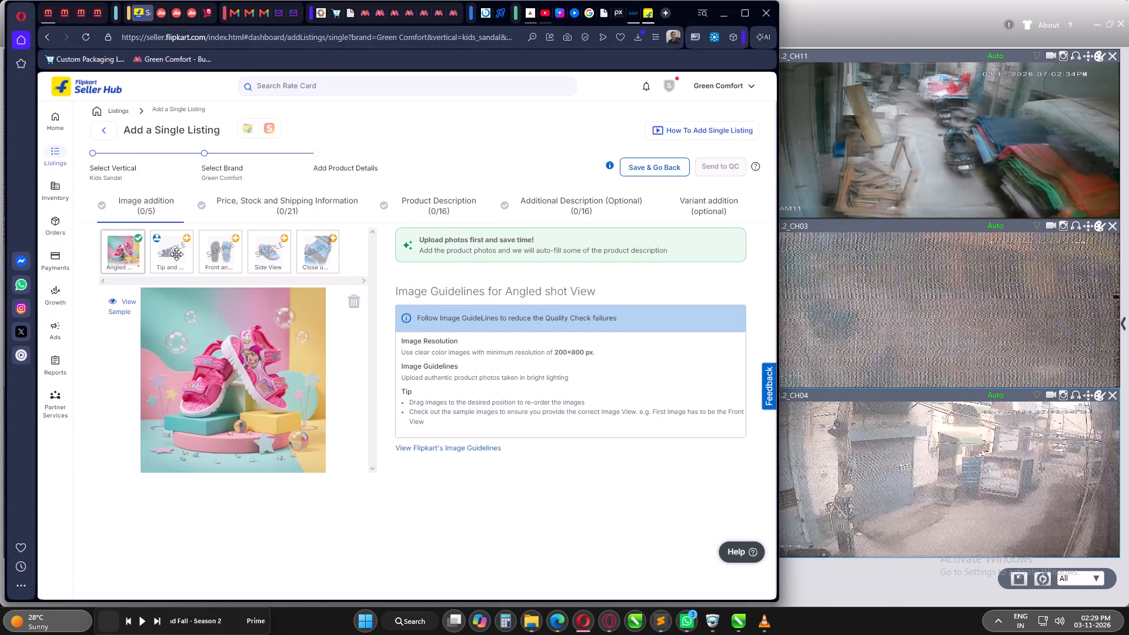
Upload 1.png from the Cosmic pink WHITE BG folder as the Tip and Heel View photo.
{"action": "left_click", "coordinate": [176, 254]}
{"action": "left_click", "coordinate": [227, 455]}
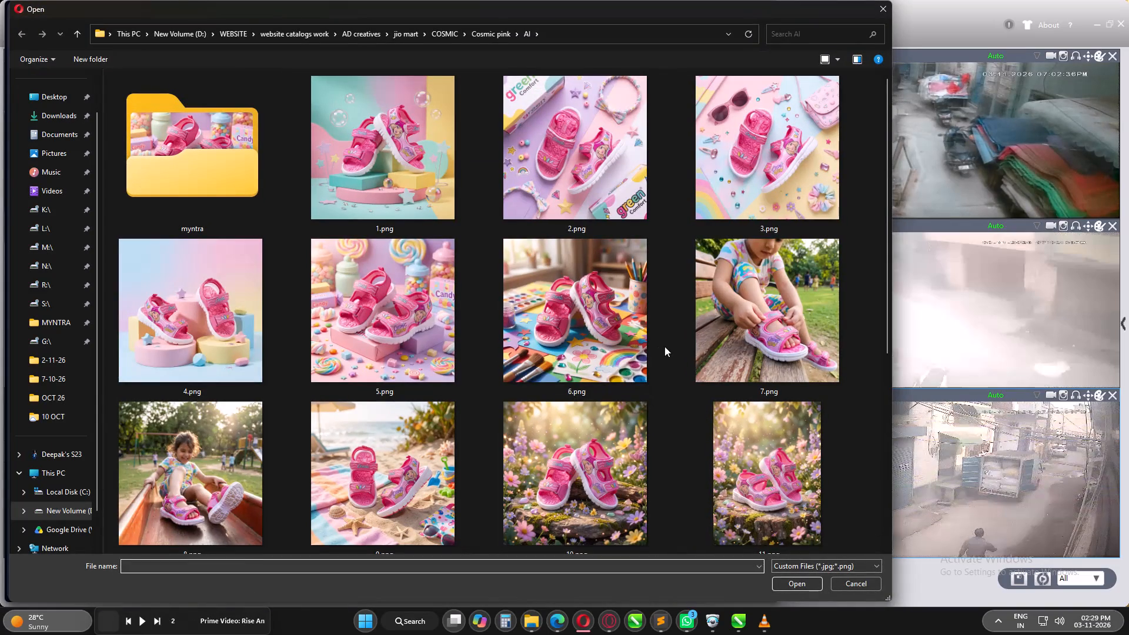
{"action": "left_click", "coordinate": [670, 344]}
{"action": "key", "text": "BackSpace"}
{"action": "double_click", "coordinate": [781, 172]}
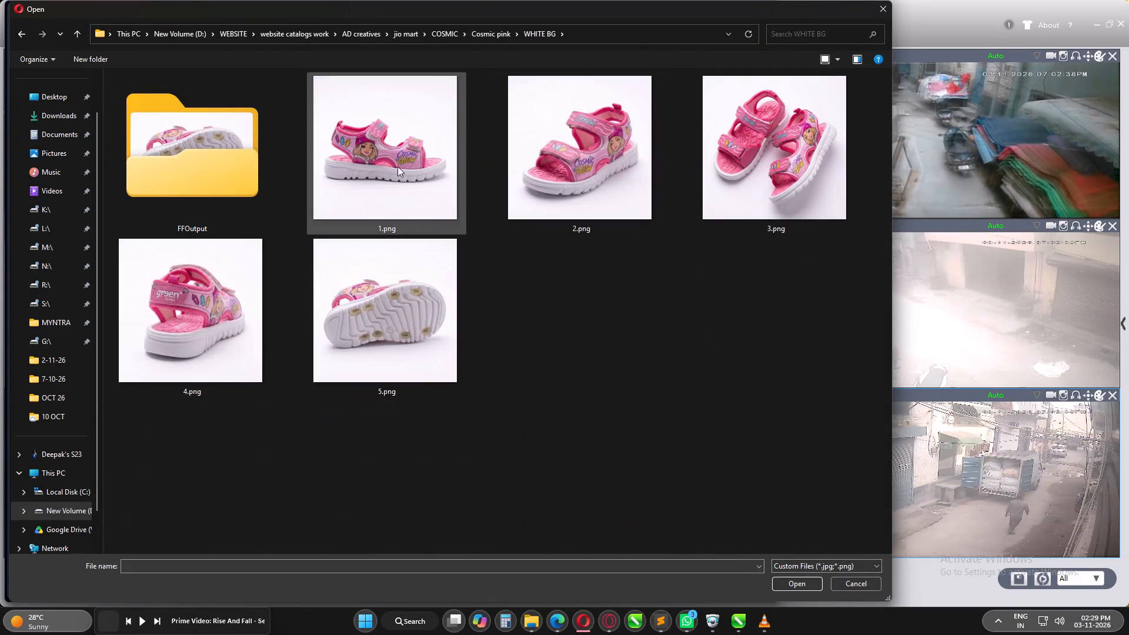
{"action": "left_click", "coordinate": [383, 156]}
{"action": "key", "text": "Return"}
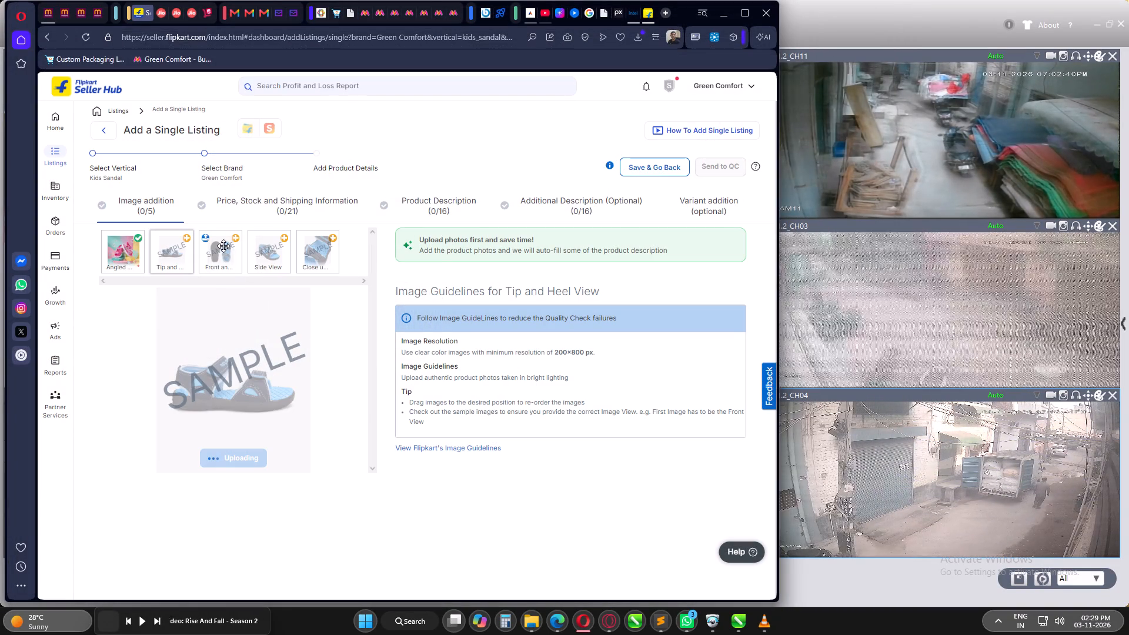
Upload 3.png from the WHITE BG folder as the Front and Sole View photo.
{"action": "left_click", "coordinate": [223, 246]}
{"action": "left_click", "coordinate": [240, 460]}
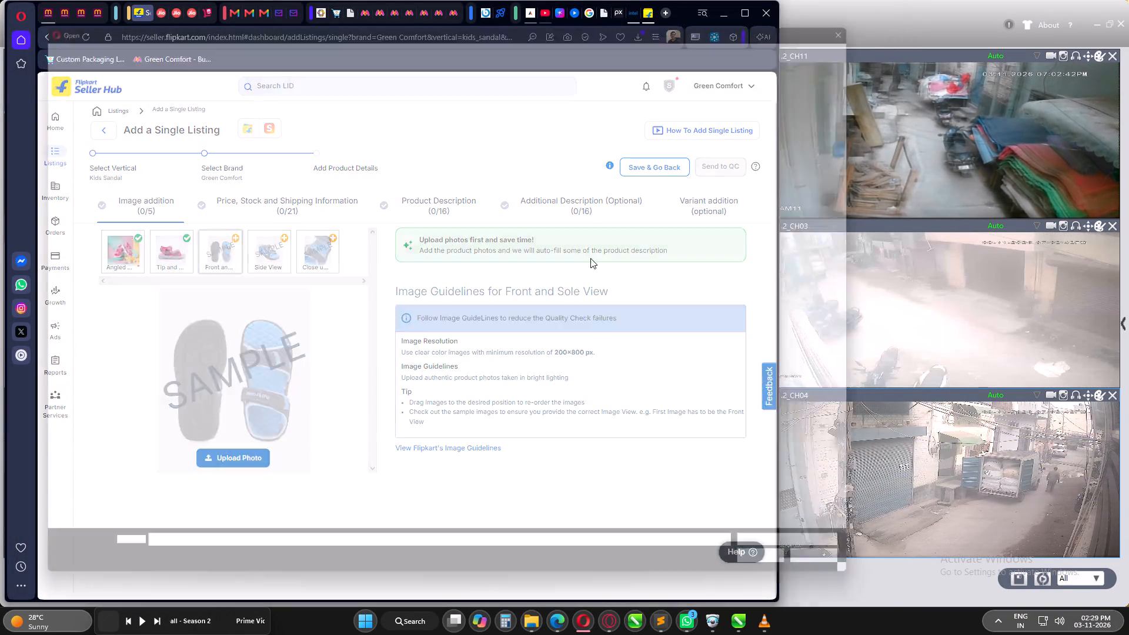
{"action": "left_click", "coordinate": [770, 149]}
{"action": "key", "text": "Return"}
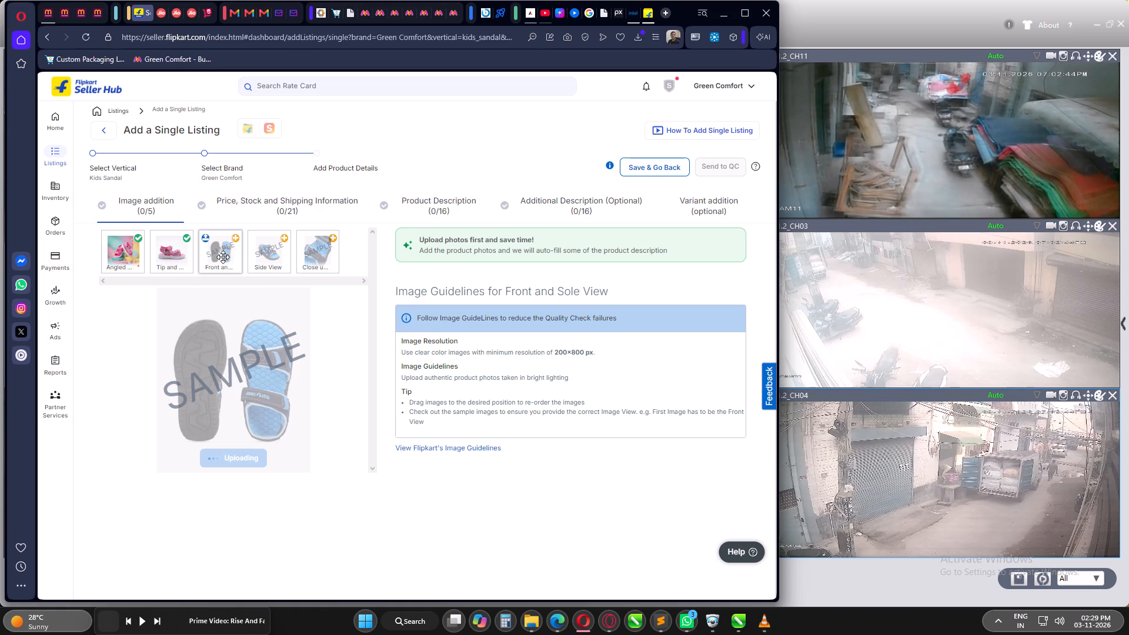
{"action": "left_click", "coordinate": [223, 257]}
Upload 2.png from the WHITE BG folder as the Side View photo.
{"action": "left_click", "coordinate": [270, 258]}
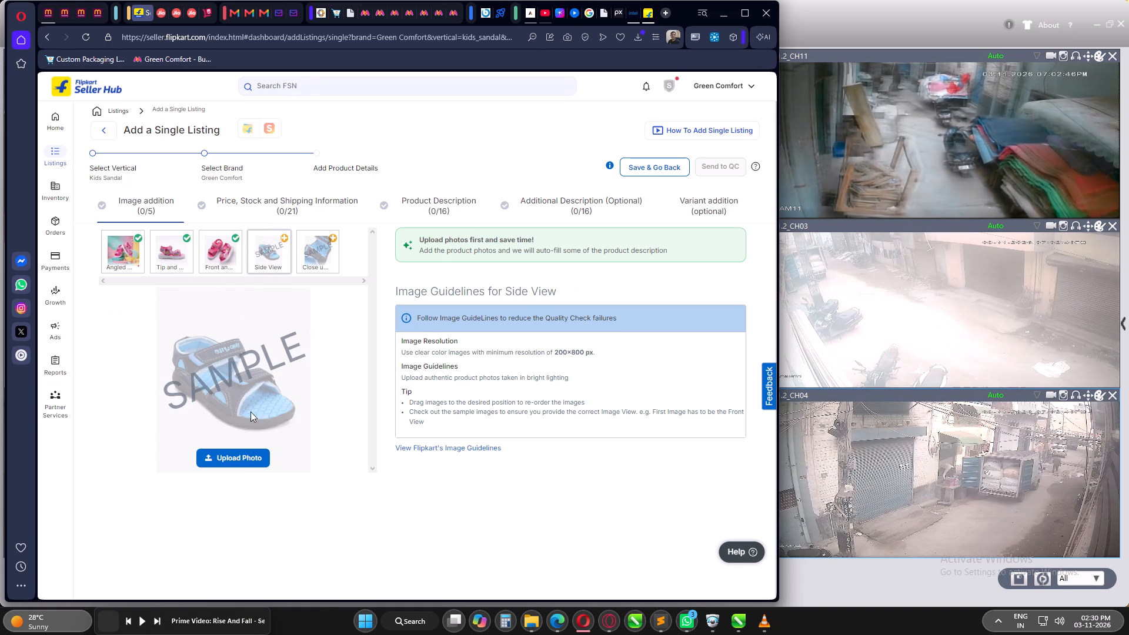
{"action": "left_click", "coordinate": [245, 455]}
{"action": "left_click", "coordinate": [570, 149]}
{"action": "key", "text": "Return"}
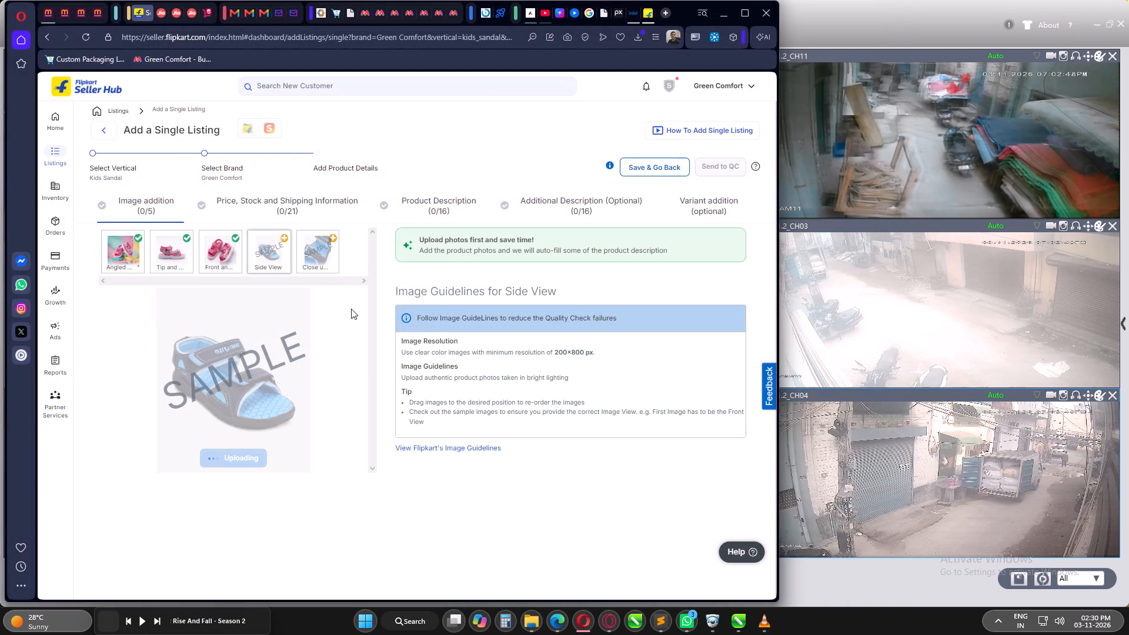
Upload 4.png from the WHITE BG folder as the Close up shot photo.
{"action": "left_click", "coordinate": [316, 244]}
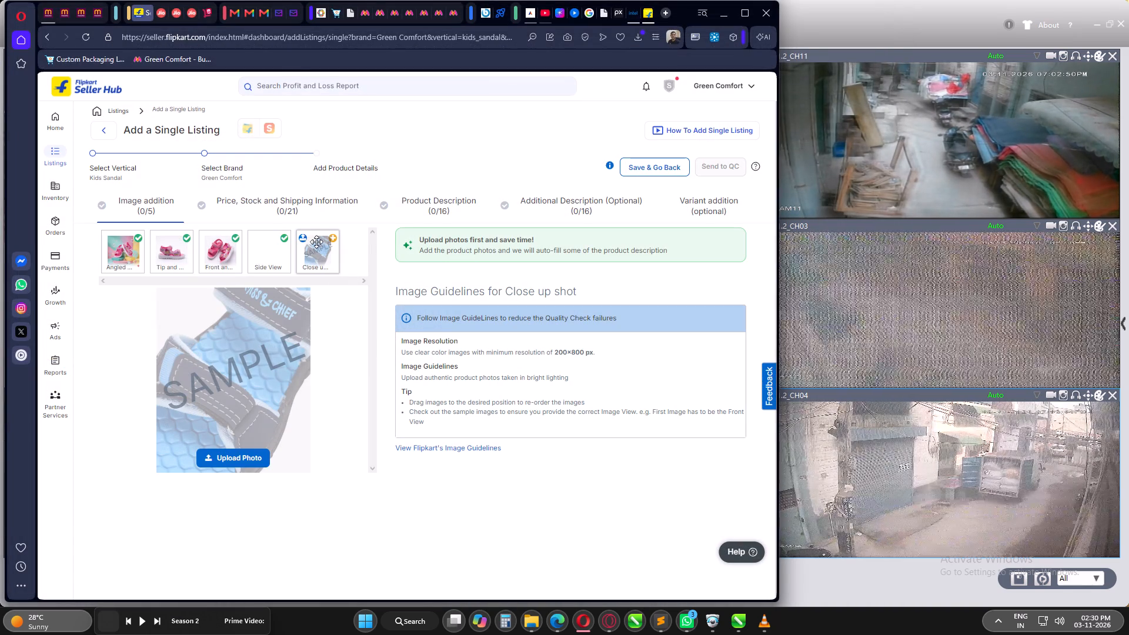
{"action": "left_click", "coordinate": [313, 251]}
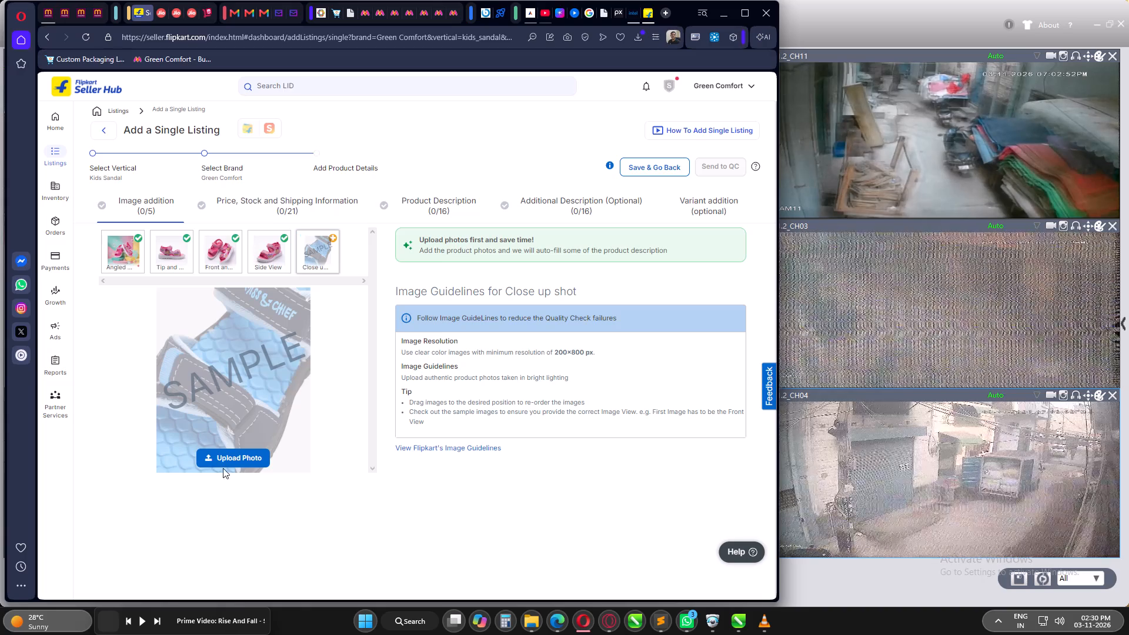
{"action": "left_click", "coordinate": [232, 453]}
{"action": "left_click", "coordinate": [237, 317]}
{"action": "key", "text": "Return"}
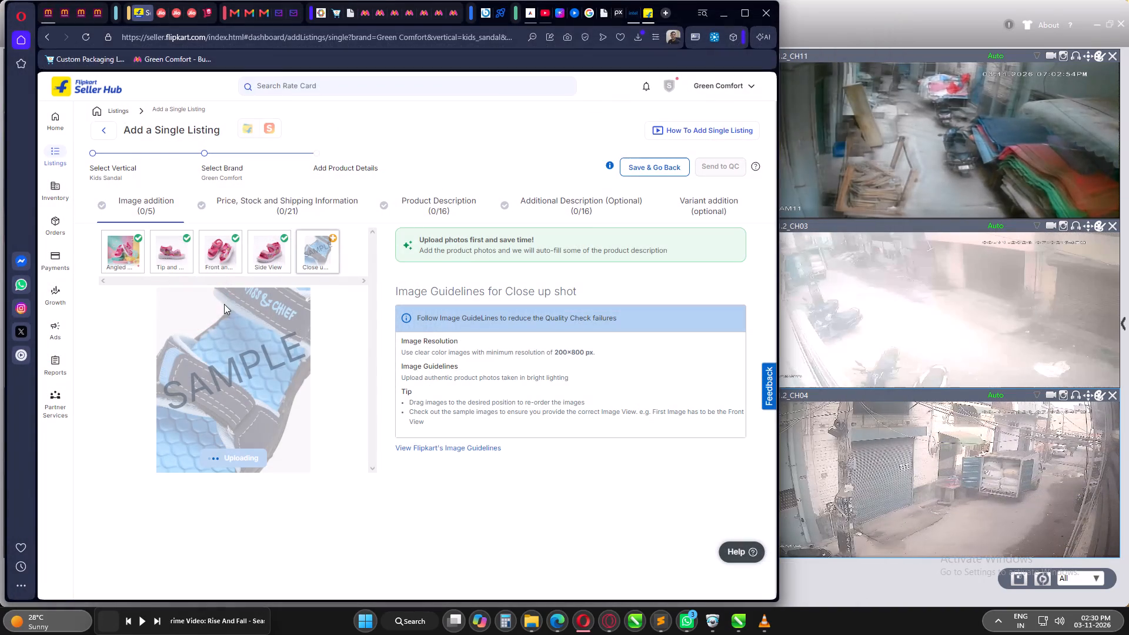
Switch to YouTube and open its home feed.
{"action": "left_click", "coordinate": [549, 15]}
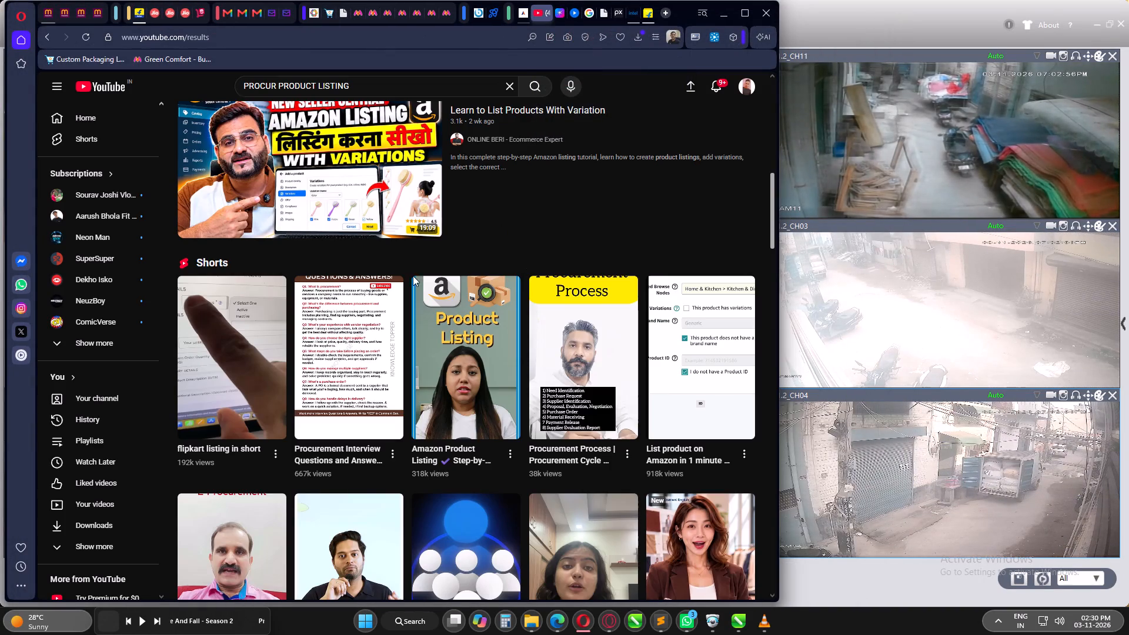
{"action": "scroll", "coordinate": [365, 264], "scroll_direction": "up", "scroll_amount": 2}
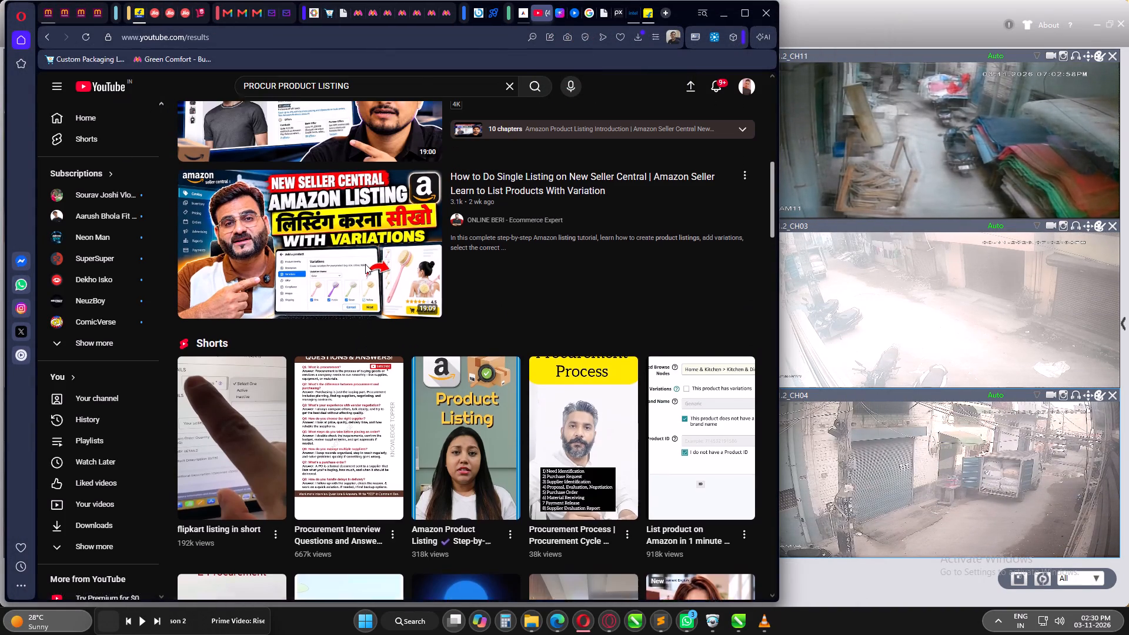
{"action": "left_click", "coordinate": [119, 88]}
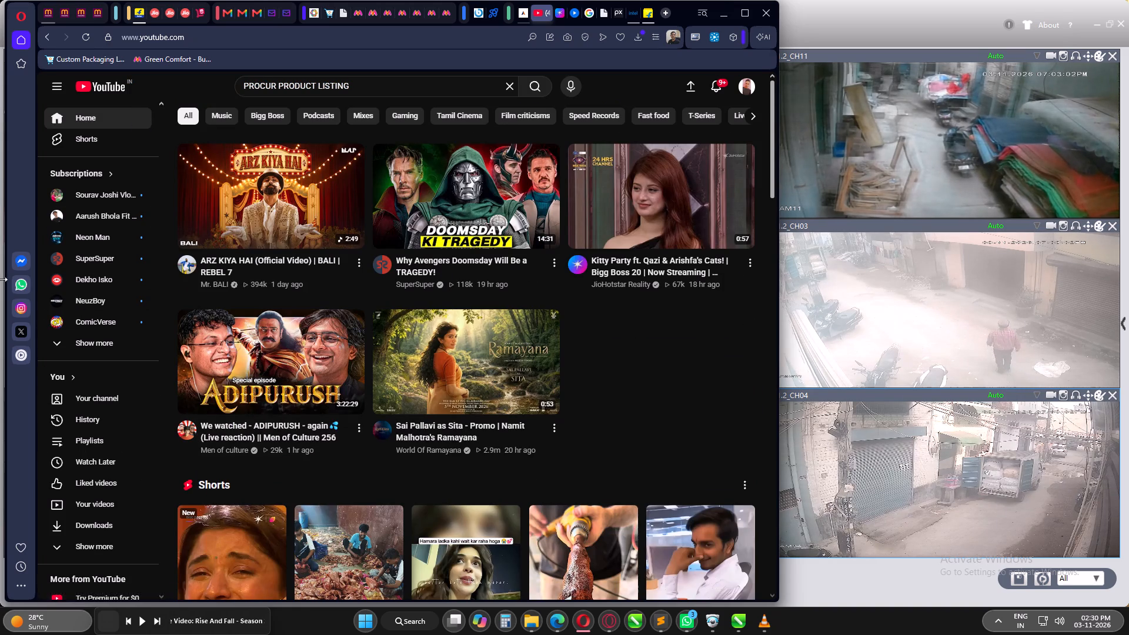
Open FlickVerse's "Flick The News 106" video from the watch history and skip ahead to the Ramayana Advanced Booking chapter.
{"action": "left_click", "coordinate": [98, 422]}
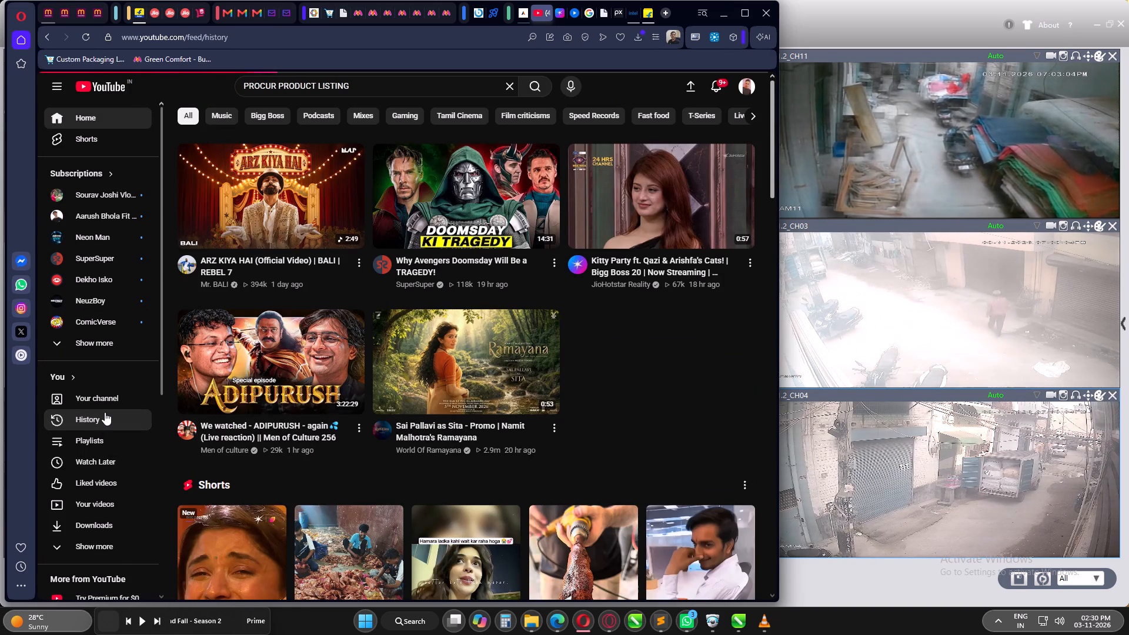
{"action": "scroll", "coordinate": [322, 313], "scroll_direction": "down", "scroll_amount": 3}
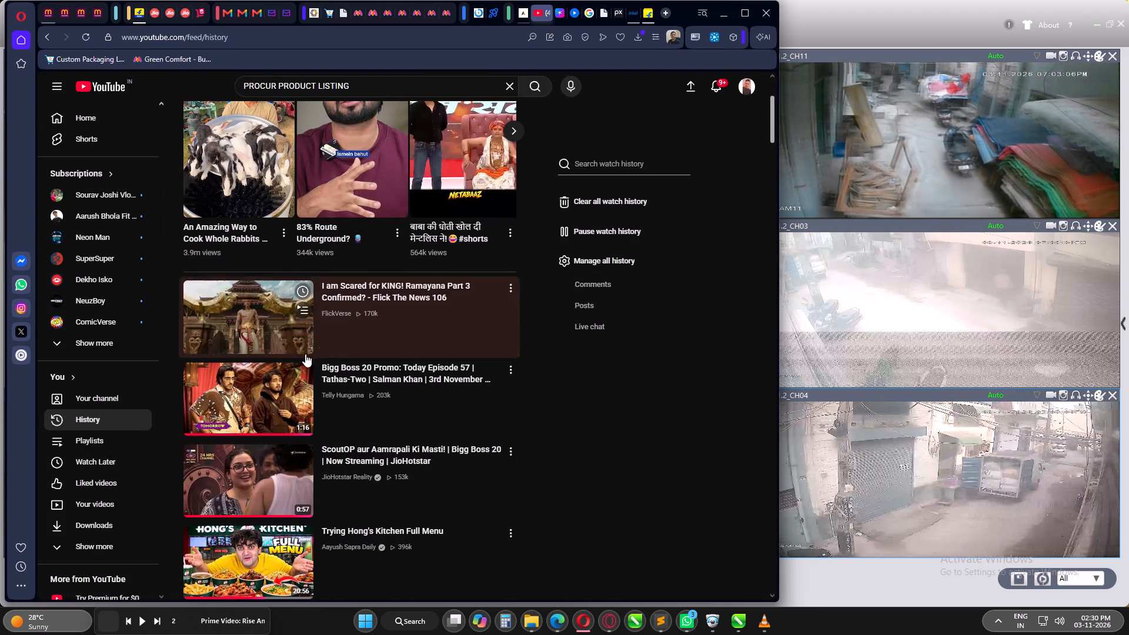
{"action": "left_click", "coordinate": [253, 312]}
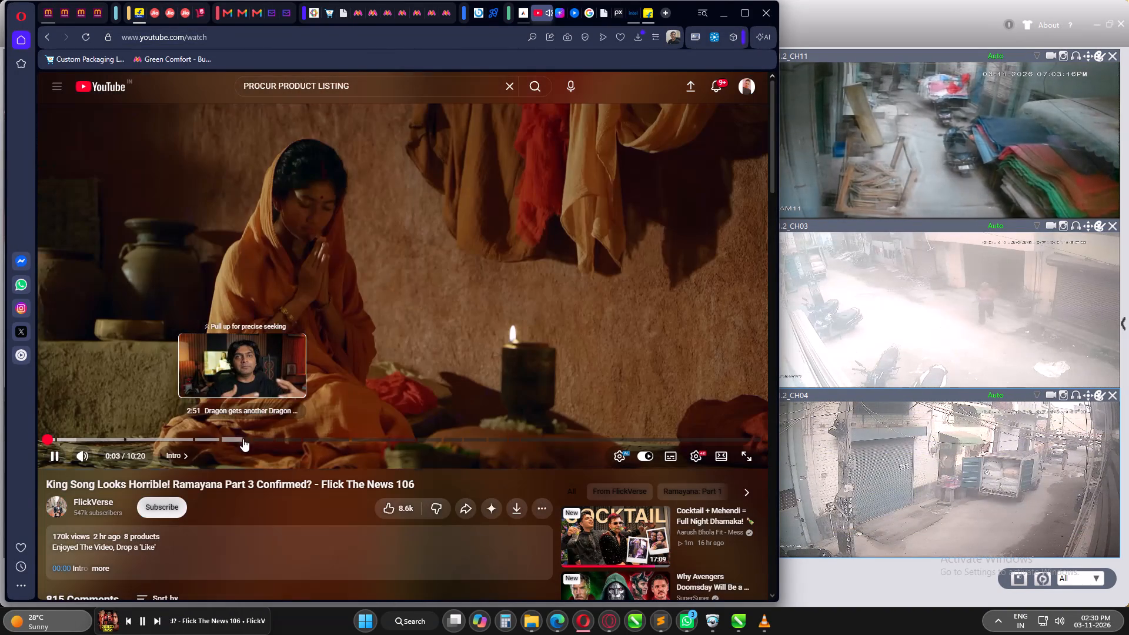
{"action": "left_click", "coordinate": [223, 440]}
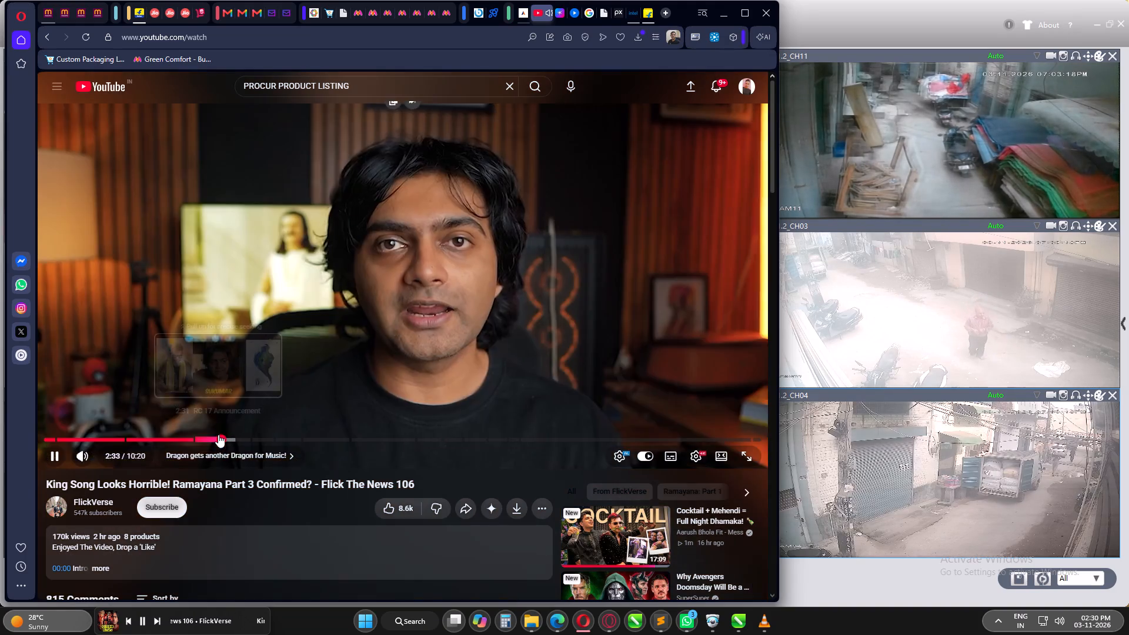
{"action": "left_click", "coordinate": [291, 435]}
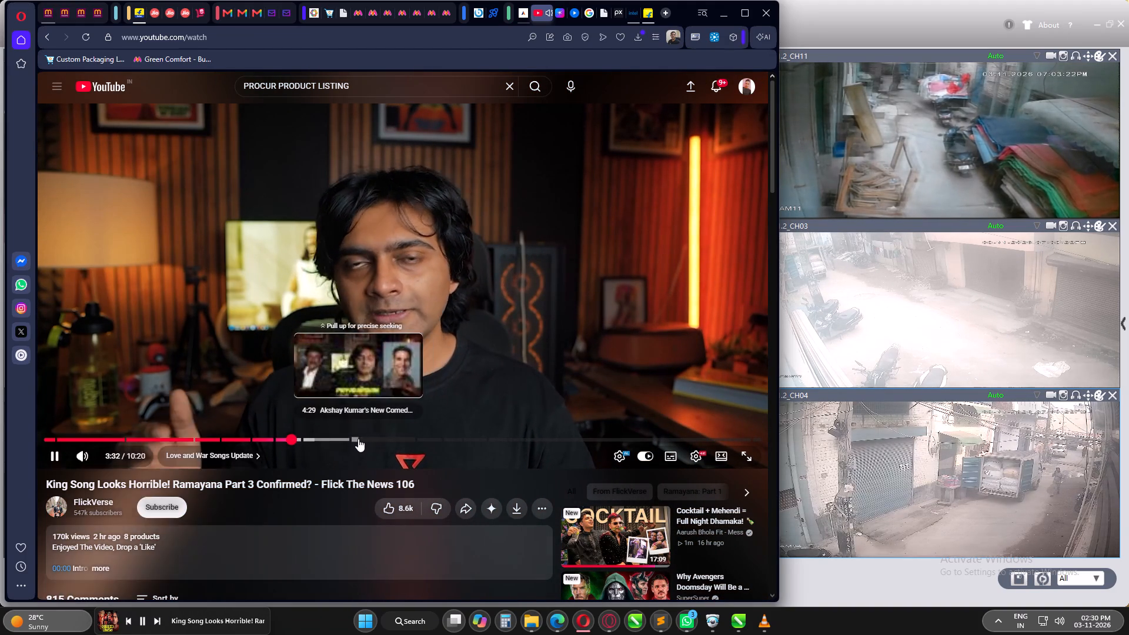
{"action": "left_click", "coordinate": [358, 439]}
{"action": "left_click", "coordinate": [423, 439]}
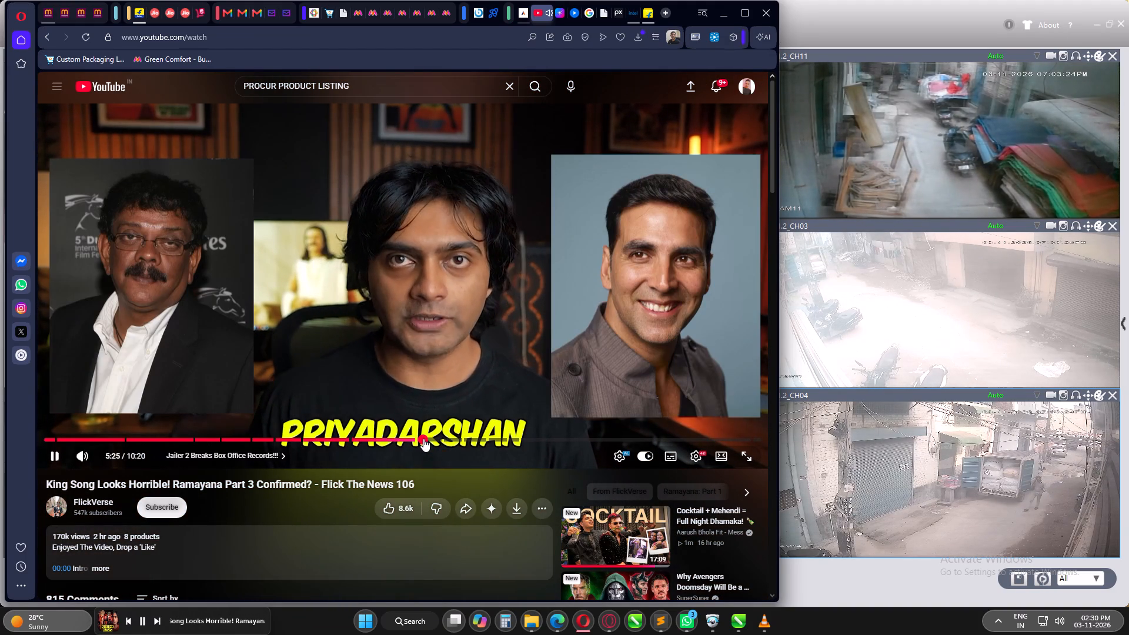
{"action": "left_click", "coordinate": [444, 441]}
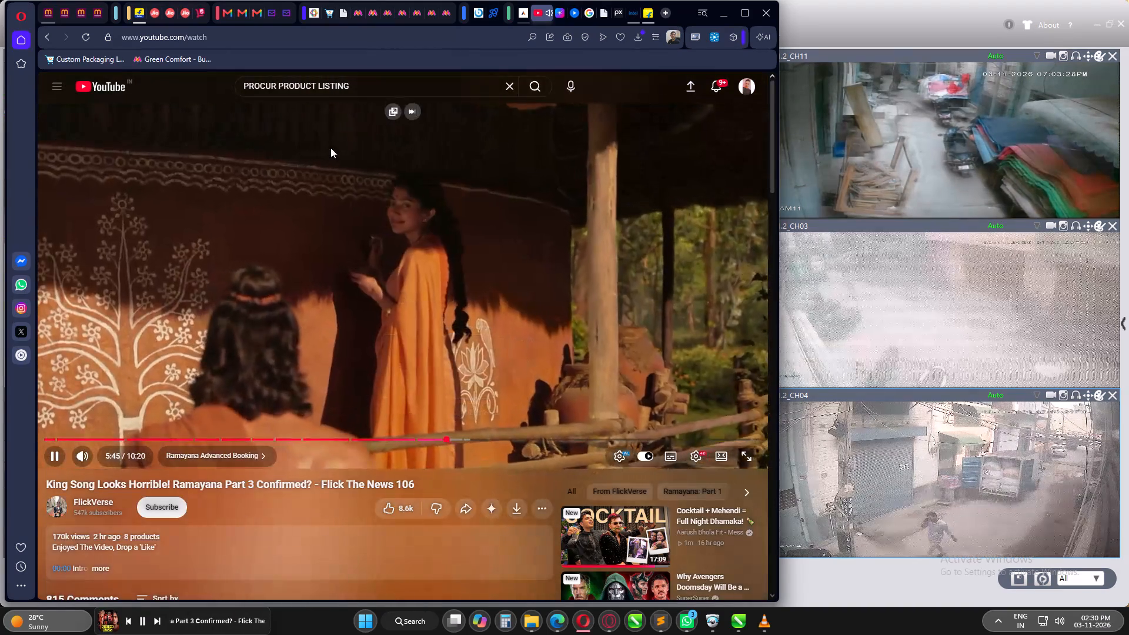
Pop the video out, shrink it to fit over the CH03 camera view, and raise the system volume to 90.
{"action": "left_click", "coordinate": [393, 117]}
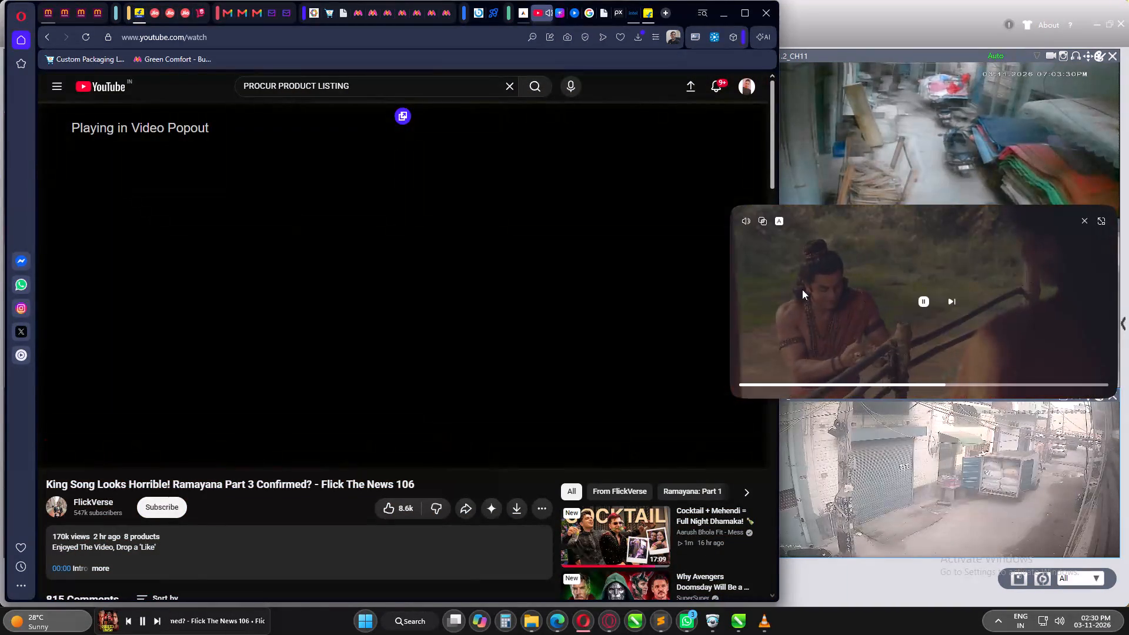
{"action": "left_click_drag", "start_coordinate": [732, 210], "coordinate": [783, 229]}
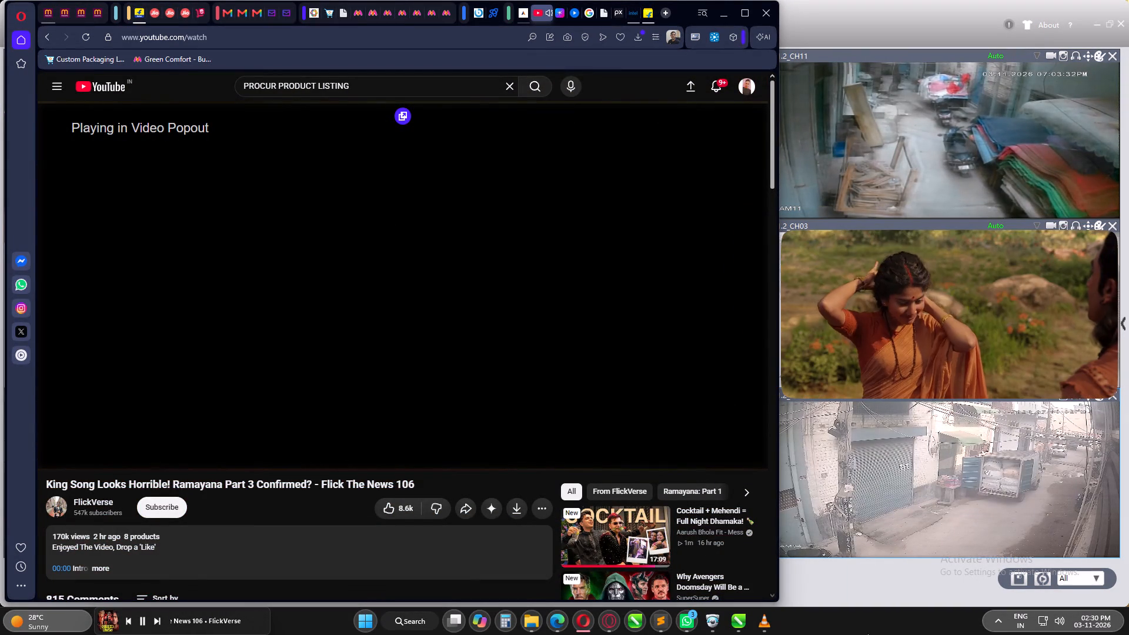
{"action": "left_click", "coordinate": [870, 628]}
{"action": "scroll", "coordinate": [870, 628], "scroll_direction": "up", "scroll_amount": 2}
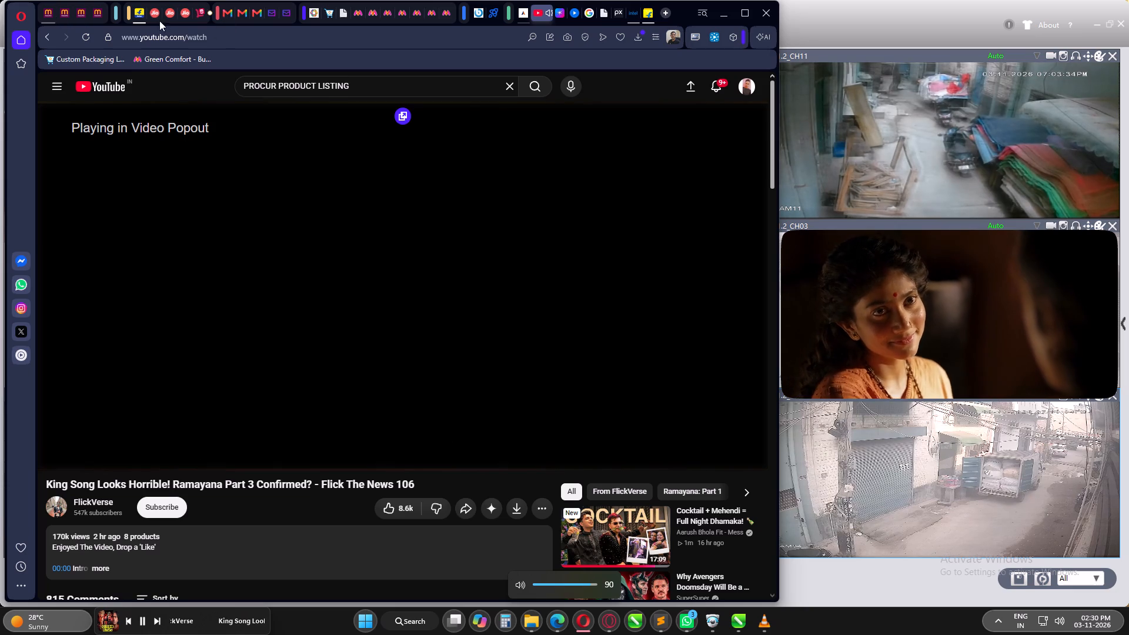
Return to the Flipkart listing and enter COSMIC-PINK 9C as Seller SKU ID under Price, Stock and Shipping Information.
{"action": "left_click", "coordinate": [135, 12]}
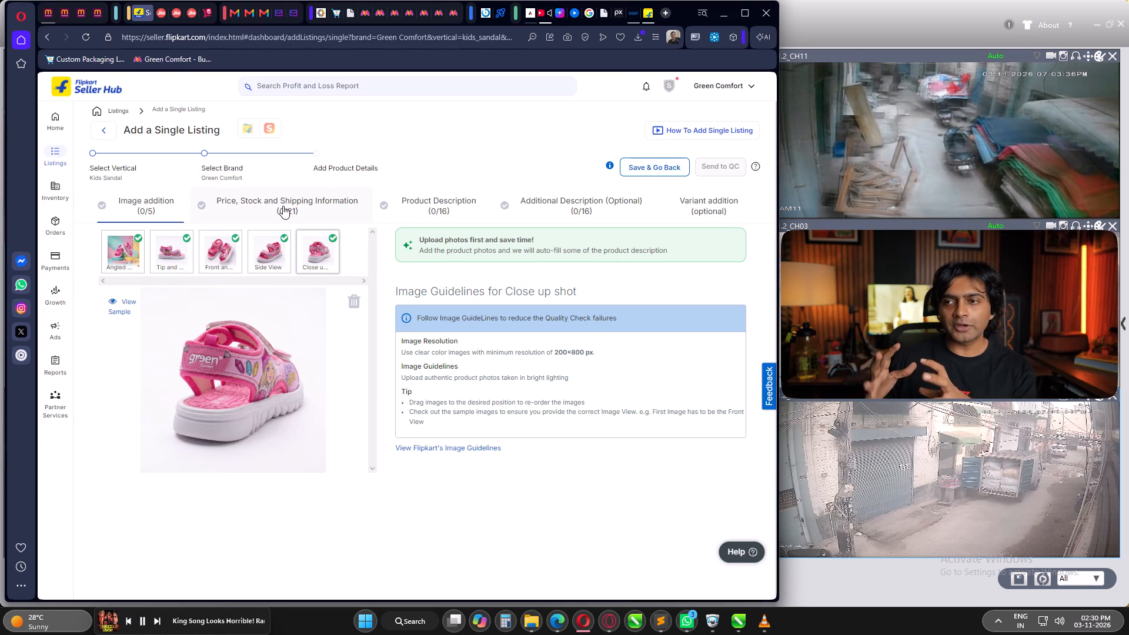
{"action": "left_click", "coordinate": [283, 205]}
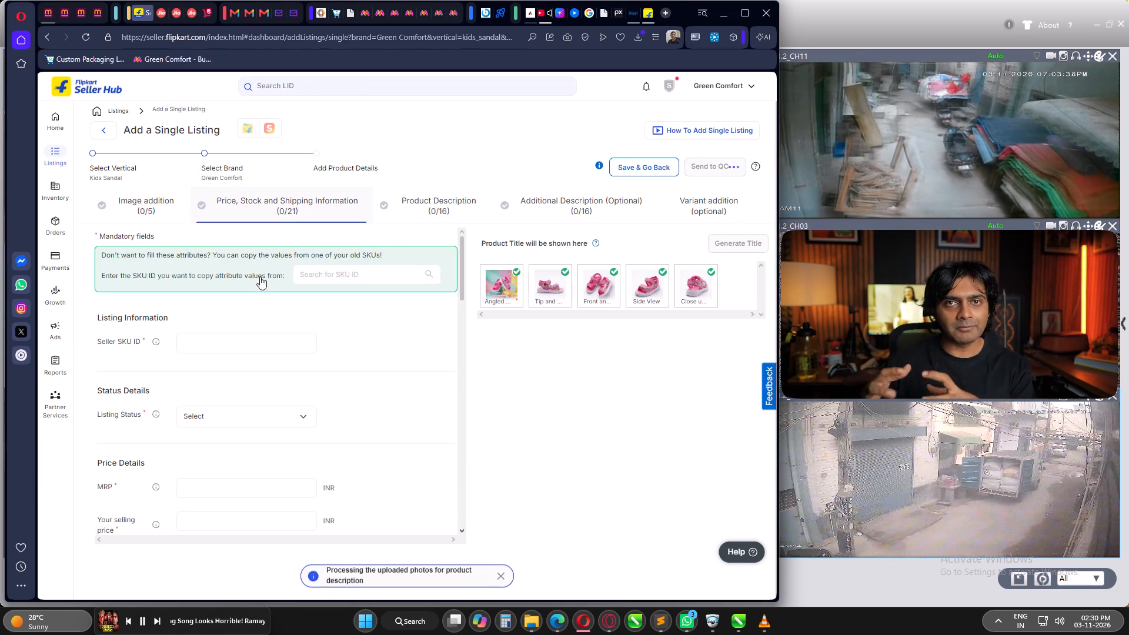
{"action": "left_click", "coordinate": [245, 340]}
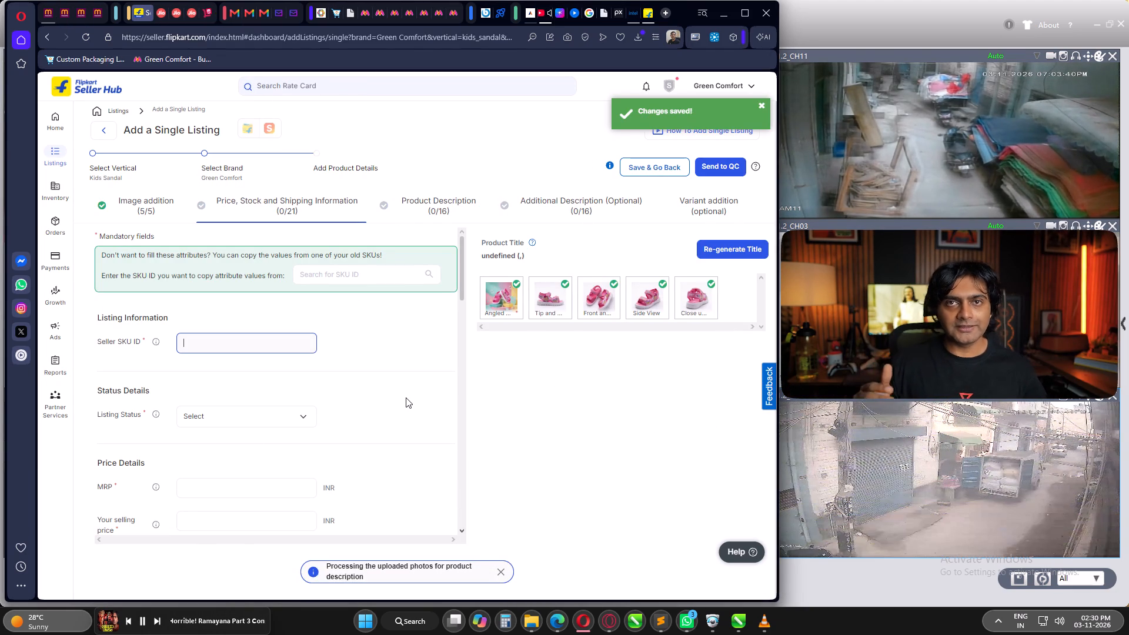
{"action": "type", "text": "COSMIC"}
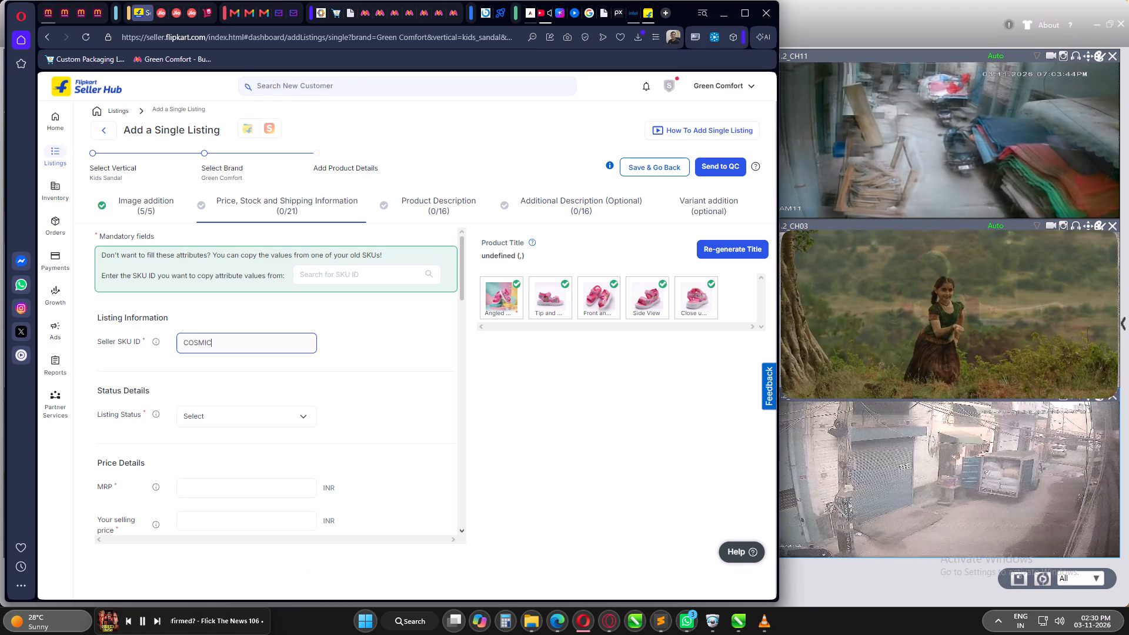
{"action": "type", "text": "-PINK"}
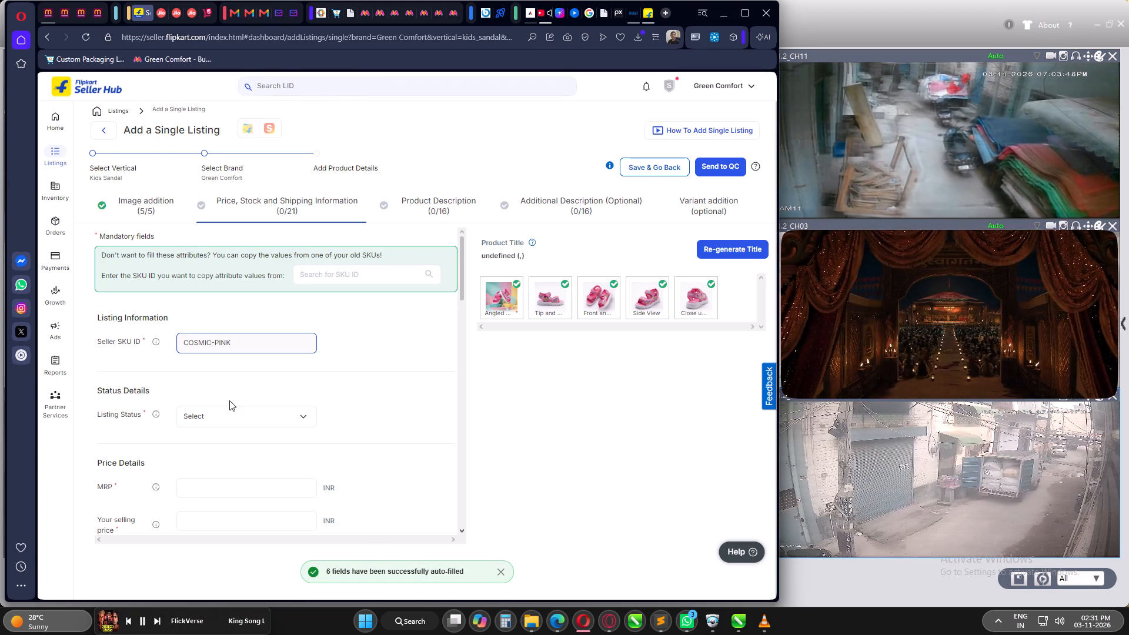
{"action": "key", "text": "space"}
{"action": "type", "text": "5"}
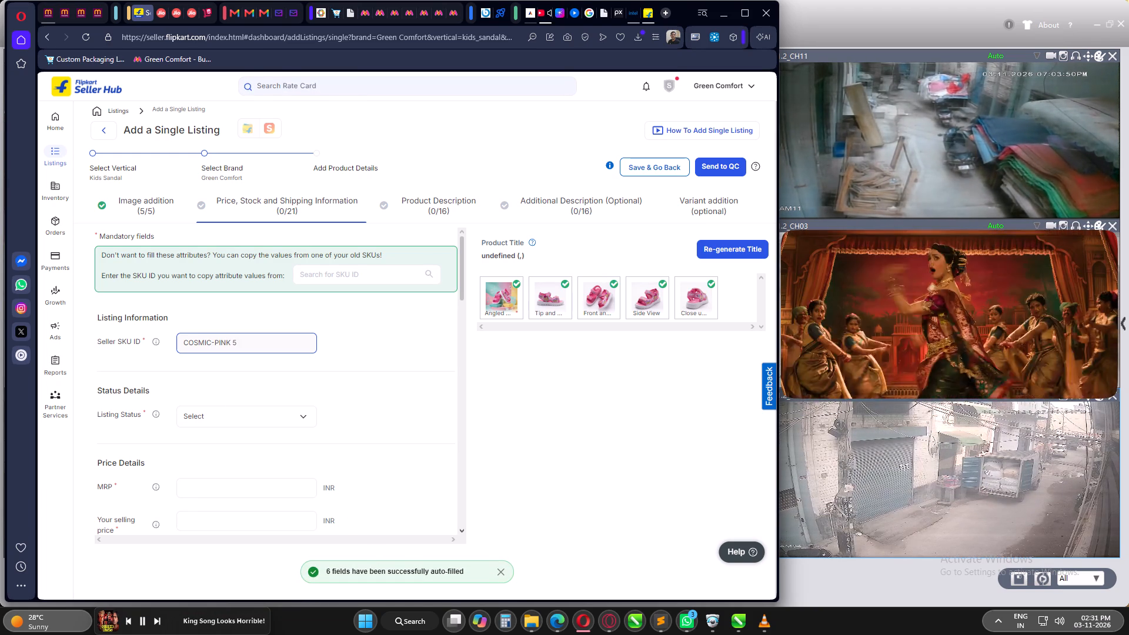
{"action": "key", "text": "c"}
{"action": "scroll", "coordinate": [245, 379], "scroll_direction": "down", "scroll_amount": 1}
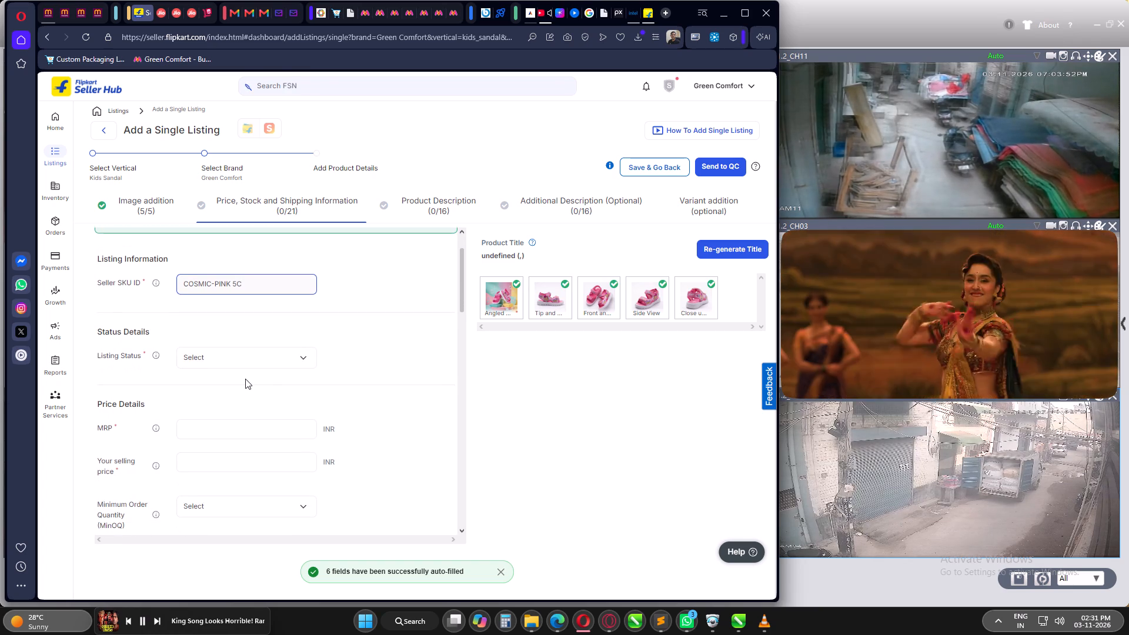
{"action": "key", "text": "BackSpace"}
{"action": "key", "text": "BackSpace"}
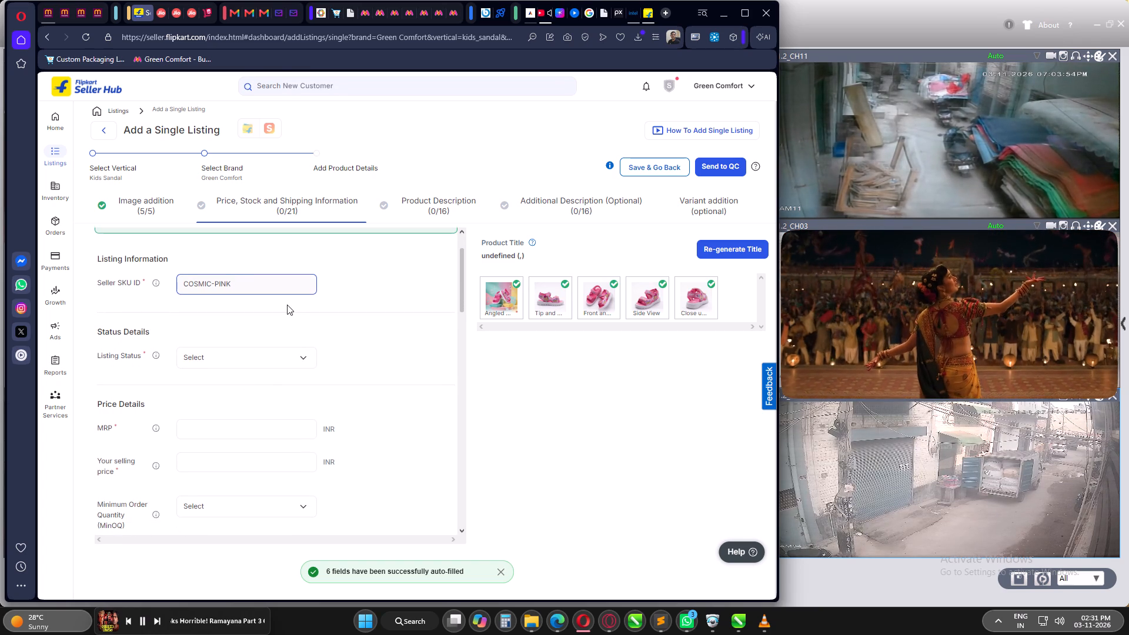
{"action": "type", "text": "9C"}
Set the Listing Status to Active and the MRP to 999 INR.
{"action": "left_click", "coordinate": [262, 363]}
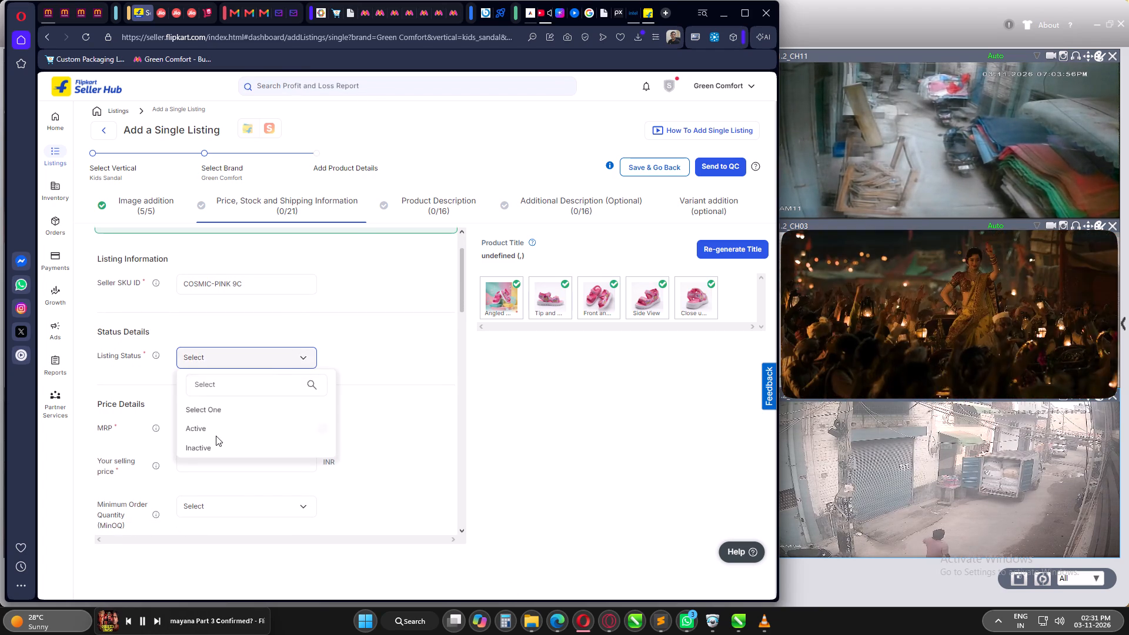
{"action": "left_click", "coordinate": [216, 436]}
{"action": "left_click", "coordinate": [236, 429]}
{"action": "left_click", "coordinate": [251, 429]}
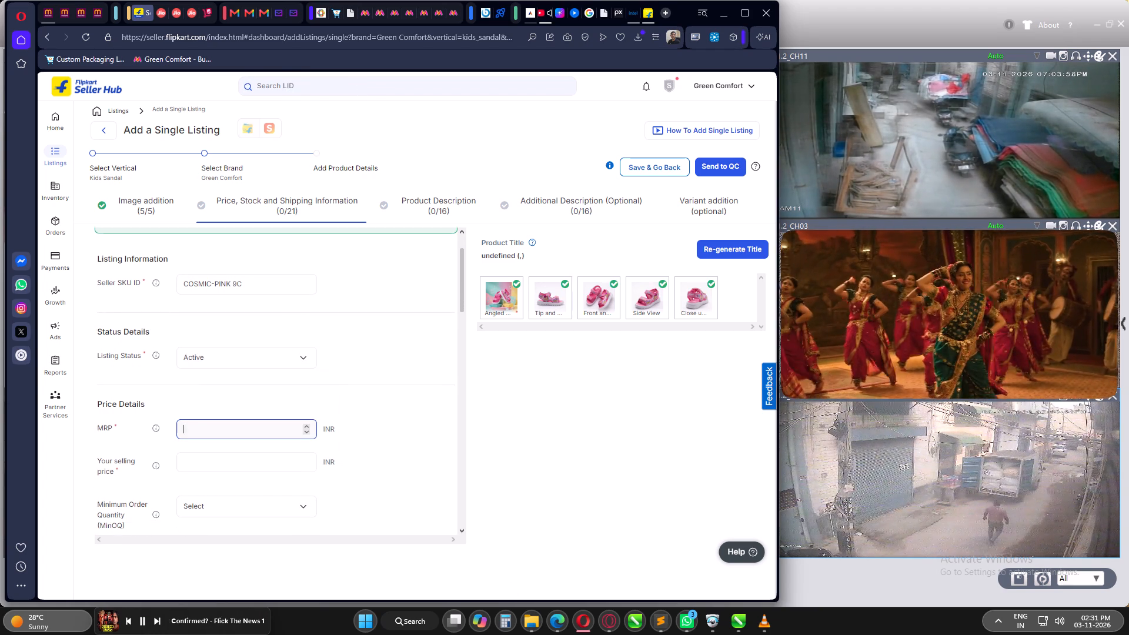
{"action": "type", "text": "999"}
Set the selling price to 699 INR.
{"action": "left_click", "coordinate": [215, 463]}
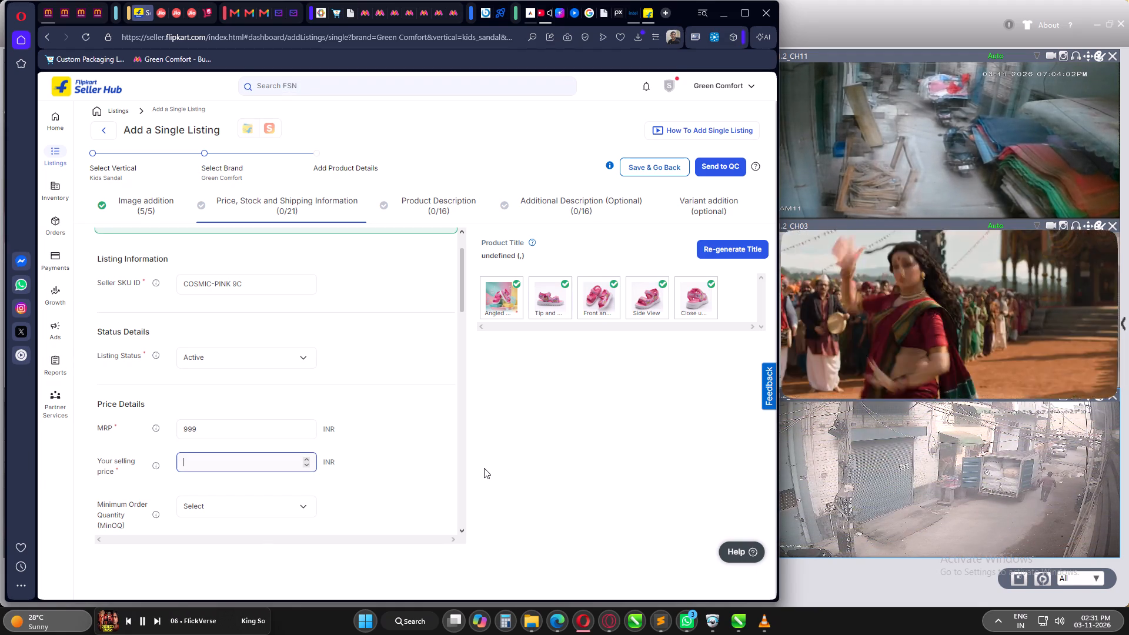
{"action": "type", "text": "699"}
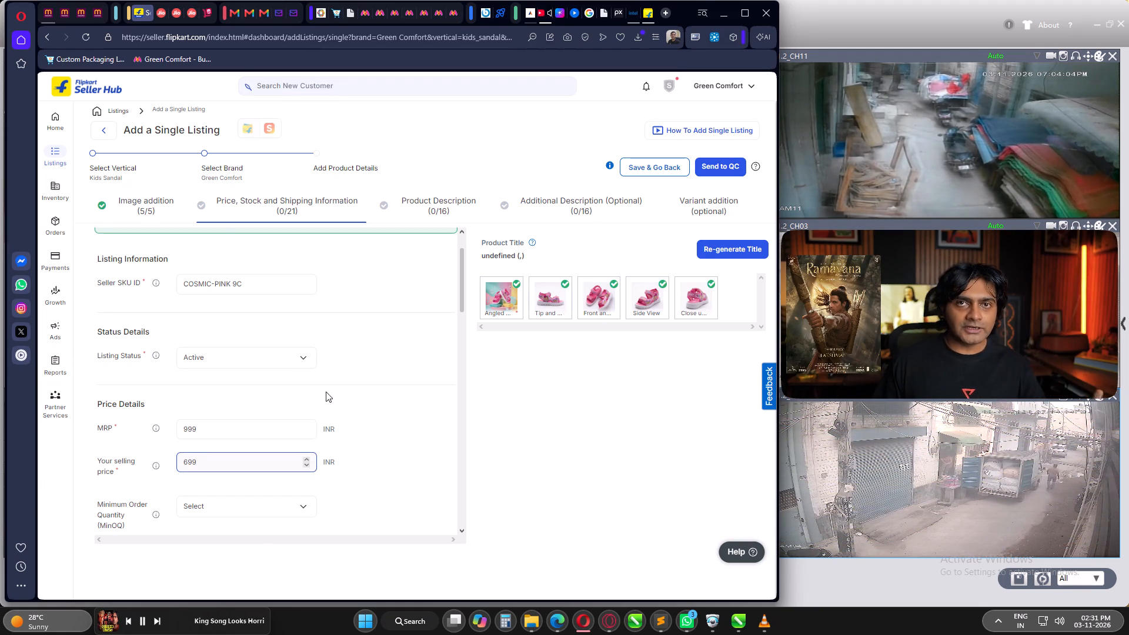
Duplicate the listing form's browser tab and open My Listings in the copy to view existing listing prices.
{"action": "right_click", "coordinate": [128, 18]}
{"action": "right_click", "coordinate": [136, 15]}
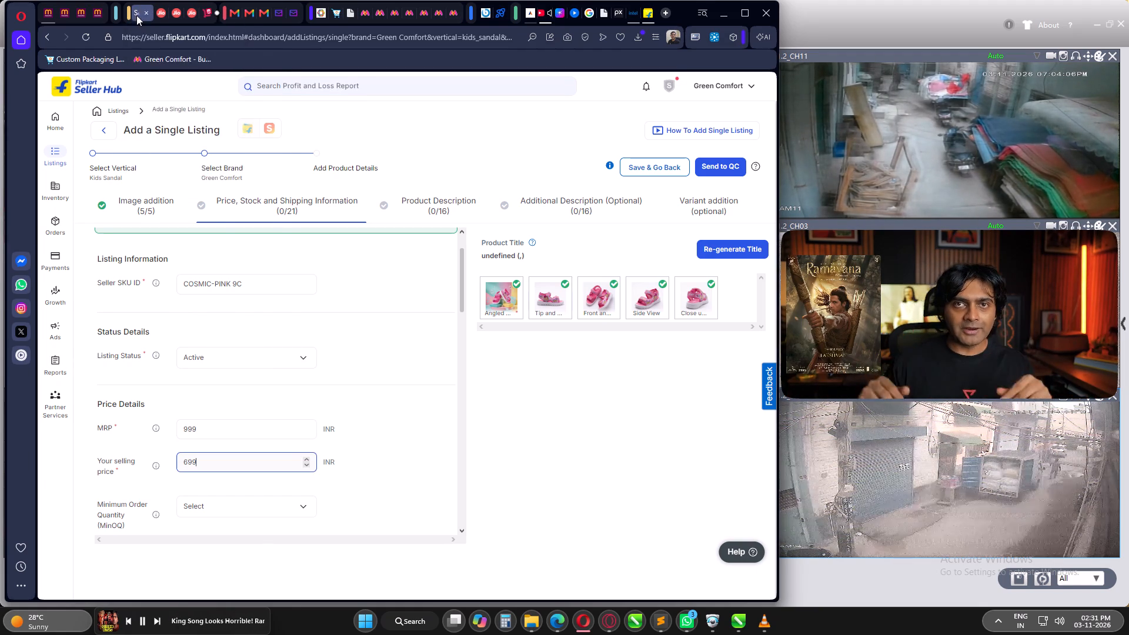
{"action": "left_click", "coordinate": [182, 123]}
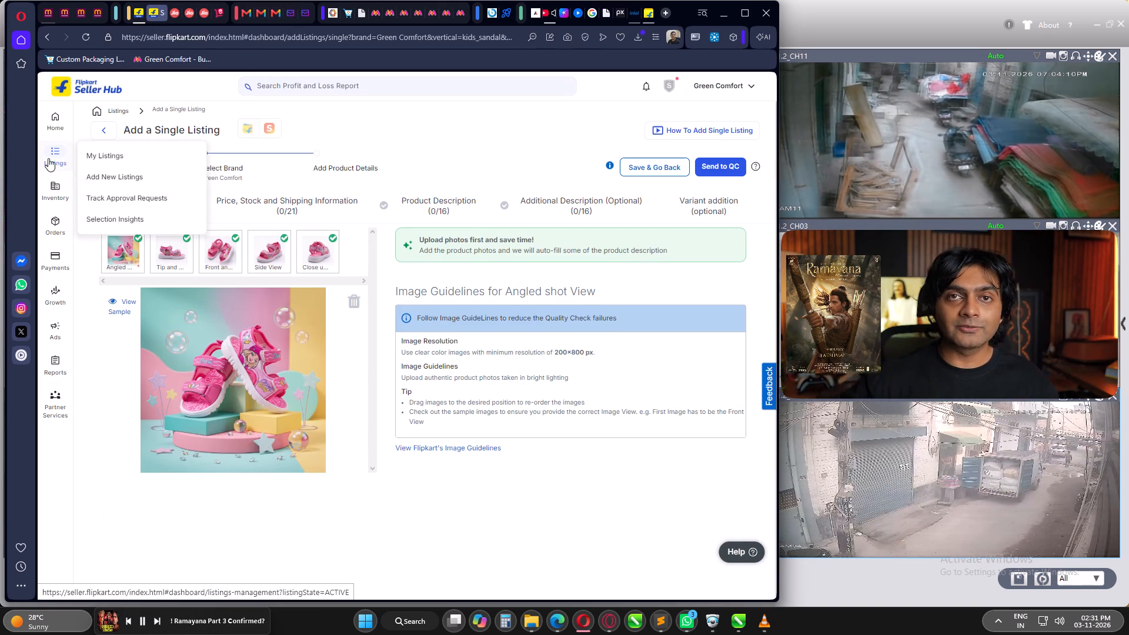
{"action": "left_click", "coordinate": [120, 158]}
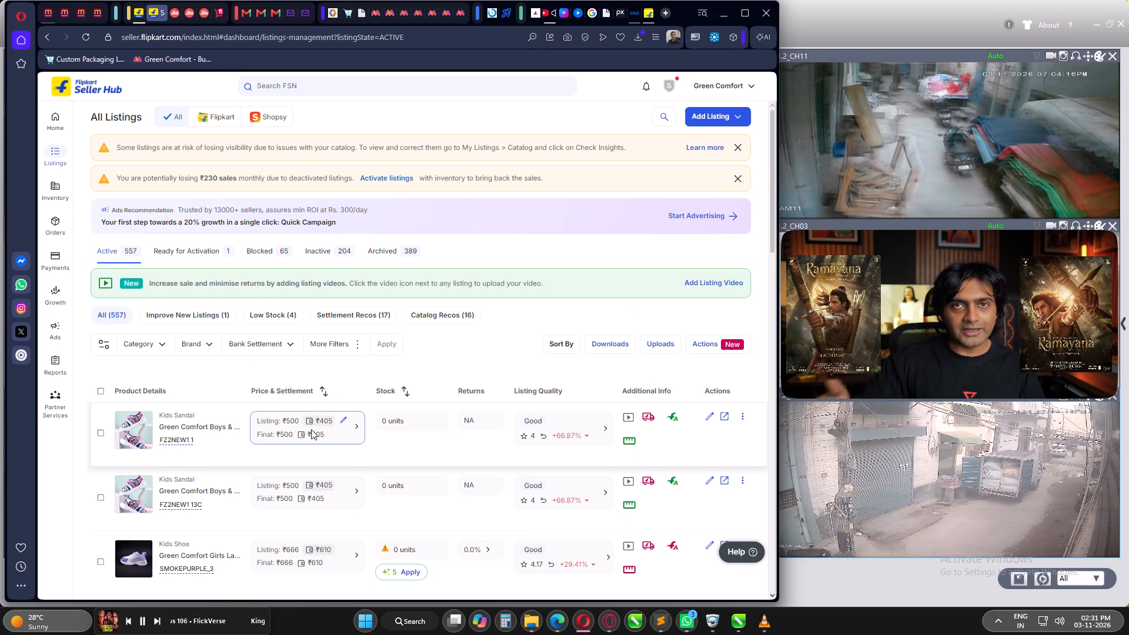
Return to the sandal listing form and set the selling price to 599 INR.
{"action": "left_click", "coordinate": [138, 12]}
{"action": "left_click_drag", "start_coordinate": [206, 462], "coordinate": [162, 464]}
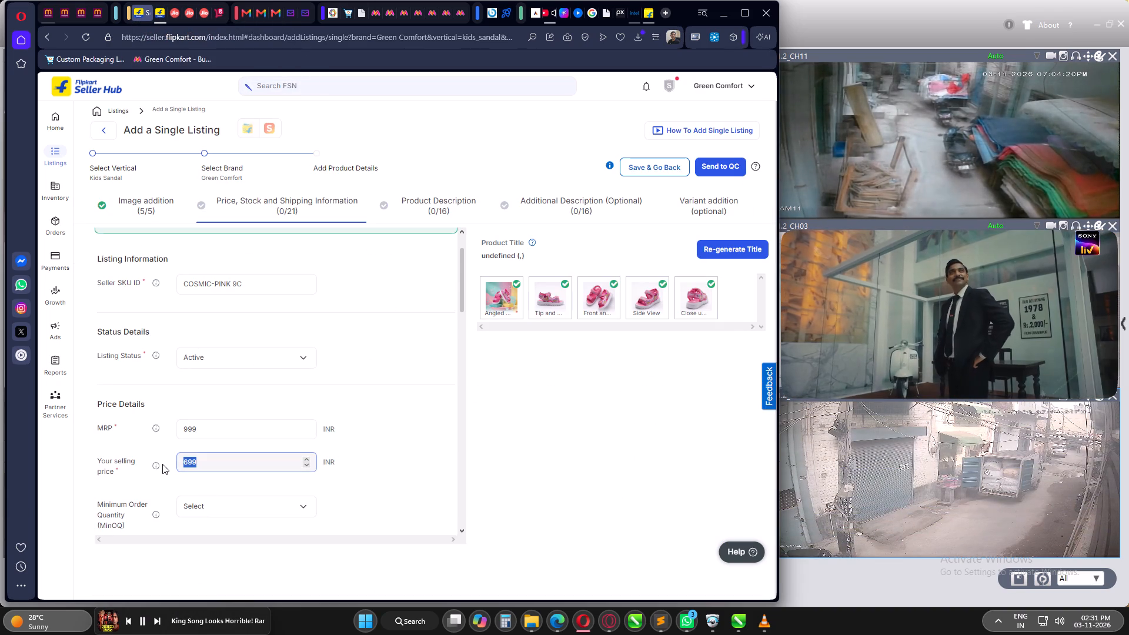
{"action": "type", "text": "599"}
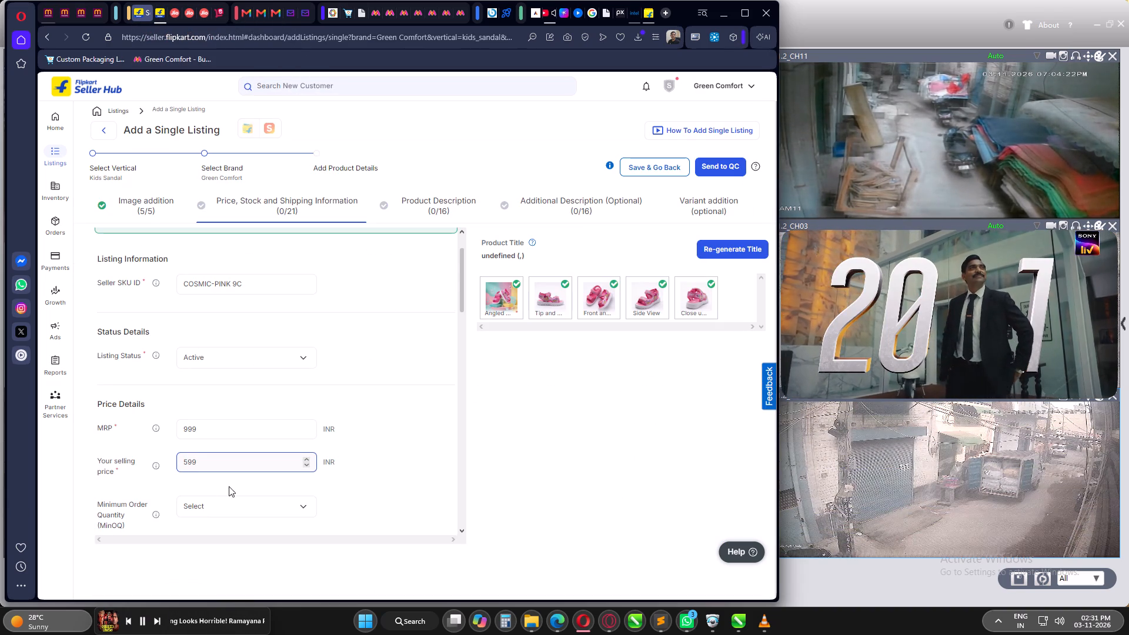
{"action": "left_click", "coordinate": [404, 464]}
Set the Minimum Order Quantity to 1 in the price details.
{"action": "scroll", "coordinate": [258, 359], "scroll_direction": "down", "scroll_amount": 2}
{"action": "left_click", "coordinate": [224, 390]}
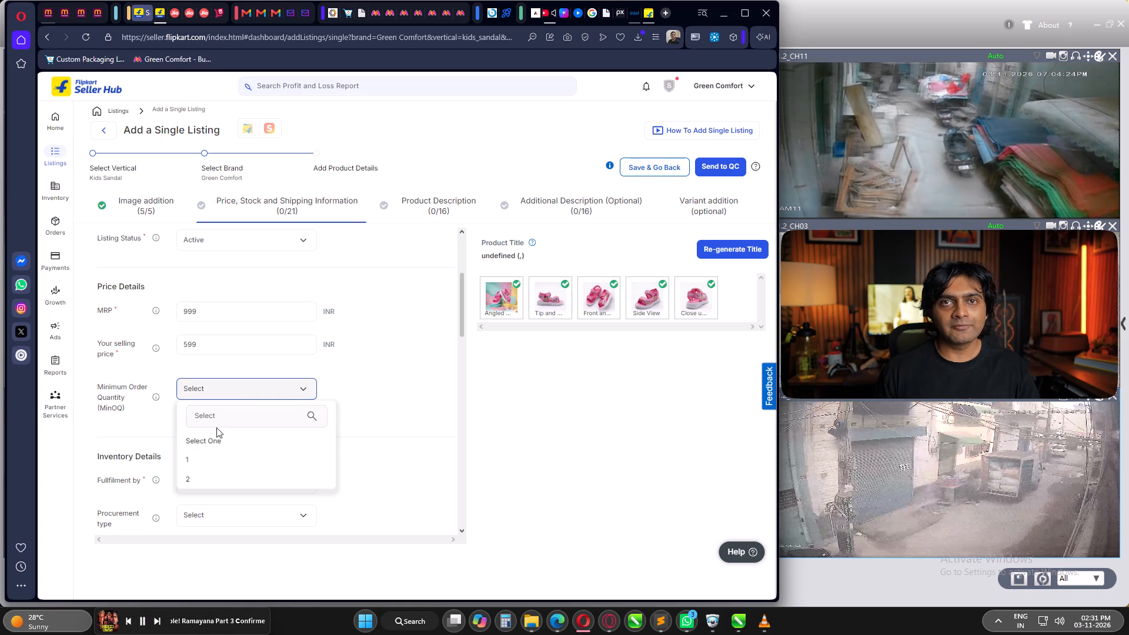
{"action": "left_click", "coordinate": [209, 457]}
{"action": "scroll", "coordinate": [223, 398], "scroll_direction": "down", "scroll_amount": 2}
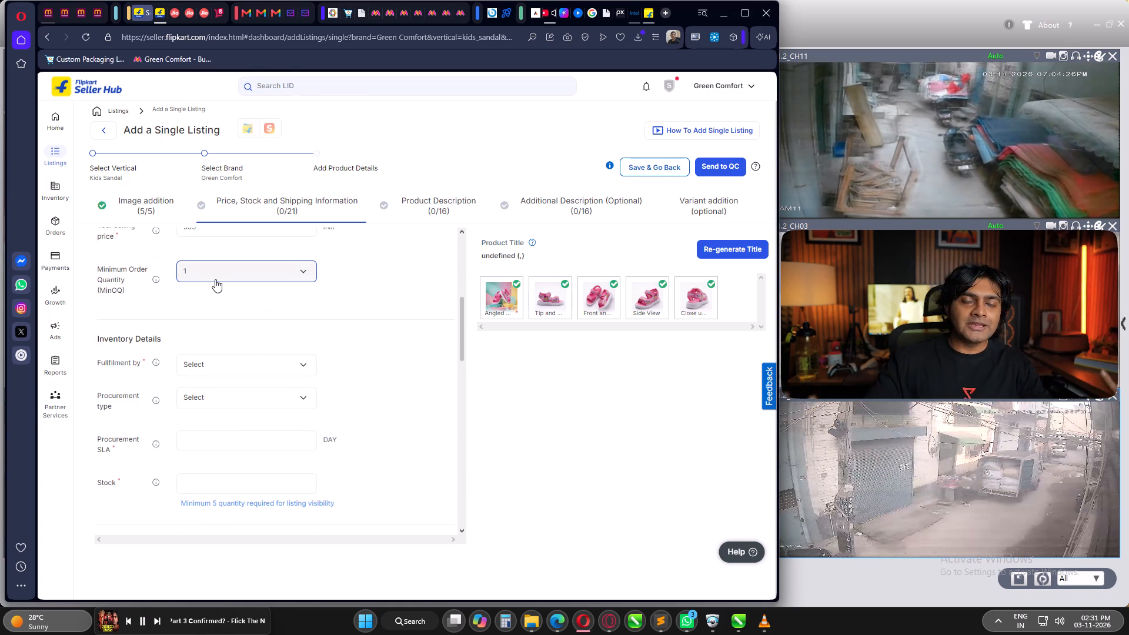
{"action": "left_click", "coordinate": [215, 279]}
{"action": "left_click", "coordinate": [213, 323]}
{"action": "left_click", "coordinate": [220, 263]}
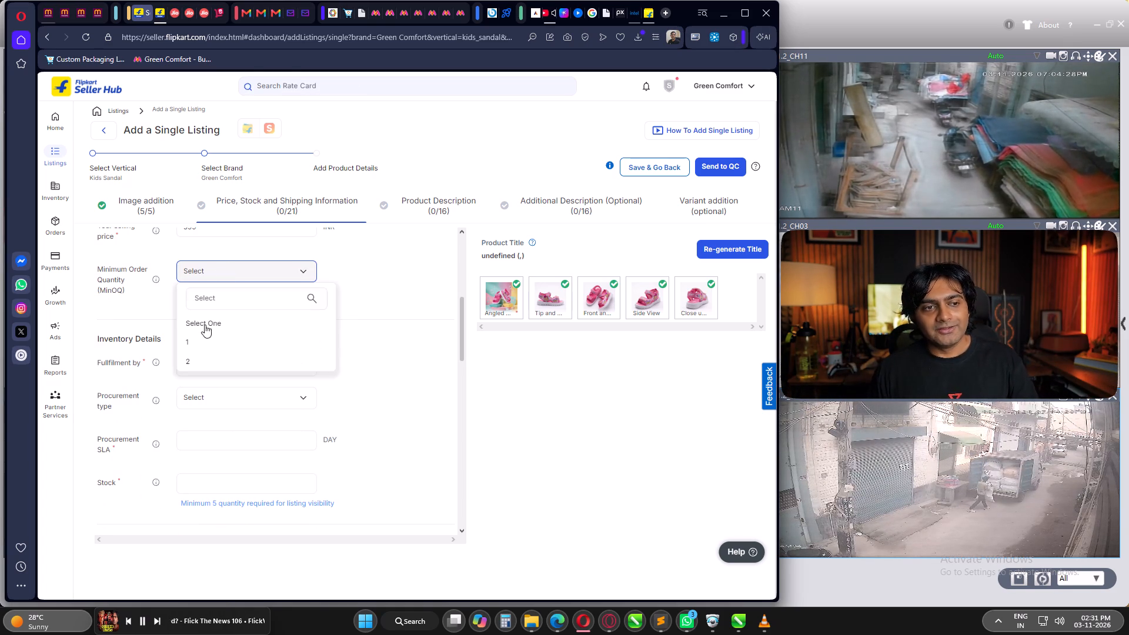
{"action": "left_click", "coordinate": [196, 342]}
In the Inventory Details, set Fulfilment by to Seller and Procurement type to instock.
{"action": "left_click", "coordinate": [232, 365]}
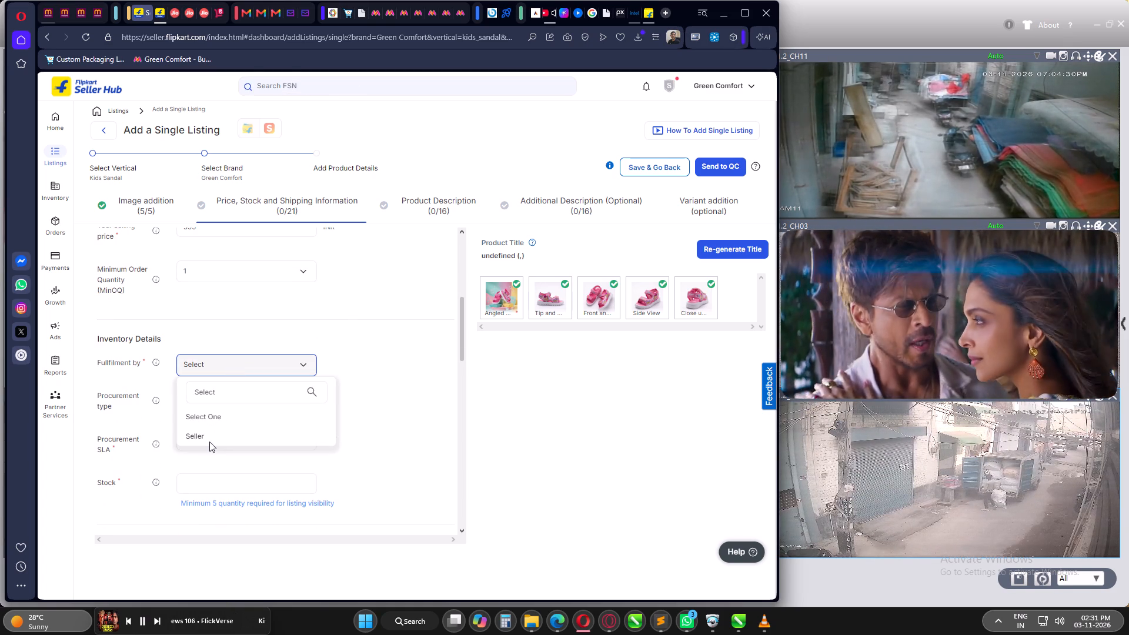
{"action": "left_click", "coordinate": [209, 442]}
{"action": "left_click", "coordinate": [212, 437]}
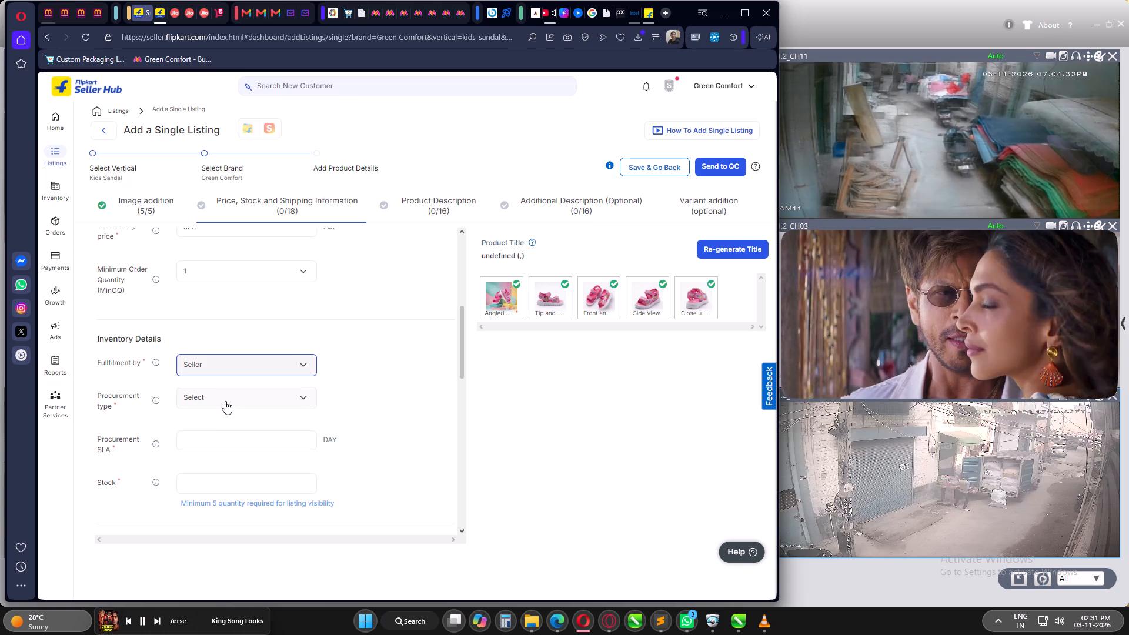
{"action": "left_click", "coordinate": [225, 401]}
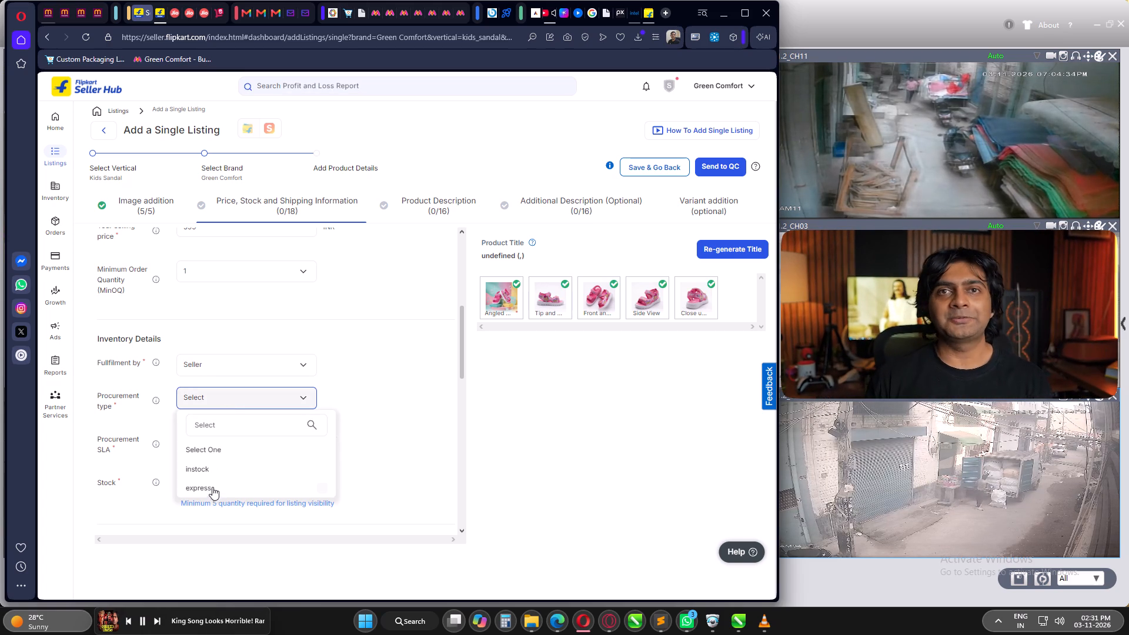
{"action": "left_click", "coordinate": [212, 489]}
{"action": "left_click", "coordinate": [219, 437]}
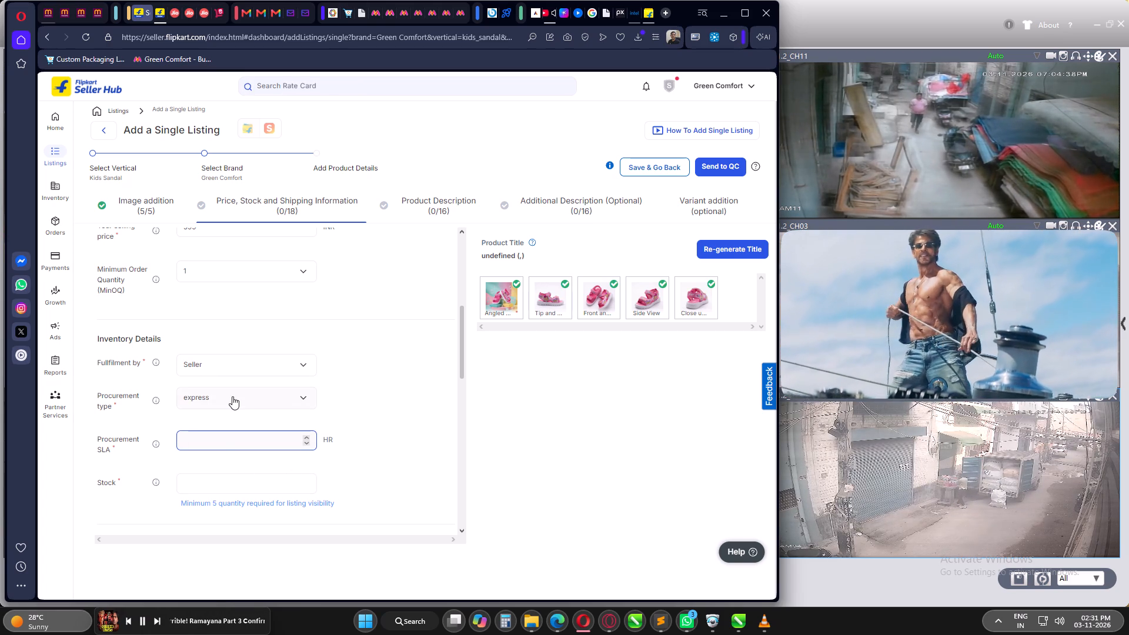
{"action": "left_click", "coordinate": [232, 396]}
{"action": "left_click", "coordinate": [215, 465]}
Set the Procurement SLA to 1 day and the stock to 50 in the Inventory Details.
{"action": "left_click", "coordinate": [218, 441]}
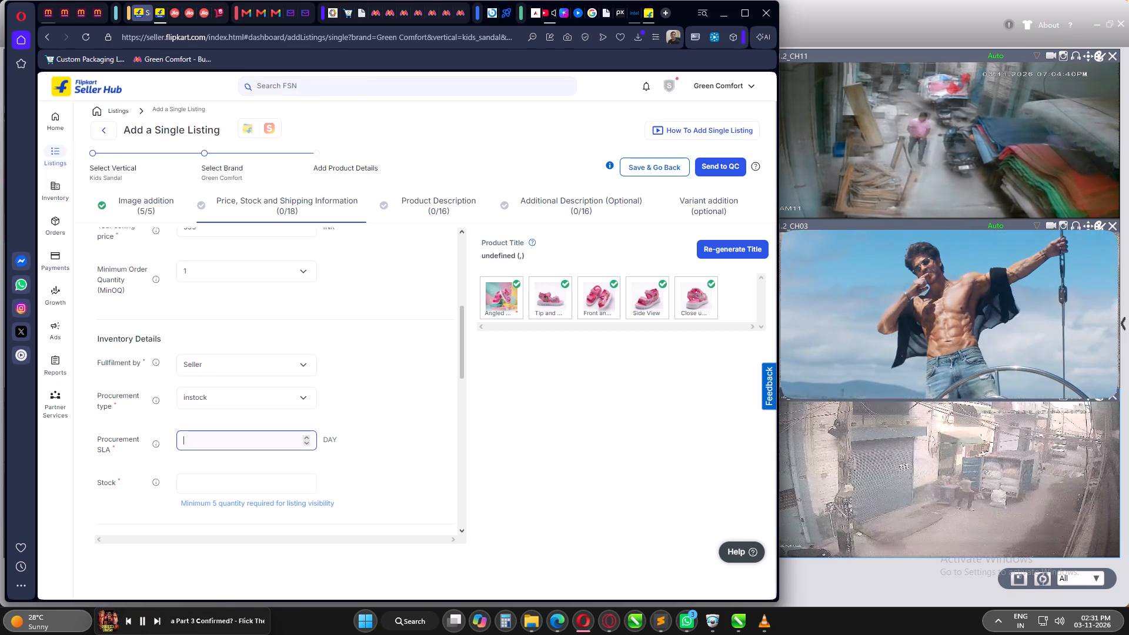
{"action": "key", "text": "1"}
{"action": "scroll", "coordinate": [226, 352], "scroll_direction": "down", "scroll_amount": 2}
{"action": "left_click", "coordinate": [218, 365]}
{"action": "key", "text": "5"}
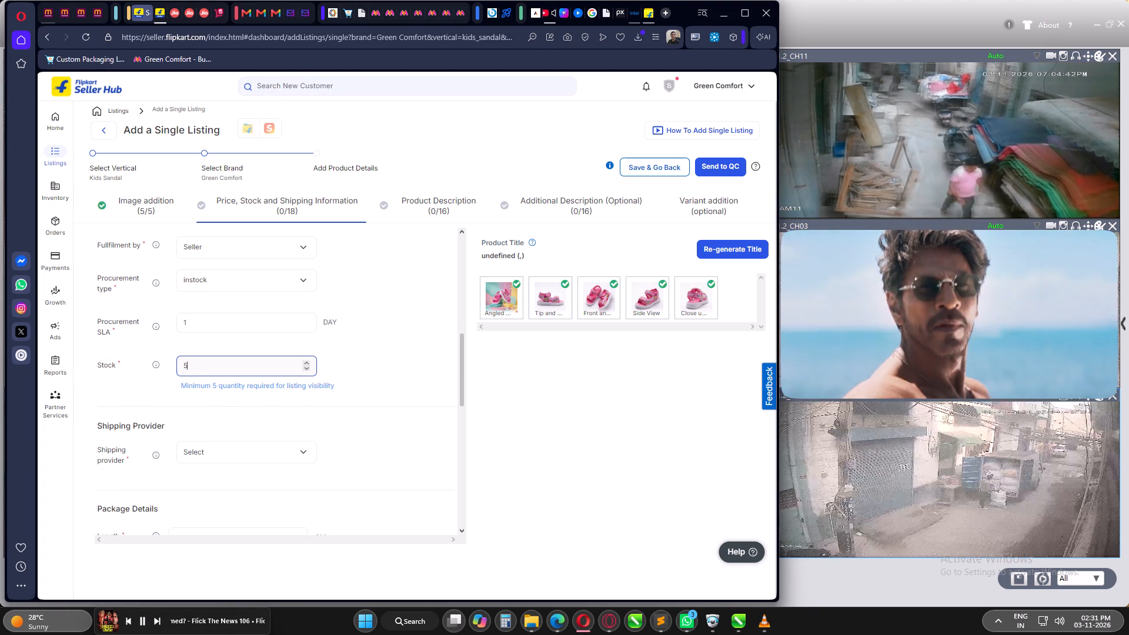
{"action": "key", "text": "0"}
Choose Flipkart as the shipping provider.
{"action": "scroll", "coordinate": [259, 395], "scroll_direction": "down", "scroll_amount": 1}
{"action": "left_click", "coordinate": [249, 394]}
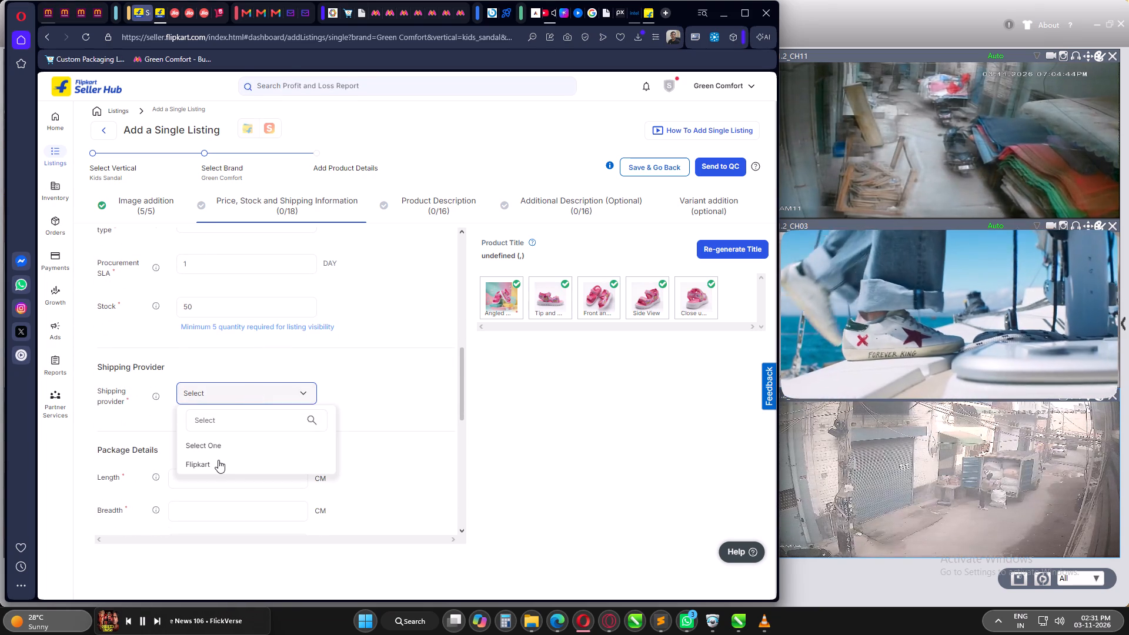
{"action": "left_click", "coordinate": [218, 460]}
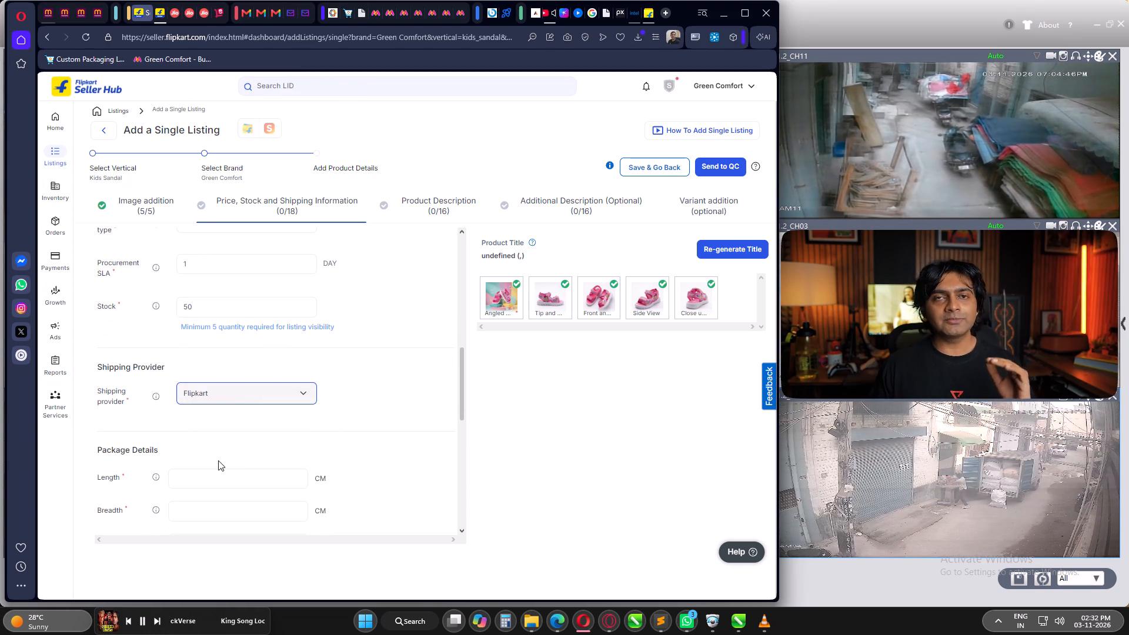
Enter the package dimensions as length 21 cm, breadth 14 cm and height 9 cm.
{"action": "scroll", "coordinate": [208, 402], "scroll_direction": "down", "scroll_amount": 2}
{"action": "left_click", "coordinate": [217, 359]}
{"action": "key", "text": "2"}
{"action": "key", "text": "1"}
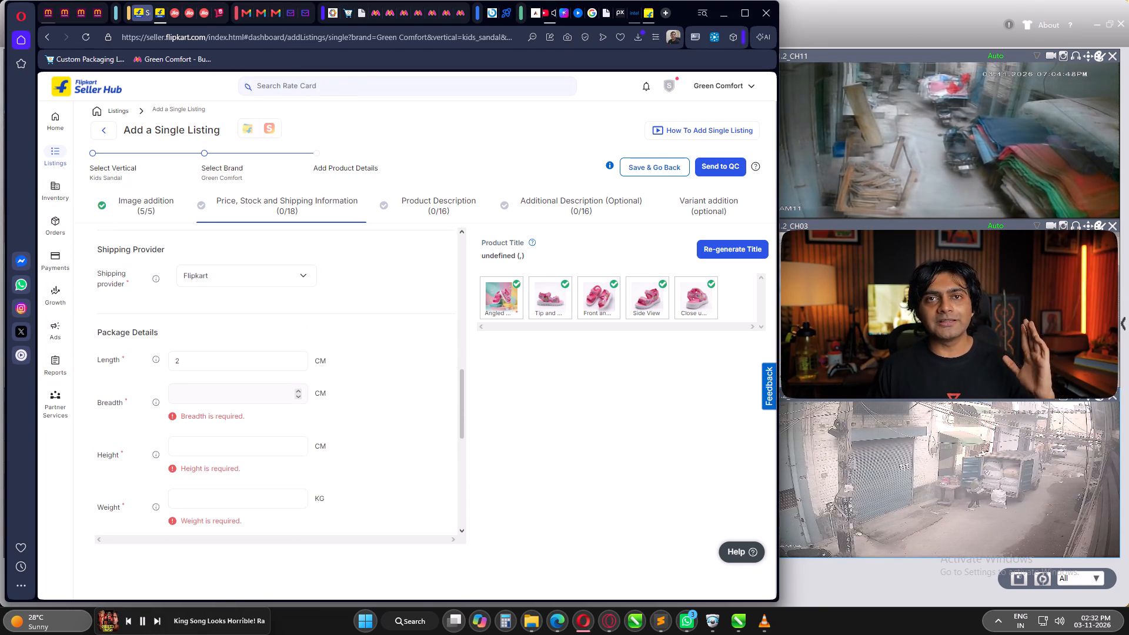
{"action": "left_click", "coordinate": [213, 365]}
{"action": "key", "text": "1"}
{"action": "left_click", "coordinate": [213, 392]}
{"action": "key", "text": "1"}
{"action": "key", "text": "4"}
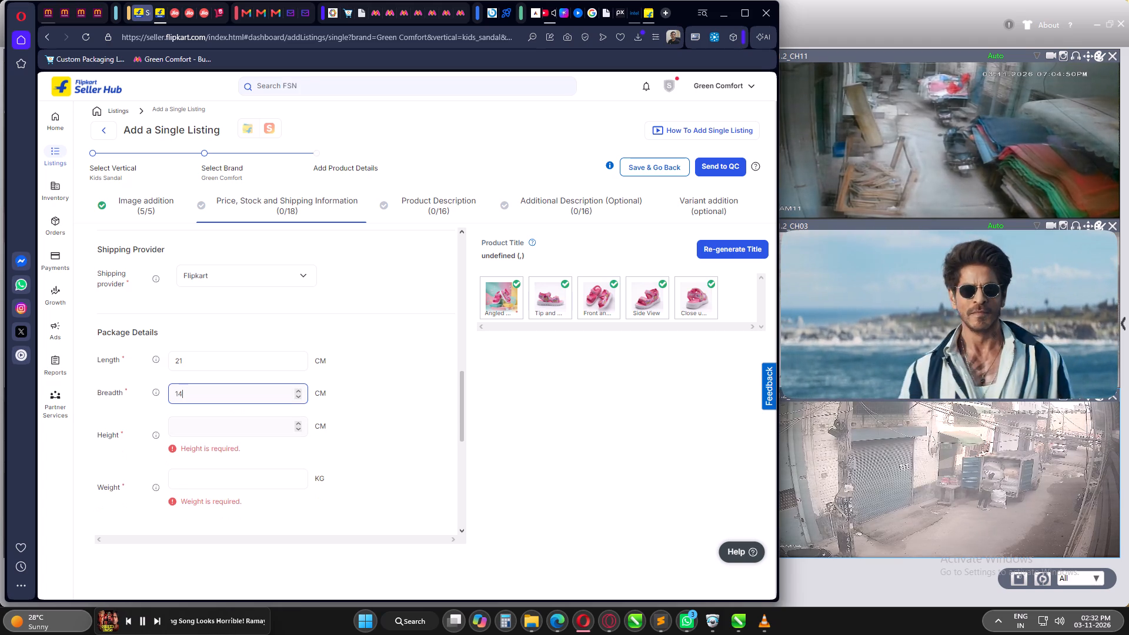
{"action": "left_click", "coordinate": [211, 432]}
{"action": "key", "text": "9"}
Set the package weight to .250 kg.
{"action": "scroll", "coordinate": [239, 403], "scroll_direction": "down", "scroll_amount": 1}
{"action": "left_click", "coordinate": [234, 401]}
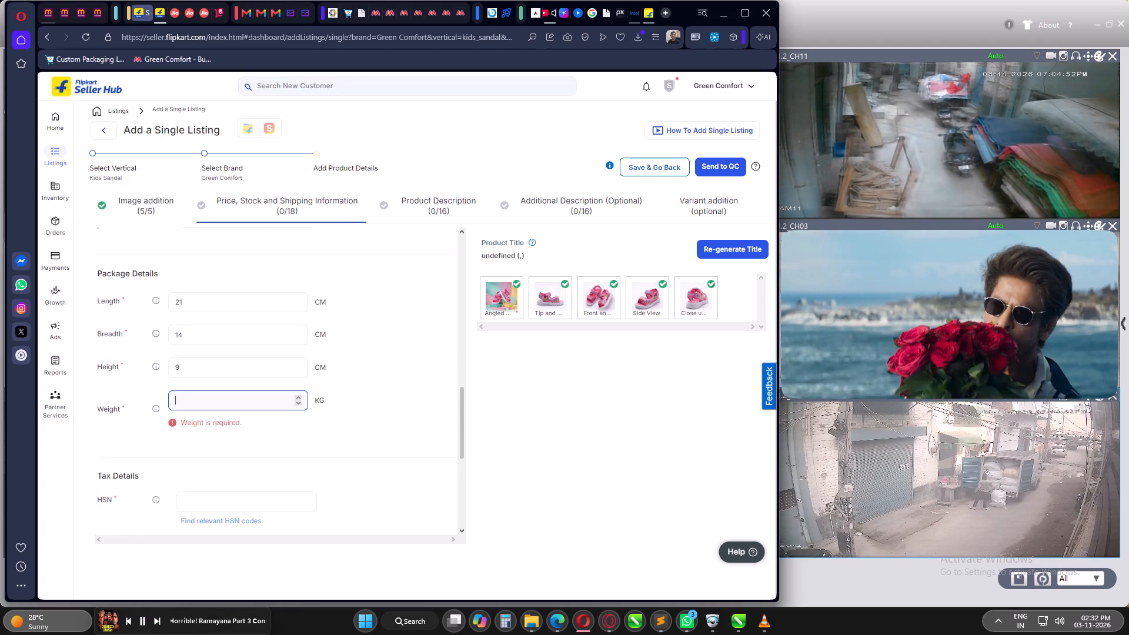
{"action": "key", "text": "2"}
{"action": "type", "text": "50"}
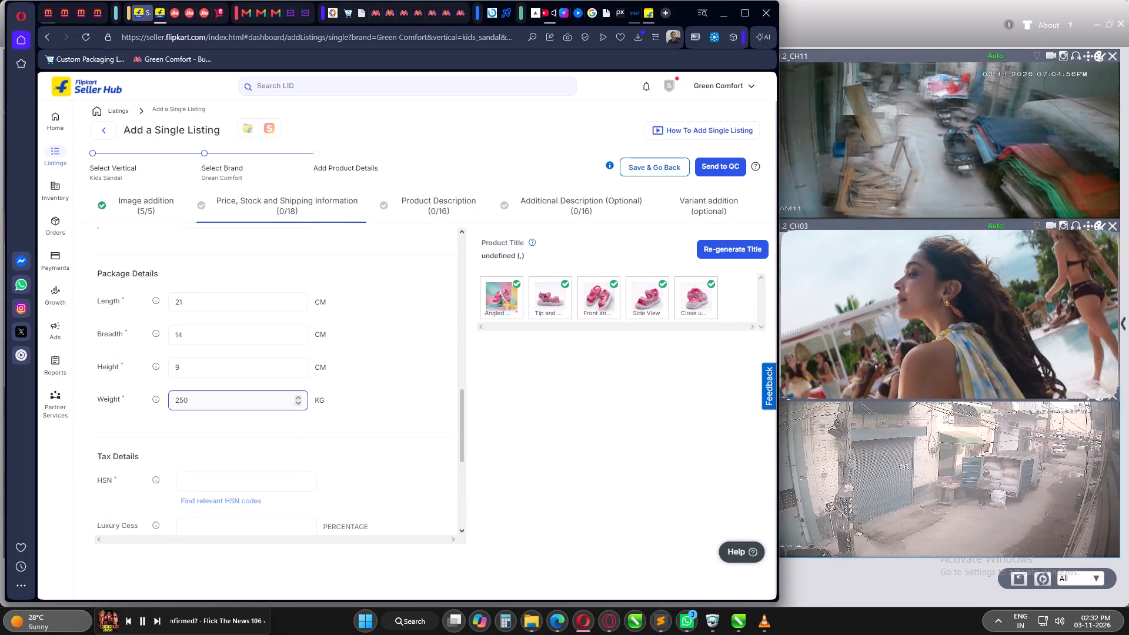
{"action": "key", "text": "BackSpace"}
{"action": "key", "text": "BackSpace"}
{"action": "key", "text": "BackSpace"}
{"action": "type", "text": ".250"}
Open the existing sandal listings FZ2NEW1 1 and FZ2NEW1 13C for editing to check their HSN code.
{"action": "scroll", "coordinate": [216, 382], "scroll_direction": "down", "scroll_amount": 2}
{"action": "left_click", "coordinate": [239, 351]}
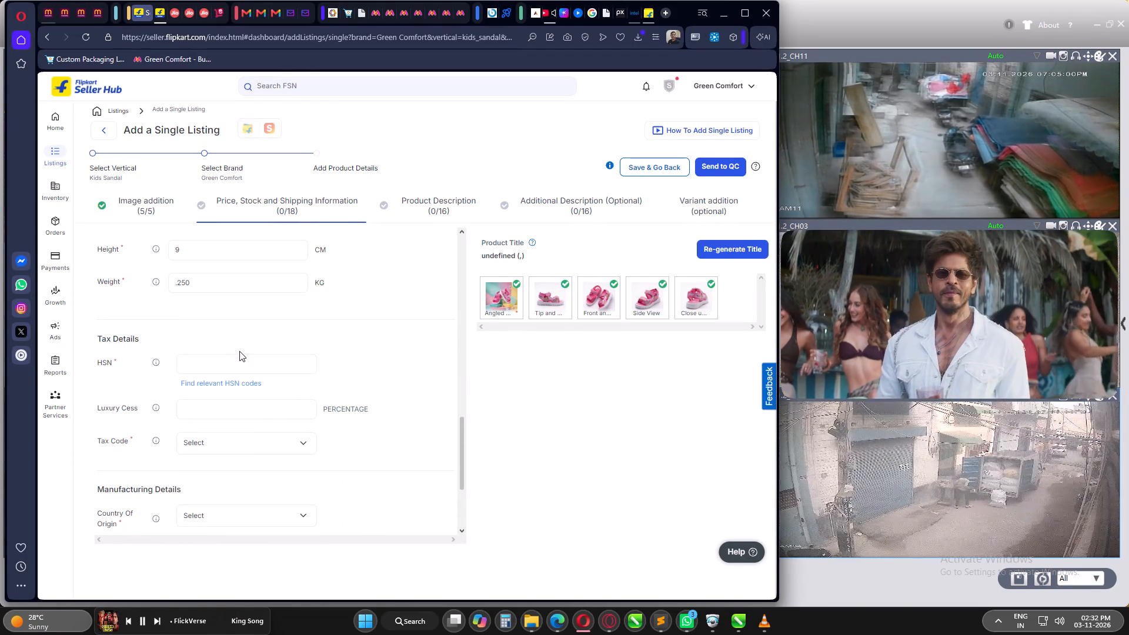
{"action": "left_click", "coordinate": [234, 362]}
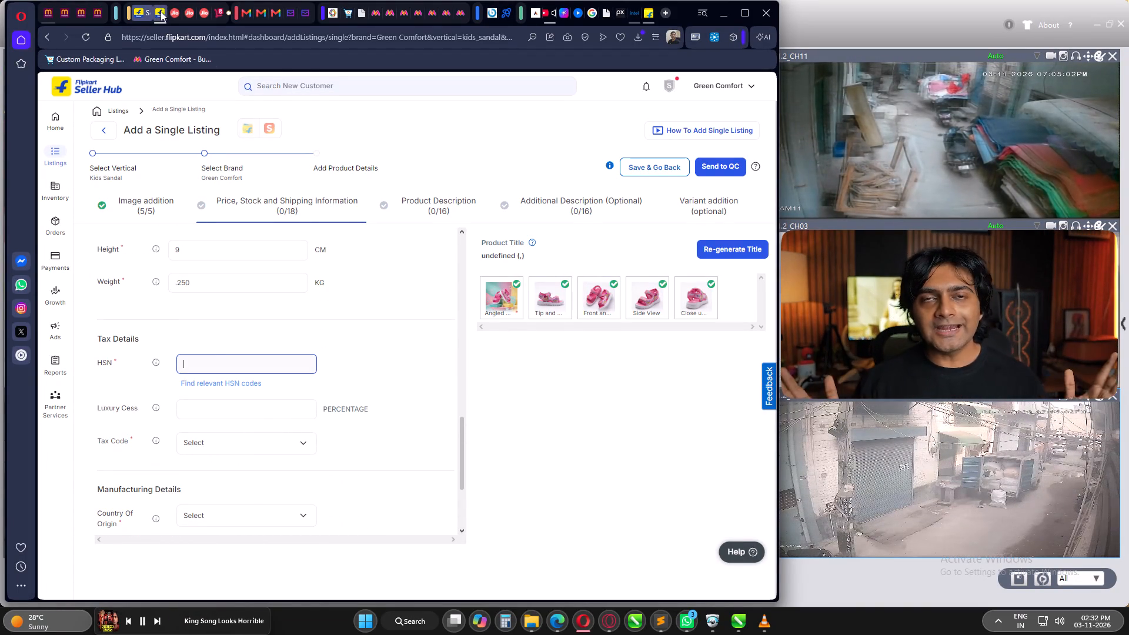
{"action": "left_click", "coordinate": [161, 14]}
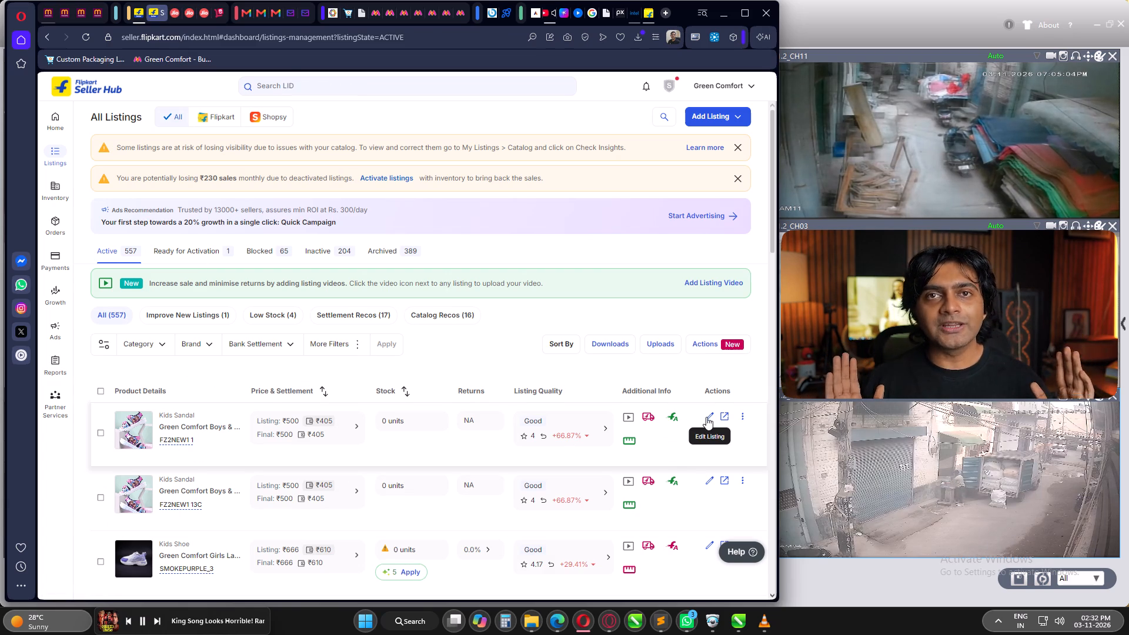
{"action": "left_click", "coordinate": [709, 417]}
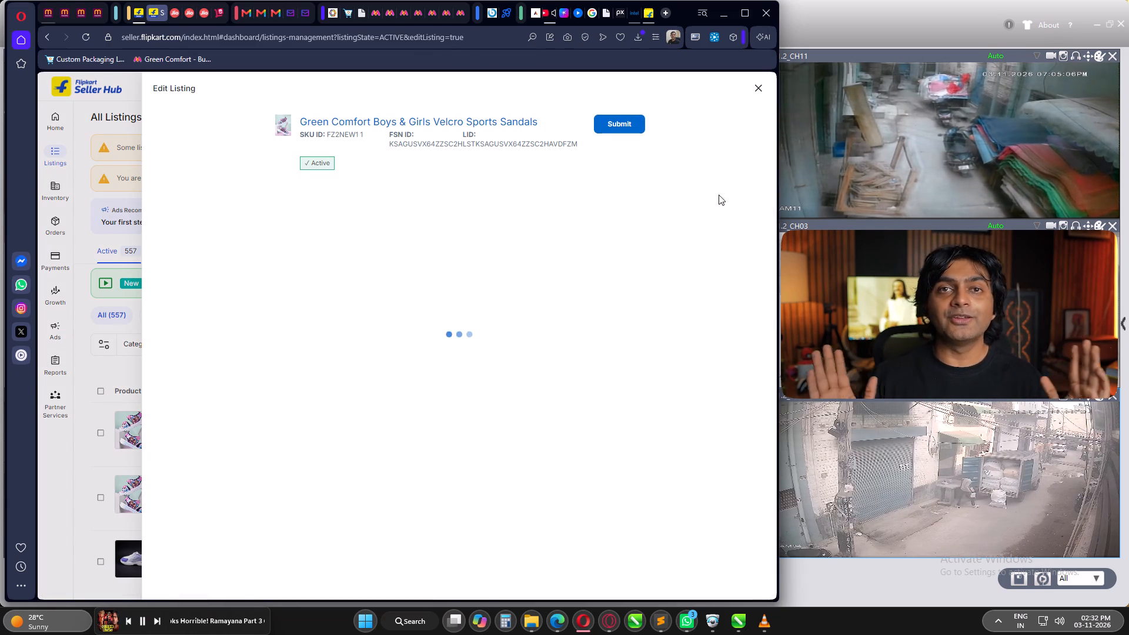
{"action": "left_click", "coordinate": [761, 85]}
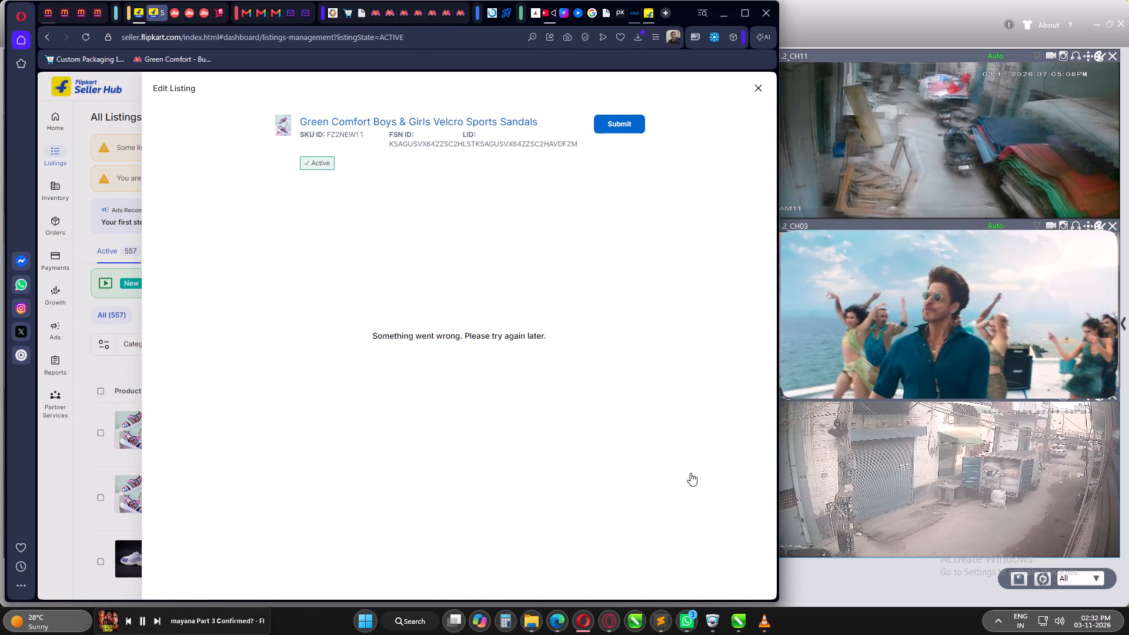
{"action": "left_click", "coordinate": [708, 482]}
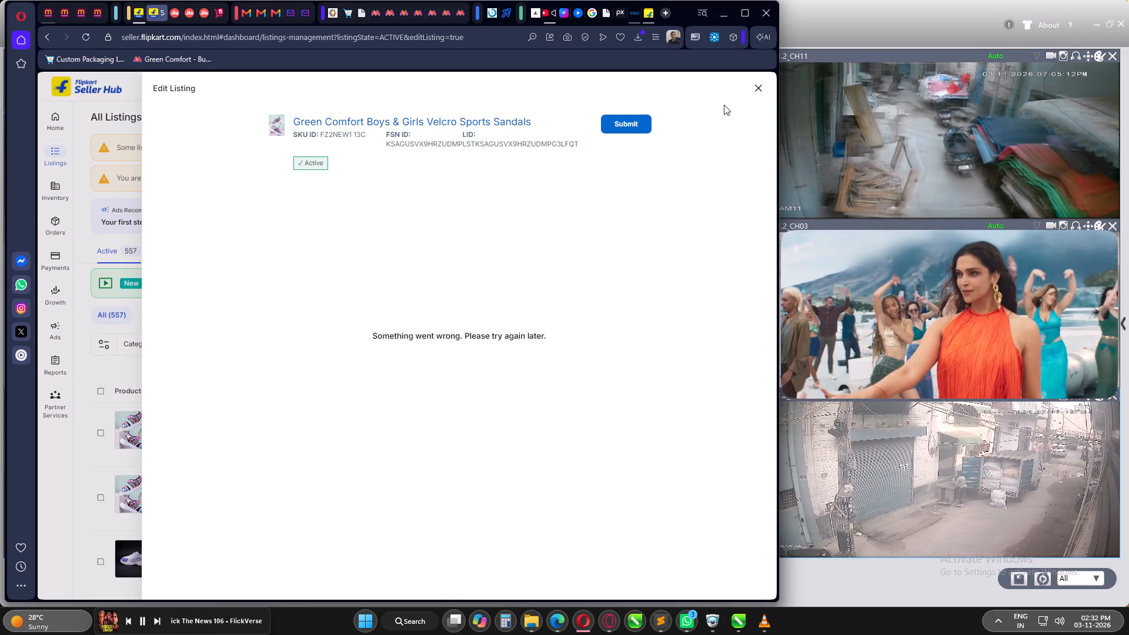
{"action": "left_click", "coordinate": [756, 89]}
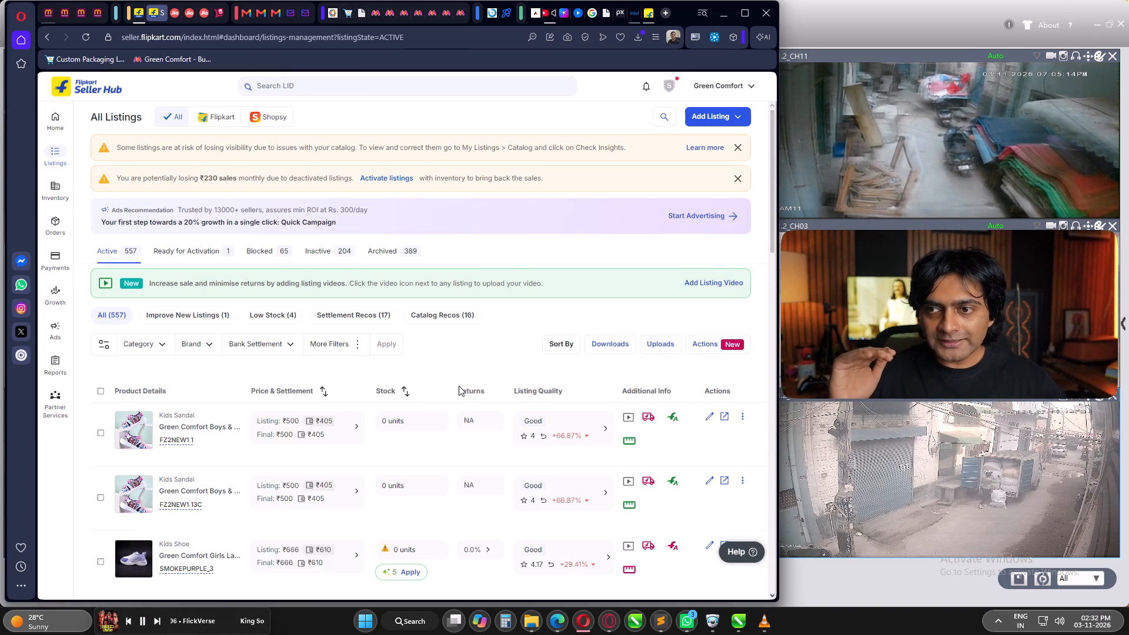
Return to the new sandal listing and select HSN code 64029990 from the relevant HSN codes.
{"action": "left_click", "coordinate": [139, 16]}
{"action": "left_click", "coordinate": [208, 382]}
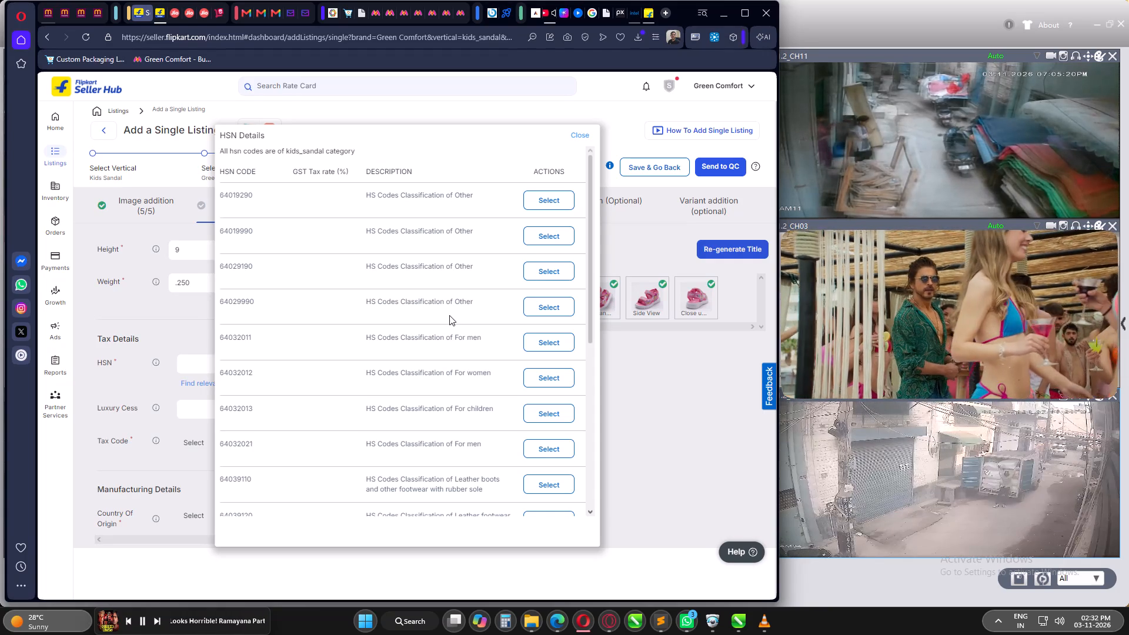
{"action": "left_click", "coordinate": [554, 310]}
Switch to the Meesho inventory and open a kids sandal's product details to check its HSN code and GST.
{"action": "left_click", "coordinate": [52, 10]}
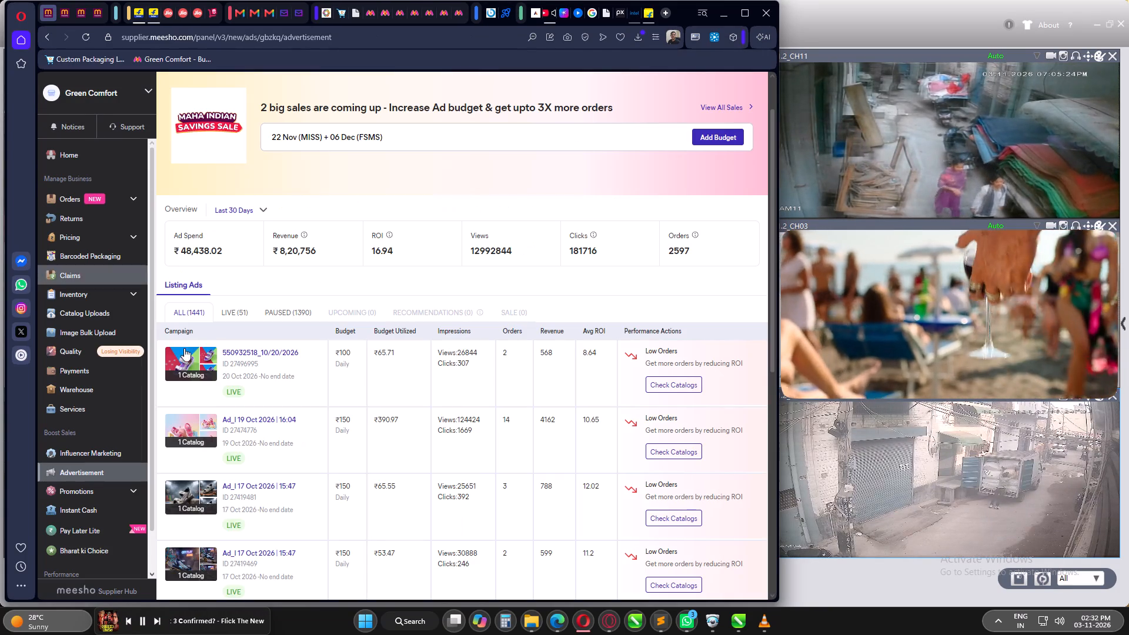
{"action": "left_click", "coordinate": [91, 292]}
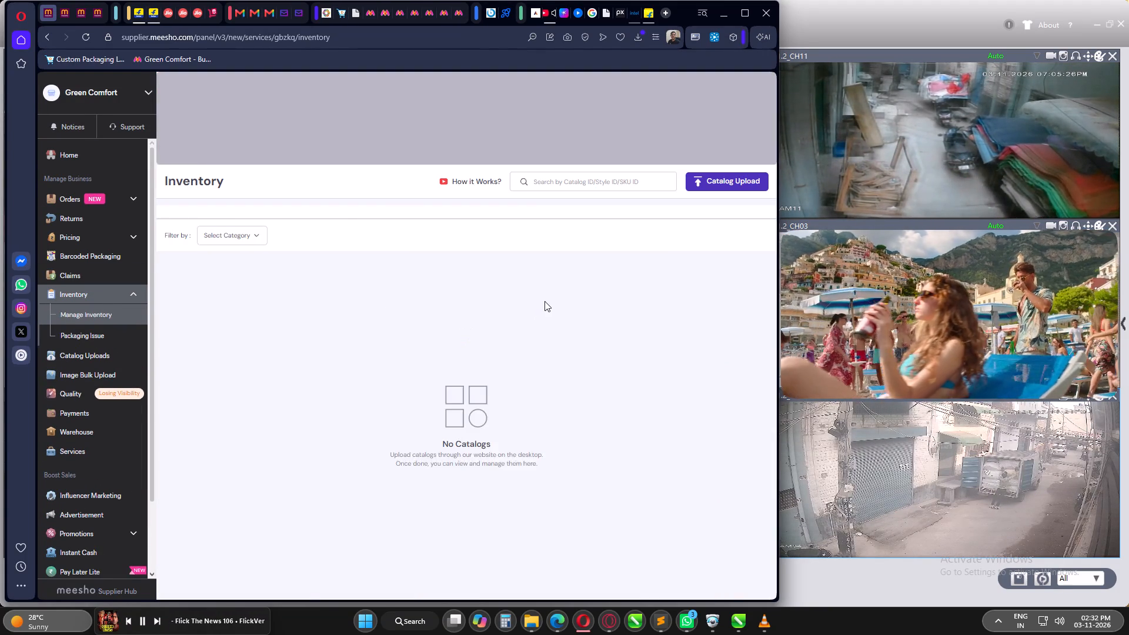
{"action": "left_click", "coordinate": [350, 395]}
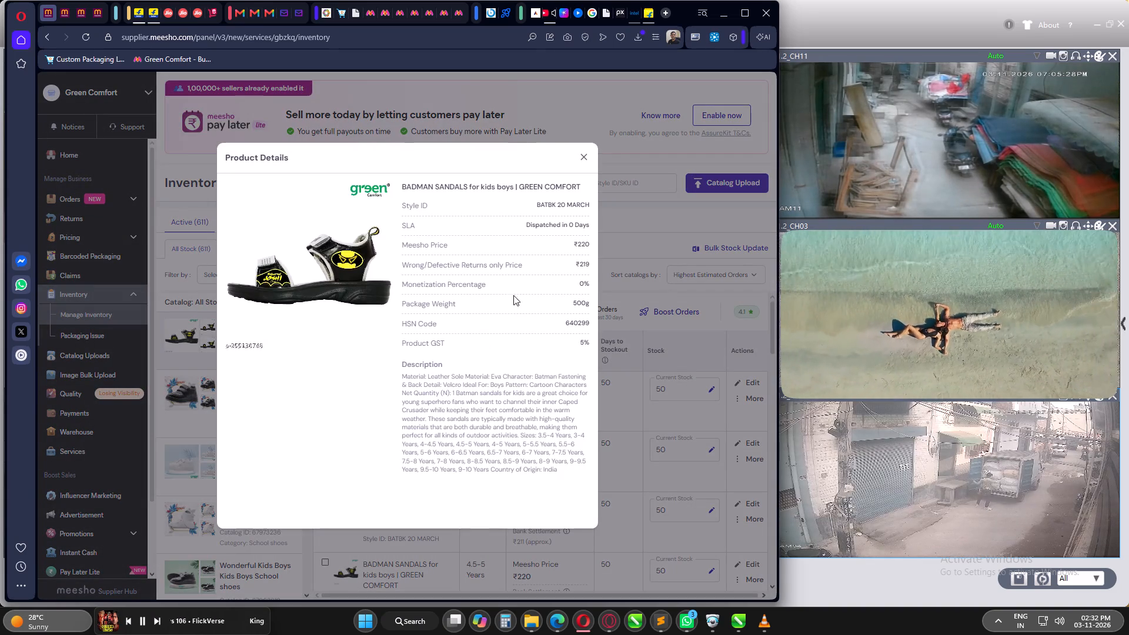
Return to the Flipkart listing form and review its package, tax, manufacturing and listing information fields.
{"action": "left_click", "coordinate": [141, 16]}
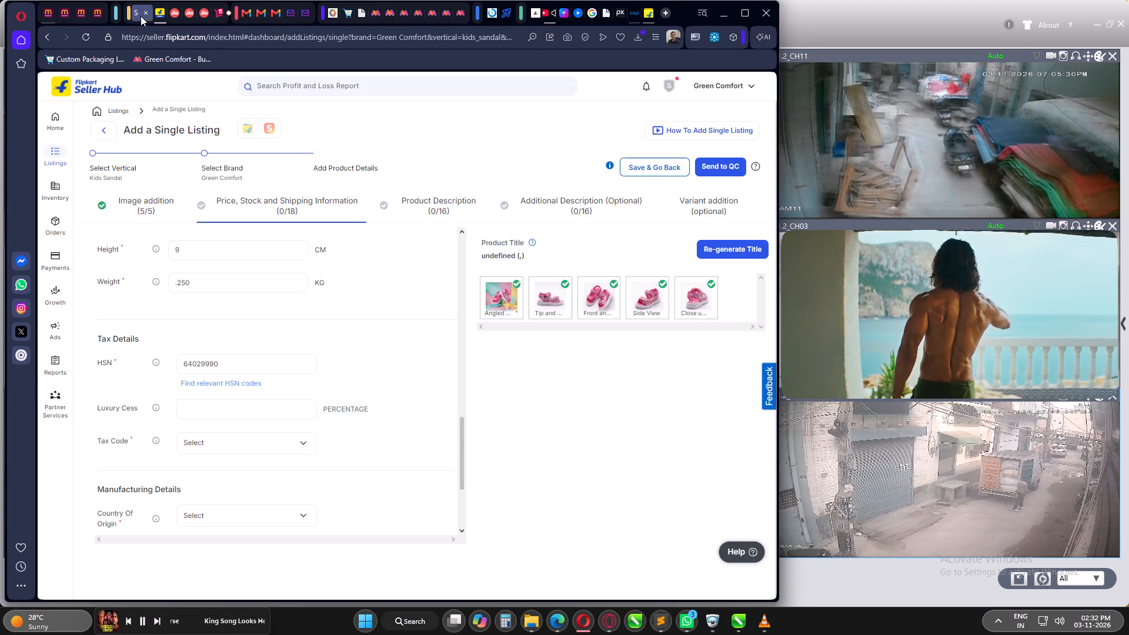
{"action": "scroll", "coordinate": [337, 357], "scroll_direction": "down", "scroll_amount": 1}
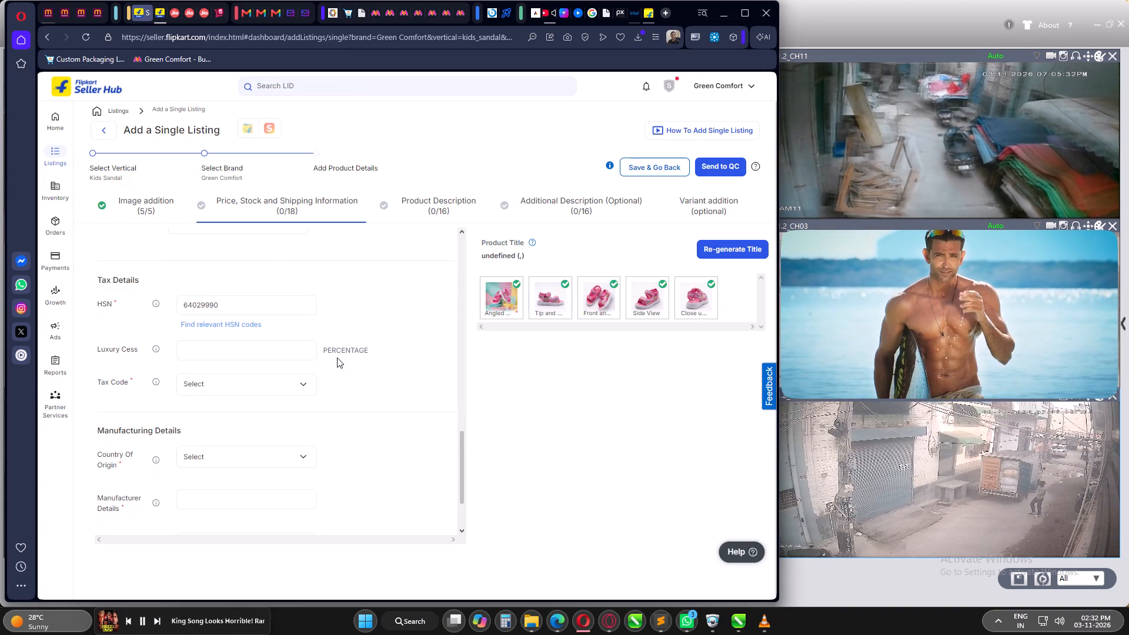
{"action": "scroll", "coordinate": [349, 421], "scroll_direction": "up", "scroll_amount": 4}
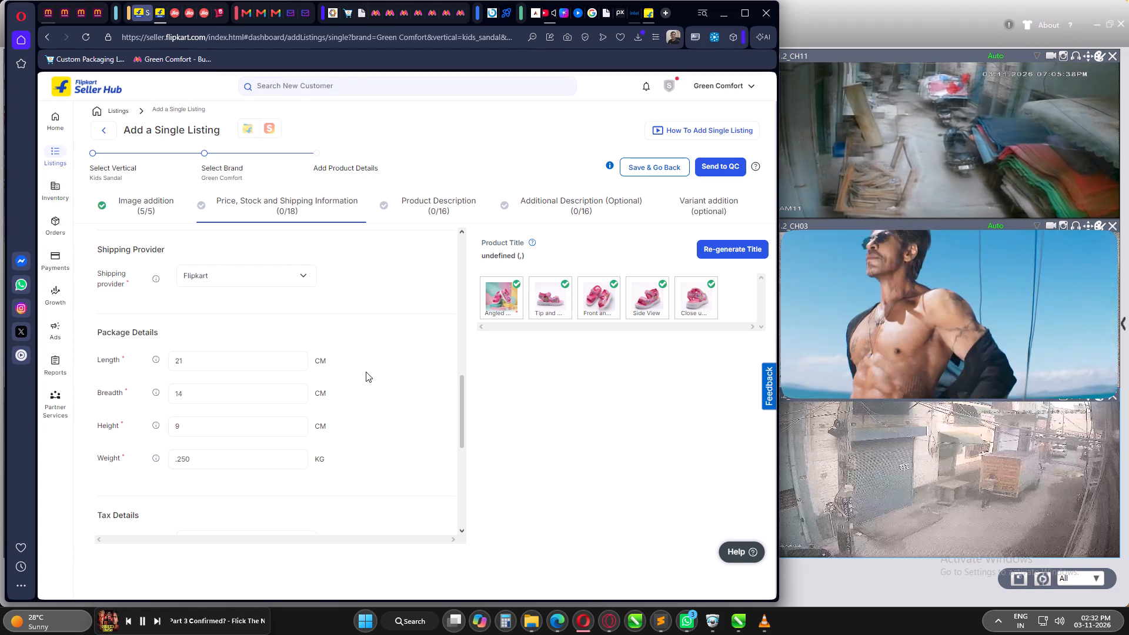
{"action": "scroll", "coordinate": [338, 359], "scroll_direction": "down", "scroll_amount": 3}
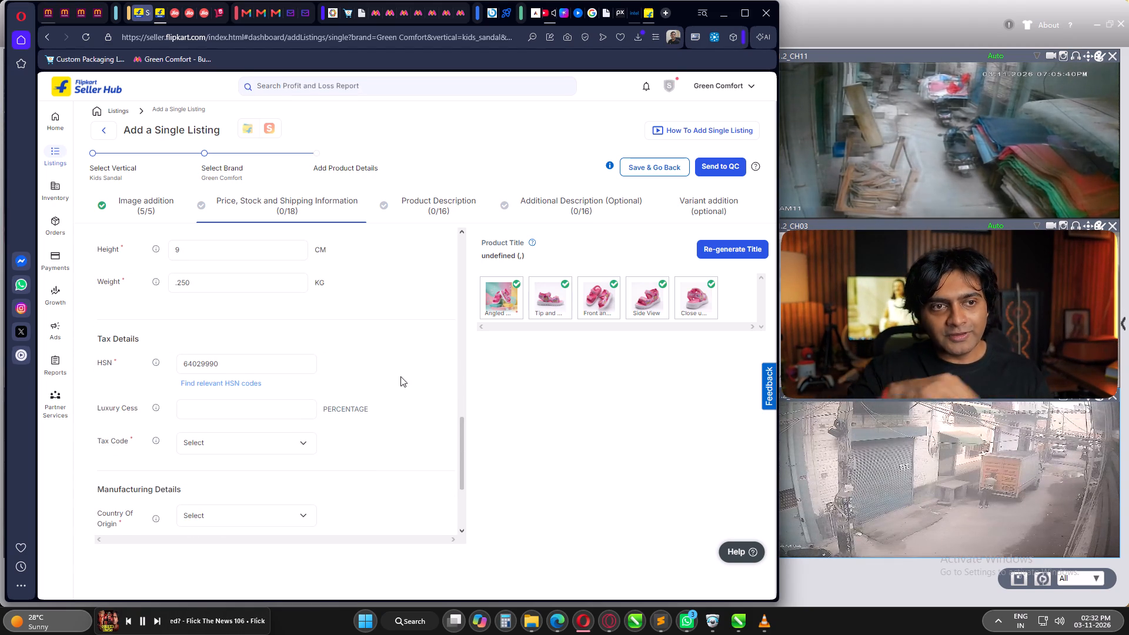
{"action": "scroll", "coordinate": [401, 372], "scroll_direction": "down", "scroll_amount": 1}
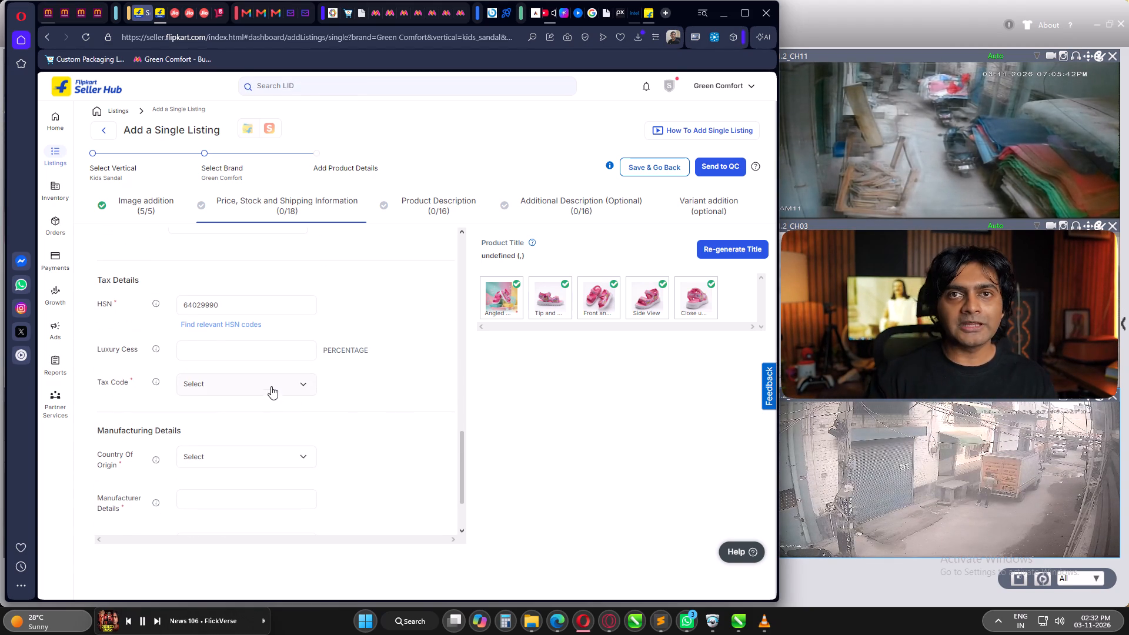
{"action": "scroll", "coordinate": [369, 436], "scroll_direction": "down", "scroll_amount": 3}
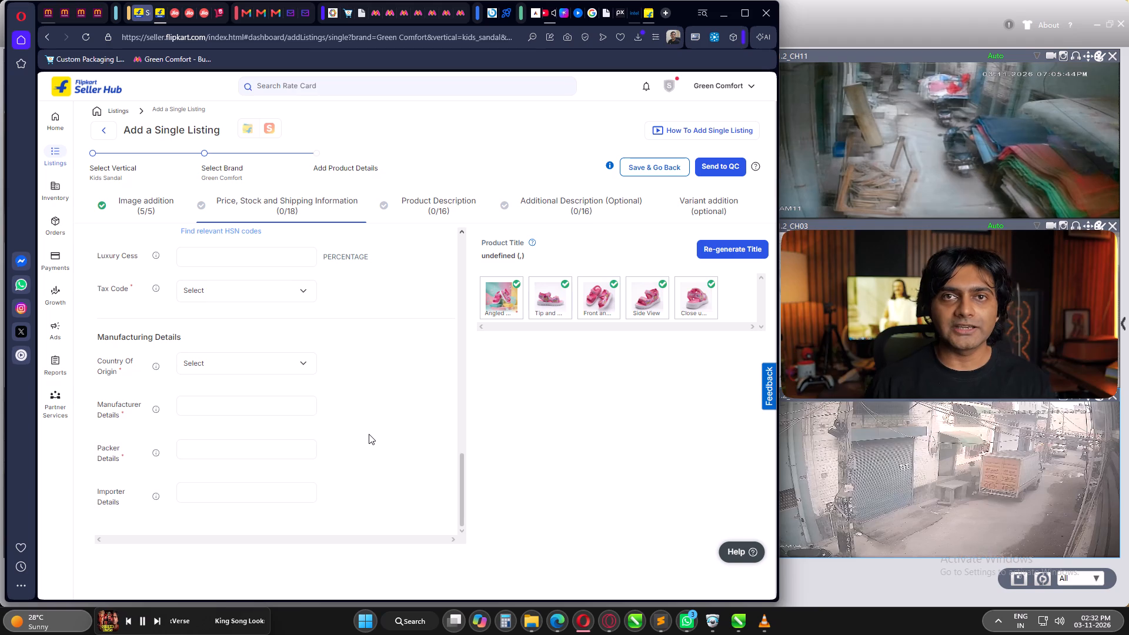
{"action": "scroll", "coordinate": [372, 429], "scroll_direction": "up", "scroll_amount": 15}
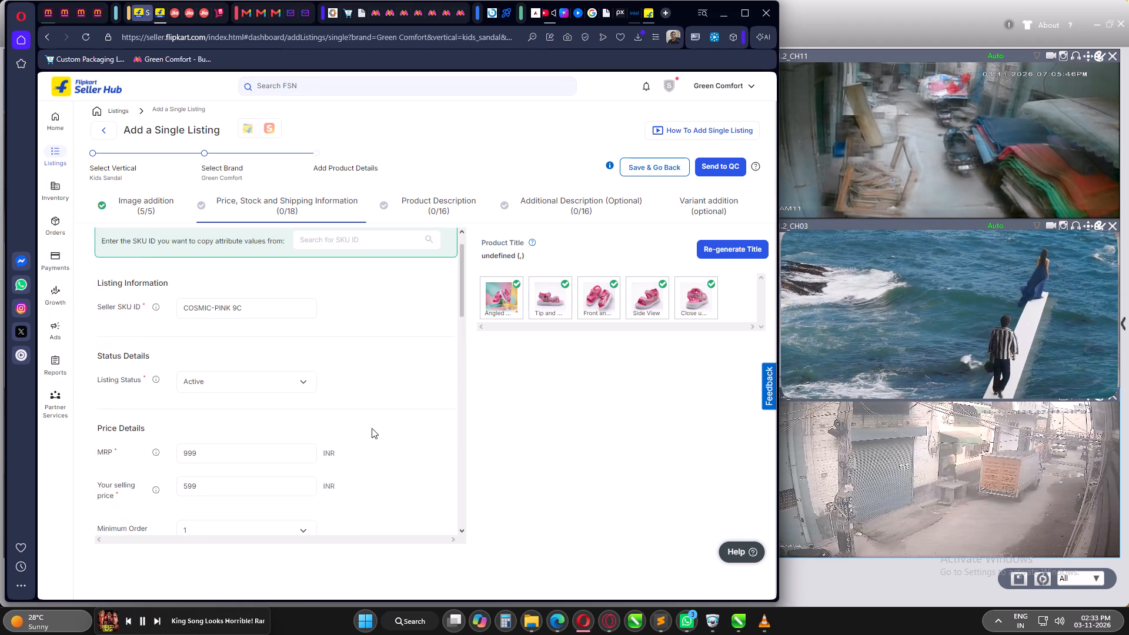
{"action": "scroll", "coordinate": [374, 426], "scroll_direction": "up", "scroll_amount": 2}
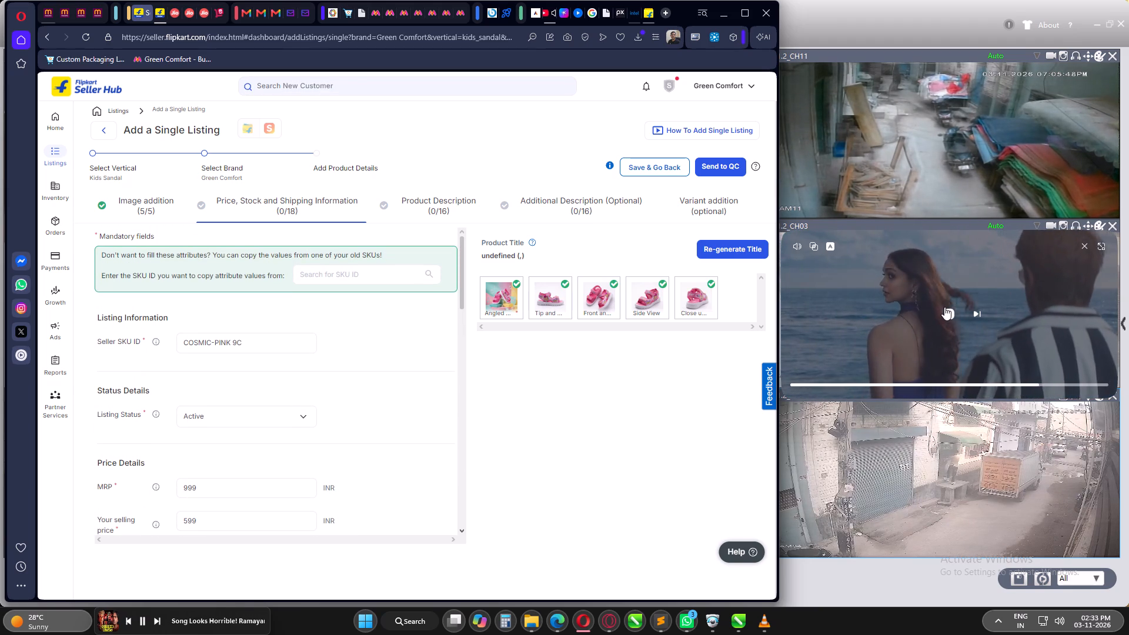
Pause the video in the floating player.
{"action": "left_click", "coordinate": [944, 313]}
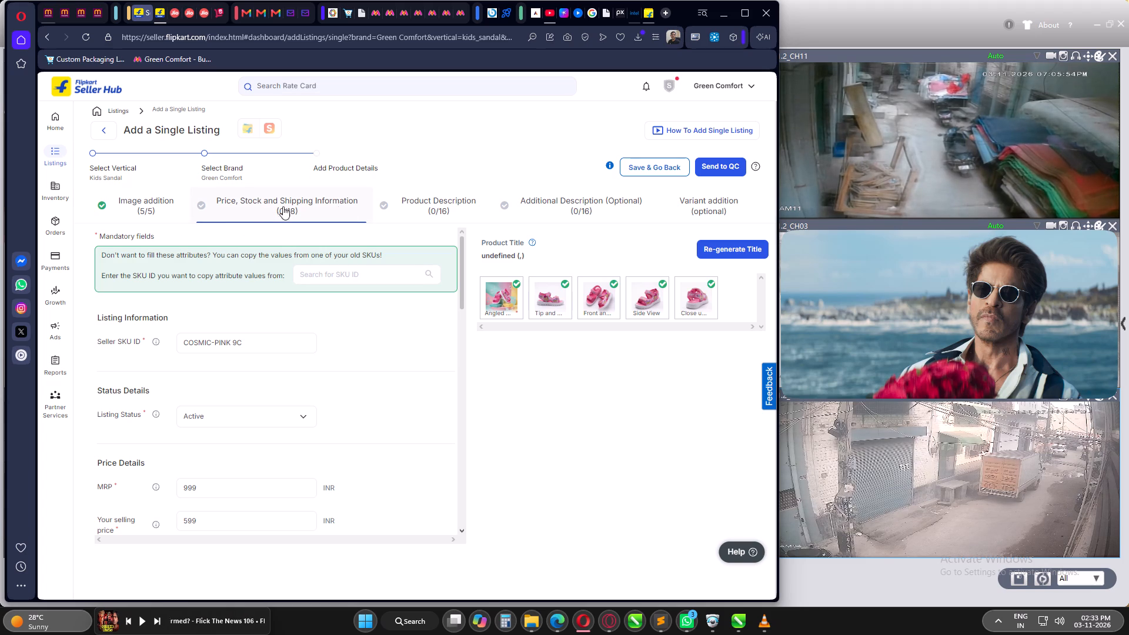
Review the listing's SKU, status, price, inventory, shipping, package and tax entries from the beginning.
{"action": "scroll", "coordinate": [230, 313], "scroll_direction": "down", "scroll_amount": 1}
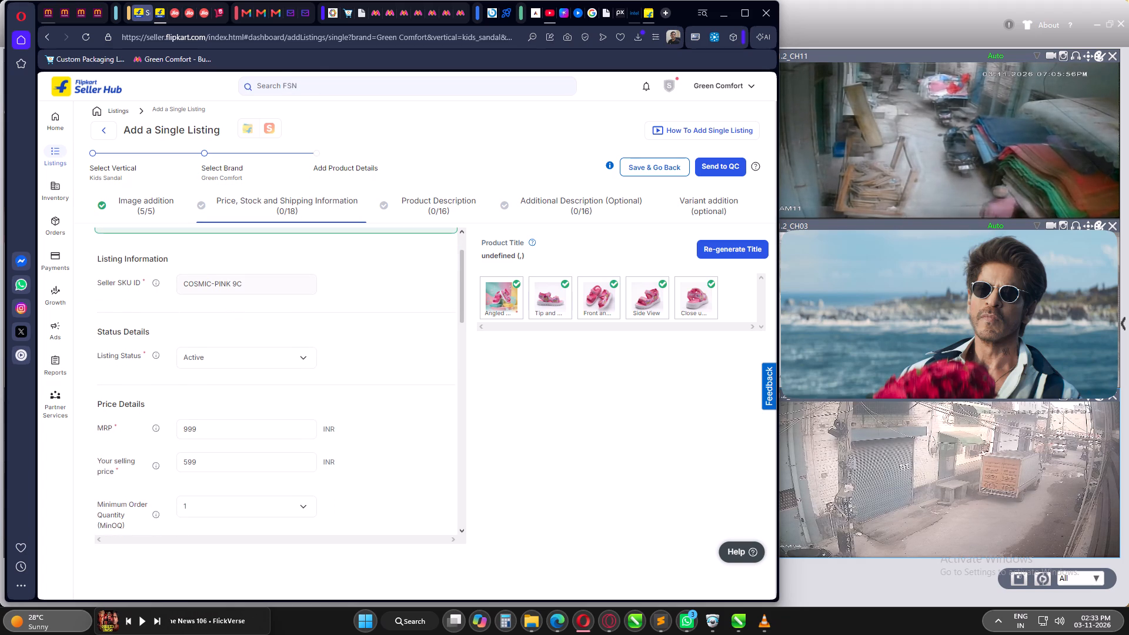
{"action": "left_click_drag", "start_coordinate": [253, 282], "coordinate": [103, 283]}
{"action": "left_click", "coordinate": [284, 333]}
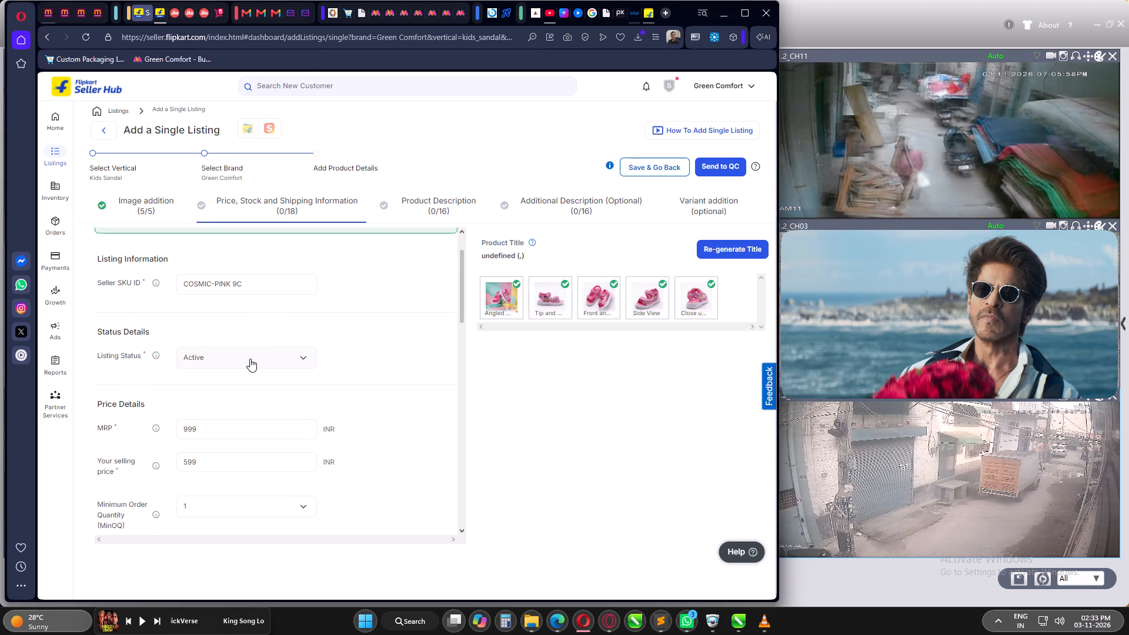
{"action": "scroll", "coordinate": [386, 359], "scroll_direction": "down", "scroll_amount": 2}
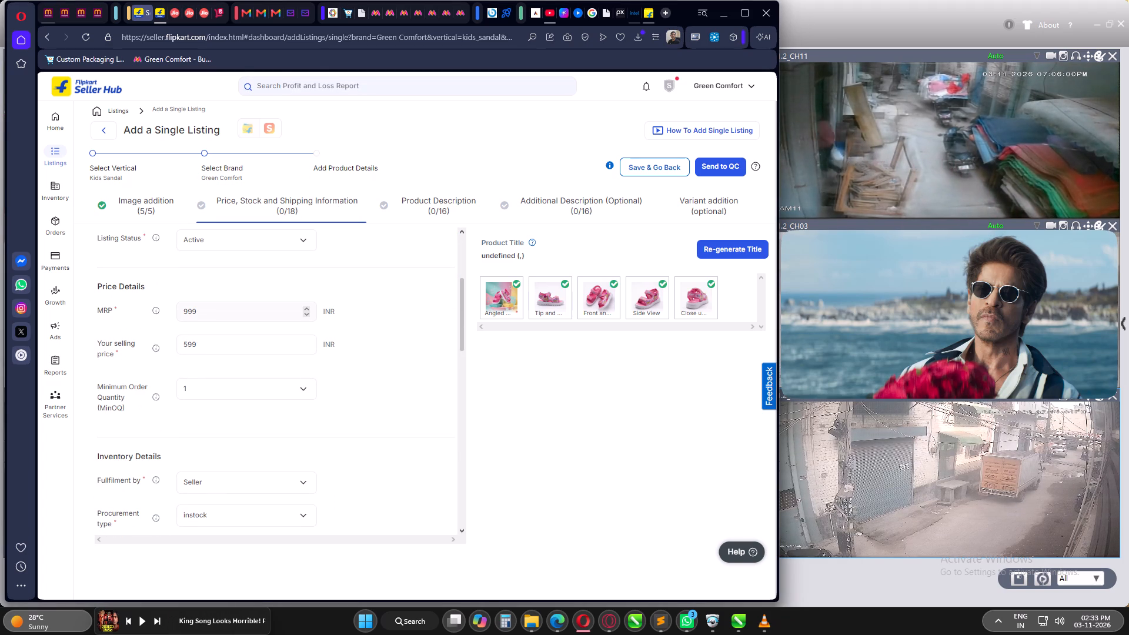
{"action": "scroll", "coordinate": [216, 351], "scroll_direction": "down", "scroll_amount": 1}
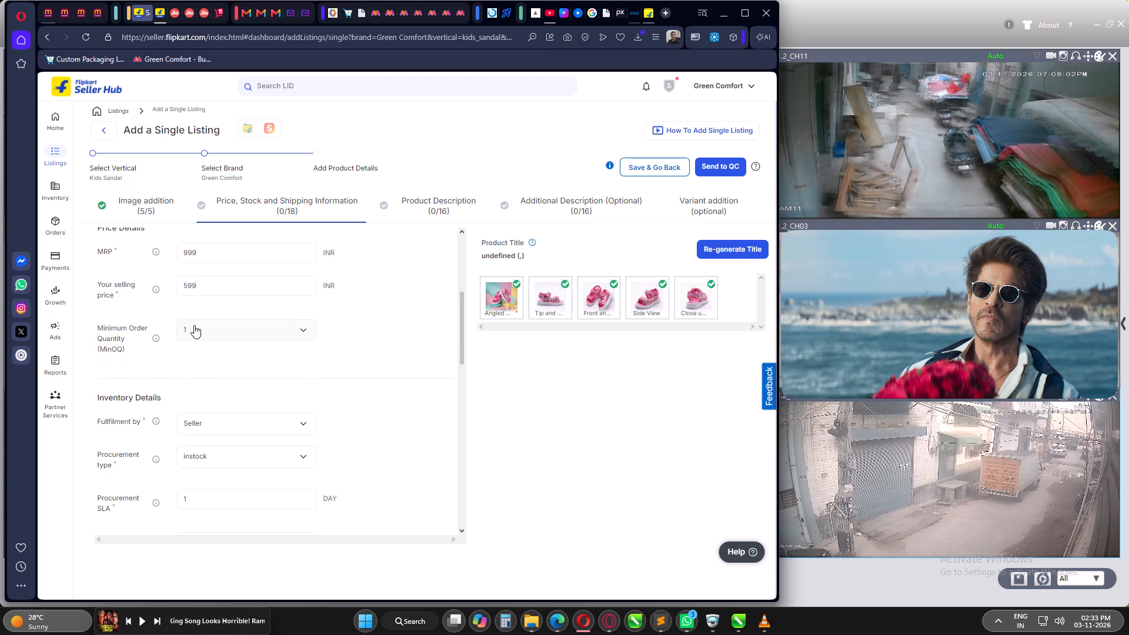
{"action": "scroll", "coordinate": [241, 363], "scroll_direction": "down", "scroll_amount": 2}
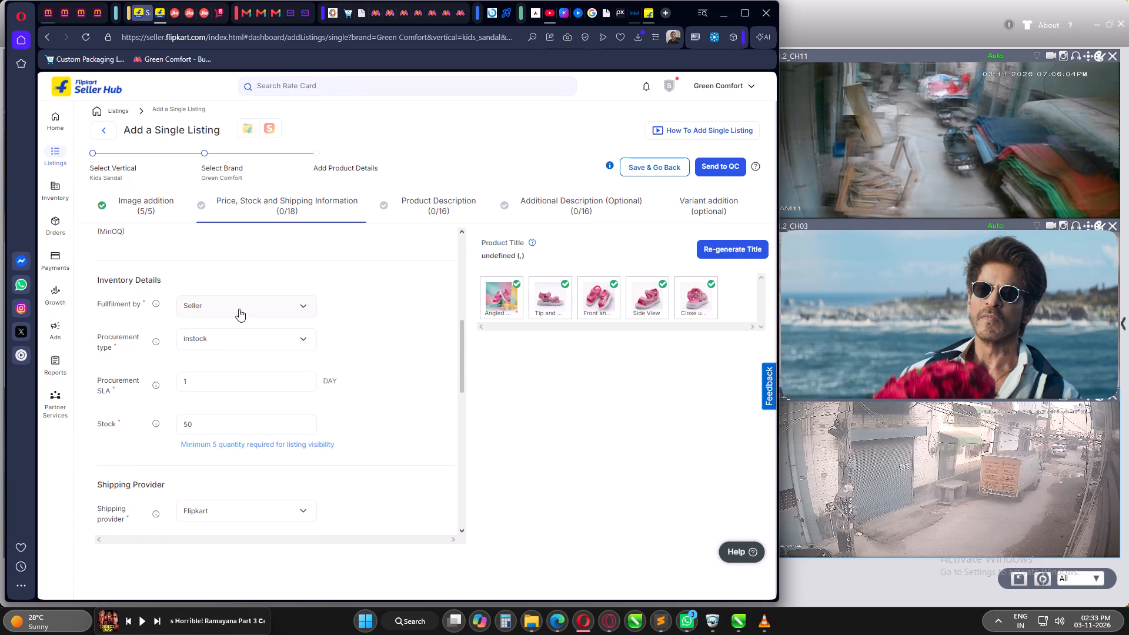
{"action": "left_click", "coordinate": [215, 344]}
{"action": "left_click", "coordinate": [390, 326]}
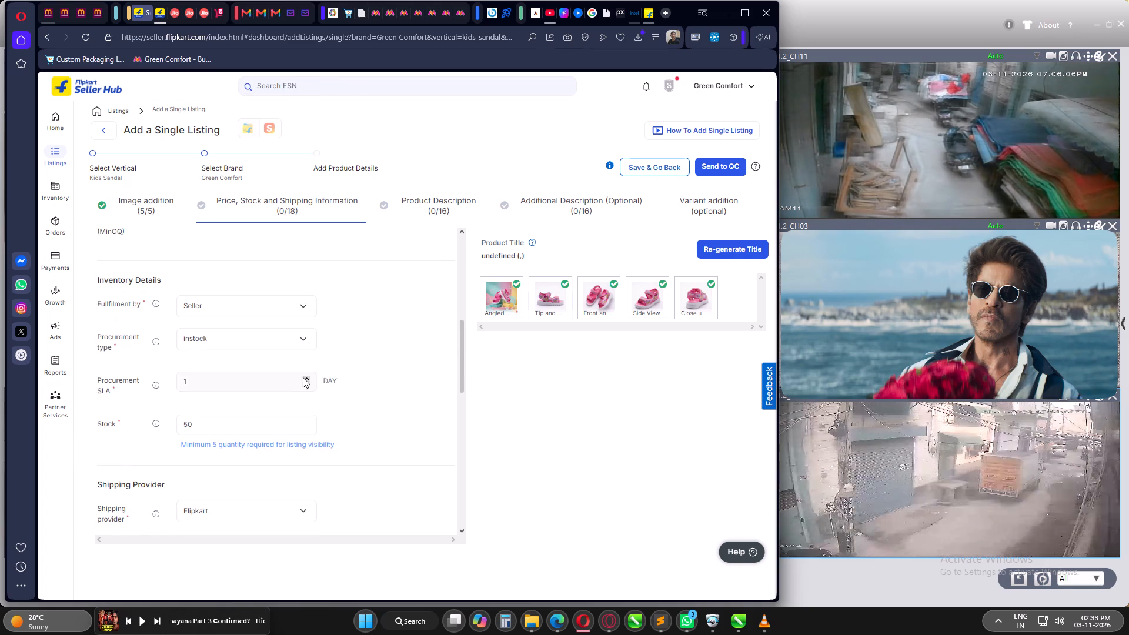
{"action": "scroll", "coordinate": [237, 370], "scroll_direction": "down", "scroll_amount": 2}
{"action": "scroll", "coordinate": [237, 362], "scroll_direction": "up", "scroll_amount": 1}
{"action": "scroll", "coordinate": [238, 362], "scroll_direction": "down", "scroll_amount": 5}
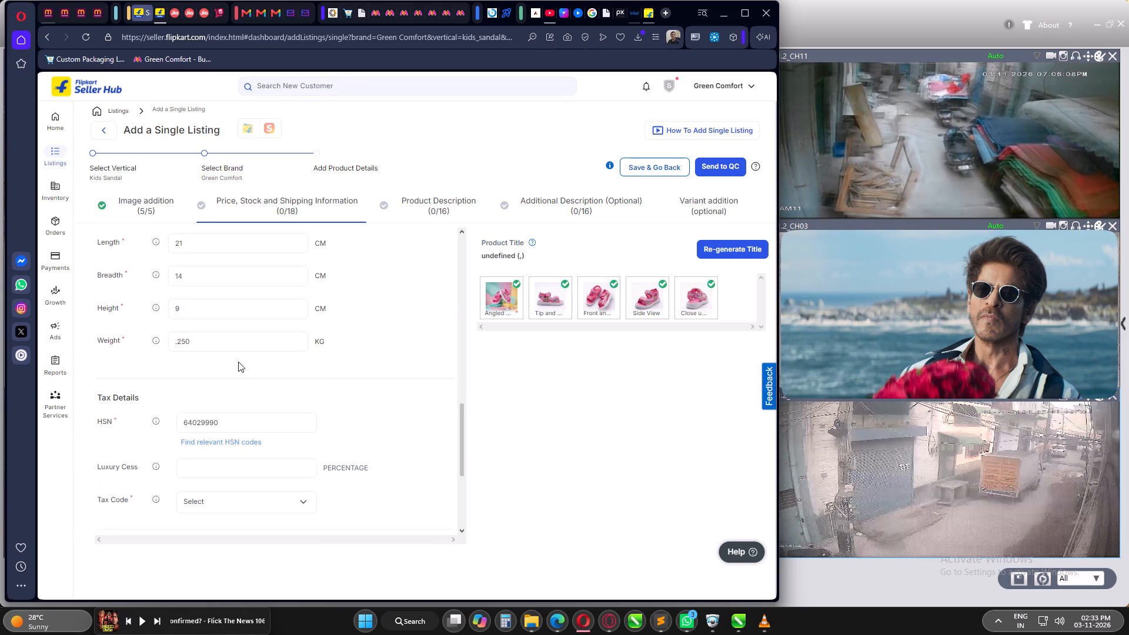
Check the remaining tax and package entries of the COSMIC-PINK 9C listing, save it as a draft and return to the listings overview.
{"action": "scroll", "coordinate": [239, 362], "scroll_direction": "down", "scroll_amount": 1}
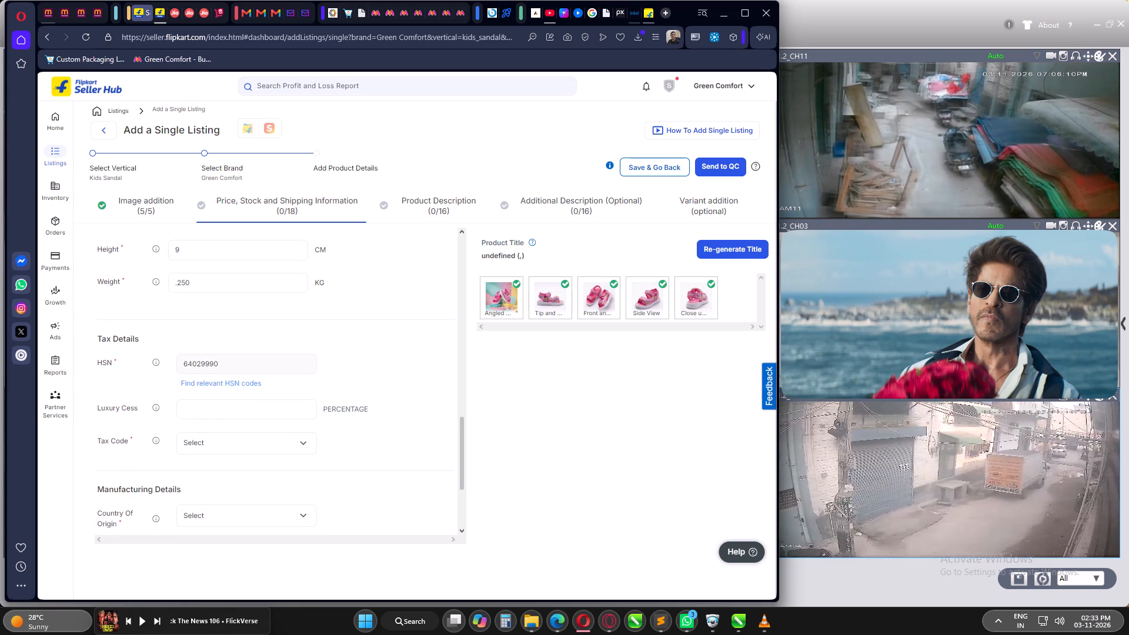
{"action": "scroll", "coordinate": [239, 362], "scroll_direction": "down", "scroll_amount": 1}
{"action": "scroll", "coordinate": [395, 421], "scroll_direction": "up", "scroll_amount": 11}
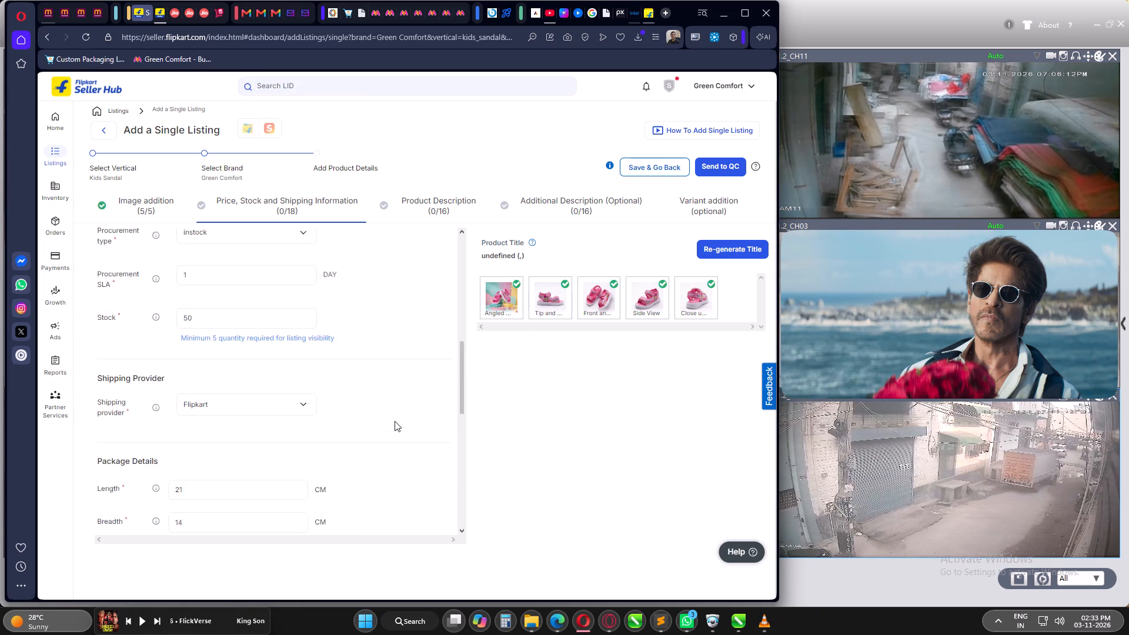
{"action": "scroll", "coordinate": [395, 421], "scroll_direction": "up", "scroll_amount": 1}
{"action": "left_click", "coordinate": [662, 165]}
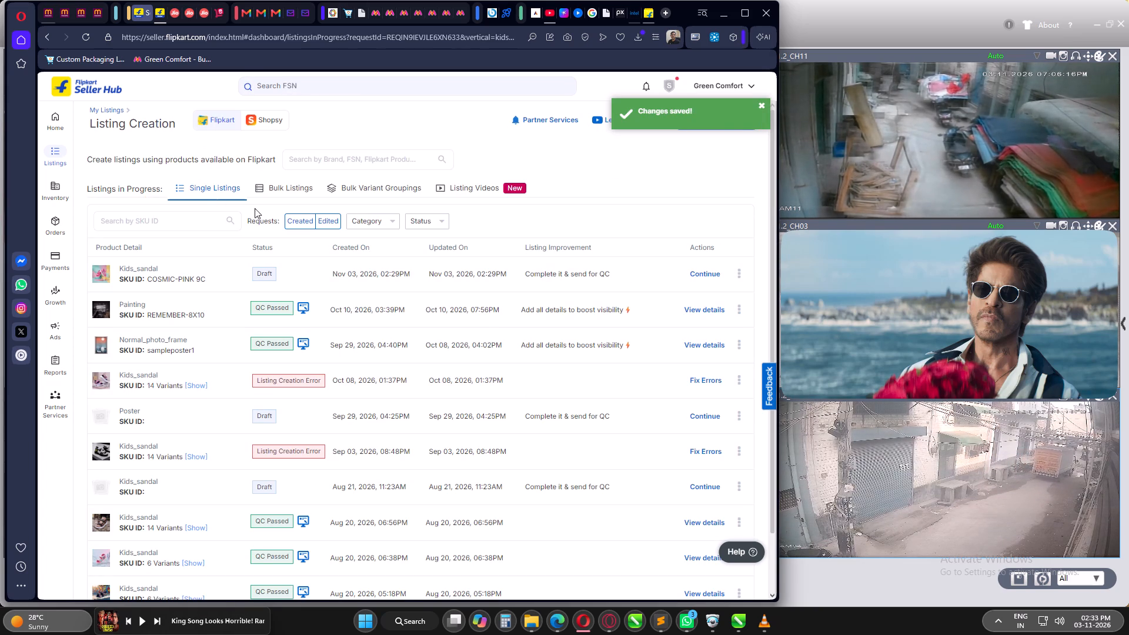
{"action": "left_click", "coordinate": [763, 105]}
Start a new single listing in the Kids Sandal vertical under the Green Comfort brand.
{"action": "left_click", "coordinate": [708, 119]}
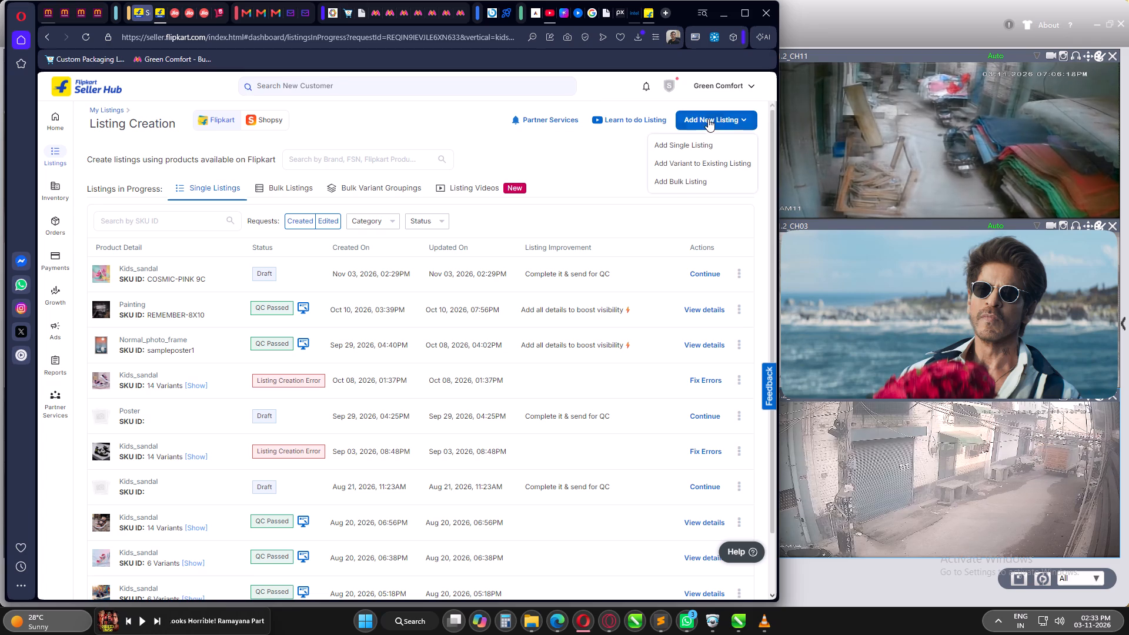
{"action": "left_click", "coordinate": [677, 150]}
{"action": "left_click", "coordinate": [282, 357]}
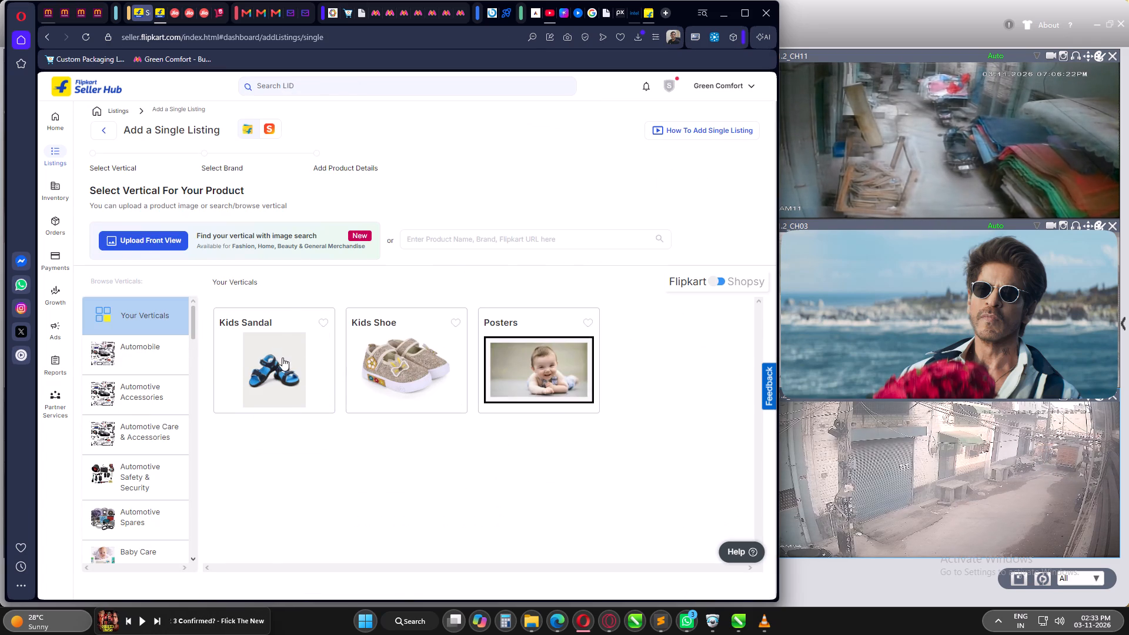
{"action": "left_click", "coordinate": [666, 407]}
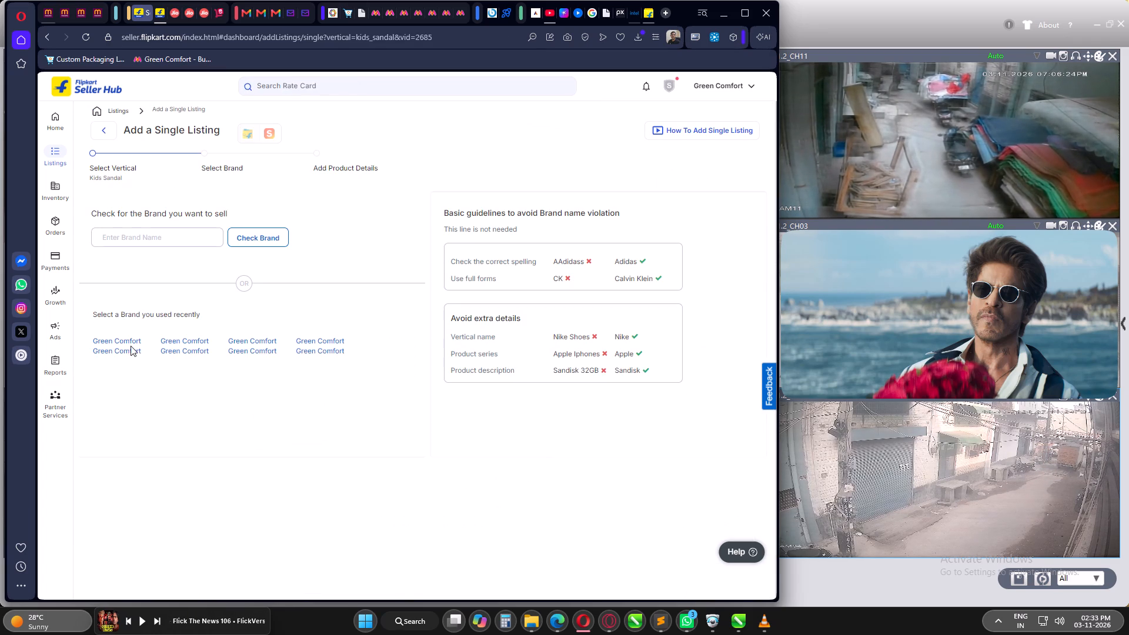
{"action": "left_click", "coordinate": [129, 345]}
{"action": "left_click", "coordinate": [176, 288]}
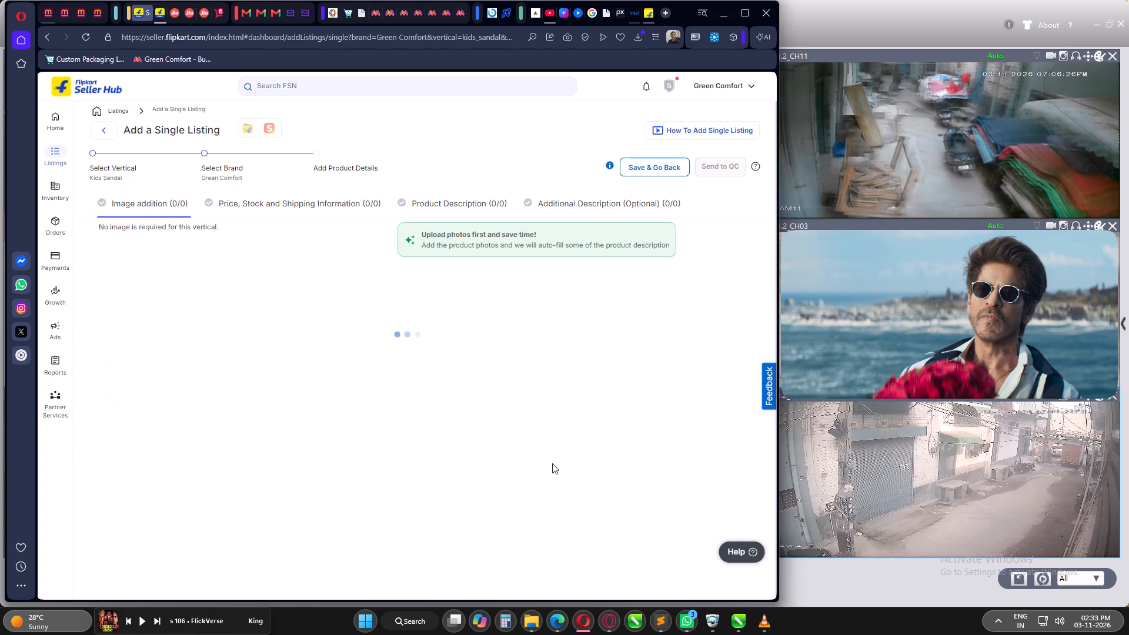
Upload 0.png from the Cosmic purple "ai" folder as the angled shot photo.
{"action": "left_click", "coordinate": [250, 452]}
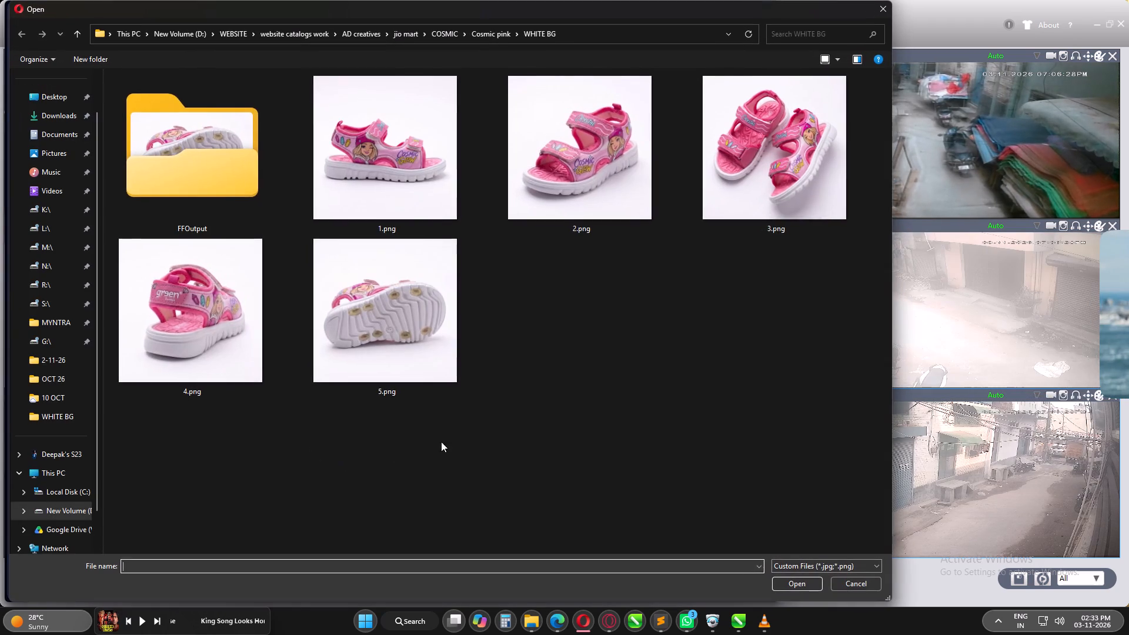
{"action": "left_click", "coordinate": [525, 432]}
{"action": "key", "text": "BackSpace"}
{"action": "key", "text": "BackSpace"}
{"action": "double_click", "coordinate": [155, 110]}
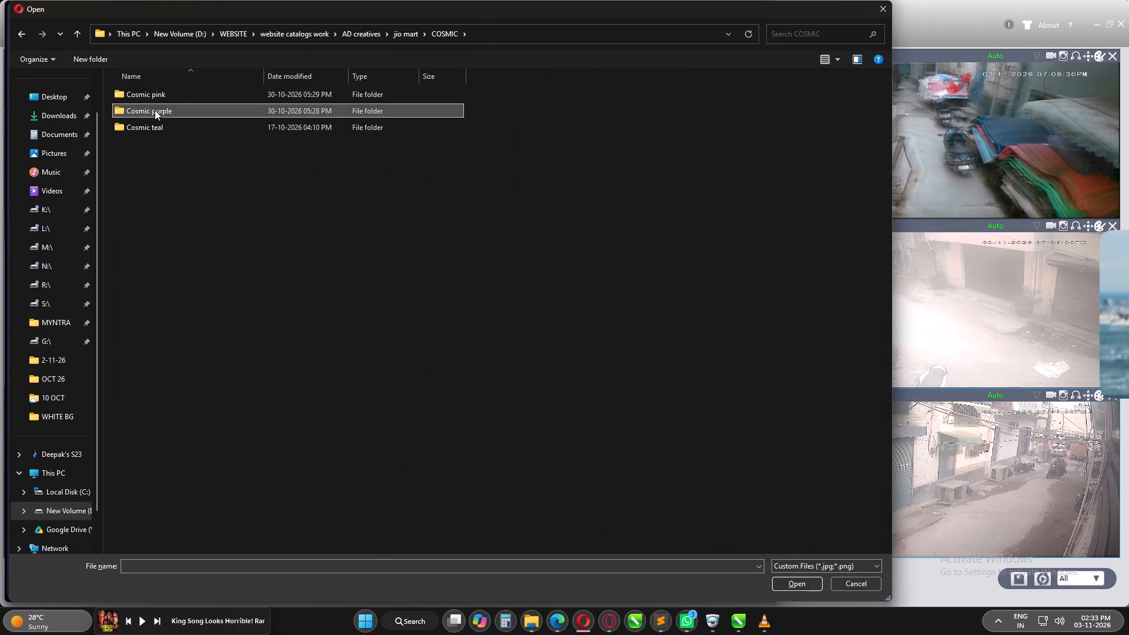
{"action": "left_click", "coordinate": [370, 170]}
{"action": "double_click", "coordinate": [579, 163]}
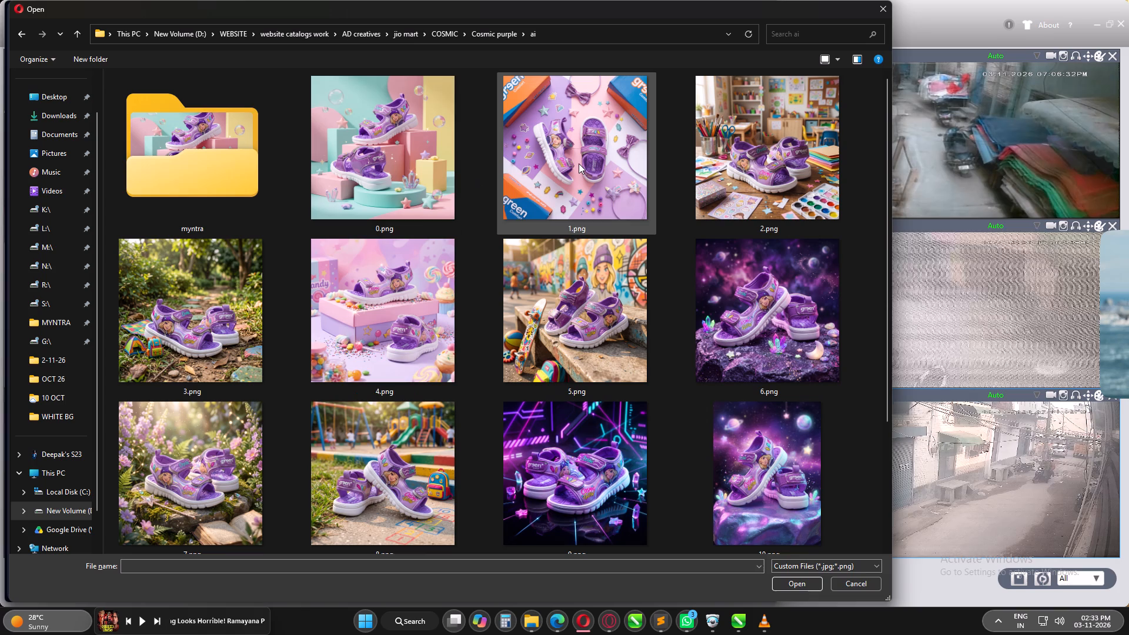
{"action": "left_click", "coordinate": [376, 172]}
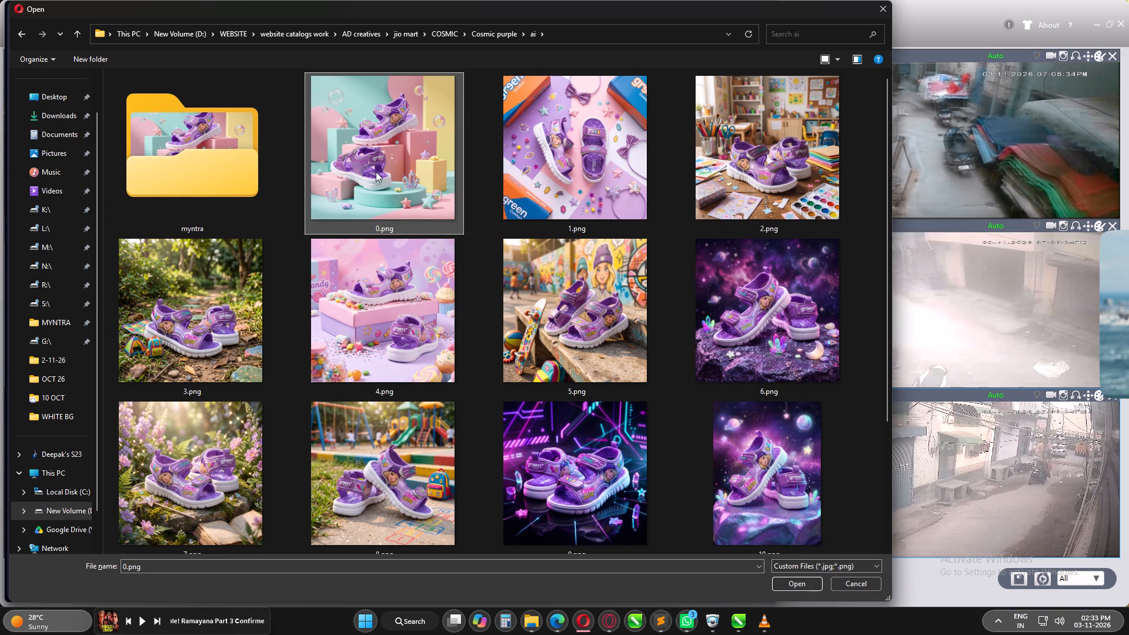
{"action": "key", "text": "Return"}
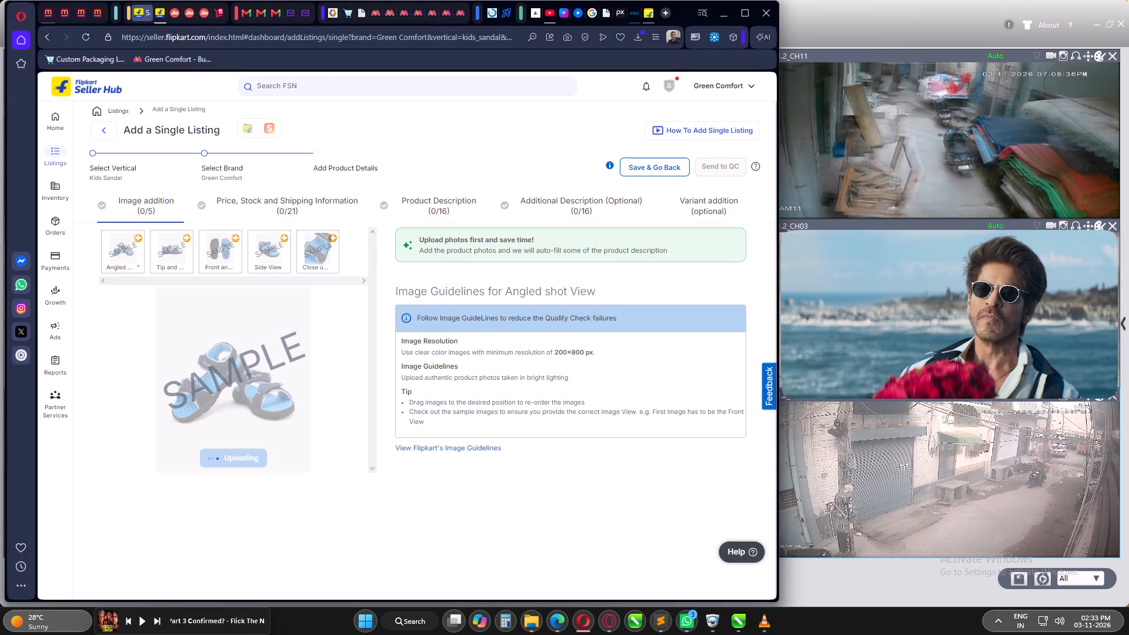
Upload 1.png from the Cosmic purple WHITE BG folder as the second photo, the "Tip and..." view.
{"action": "left_click", "coordinate": [180, 256]}
{"action": "left_click", "coordinate": [244, 454]}
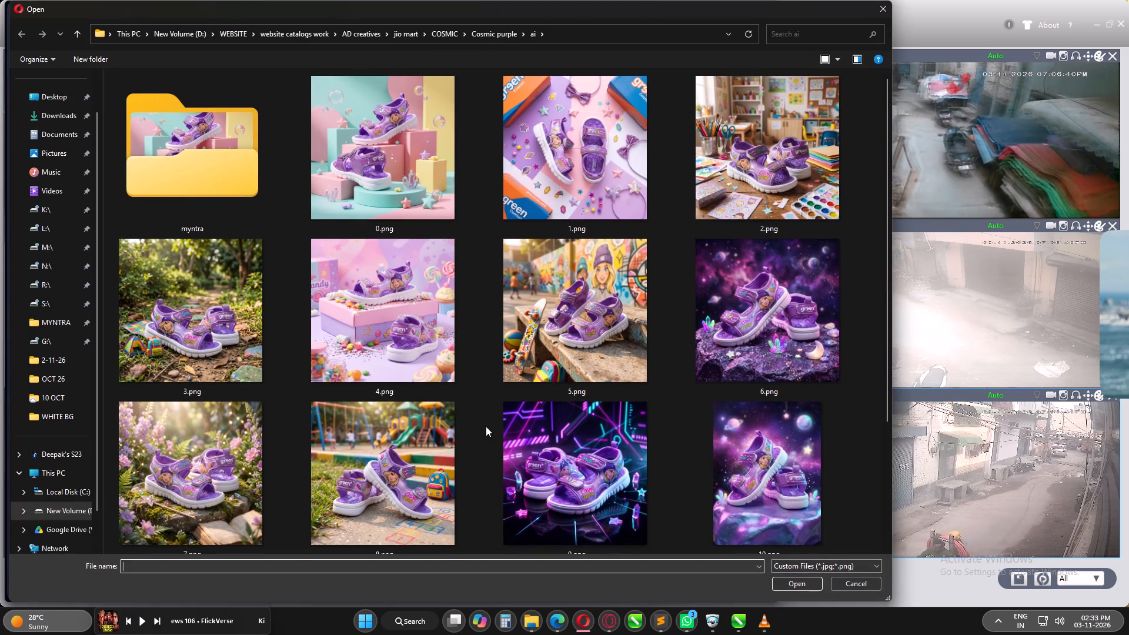
{"action": "left_click", "coordinate": [482, 413]}
{"action": "key", "text": "BackSpace"}
{"action": "double_click", "coordinate": [197, 318]}
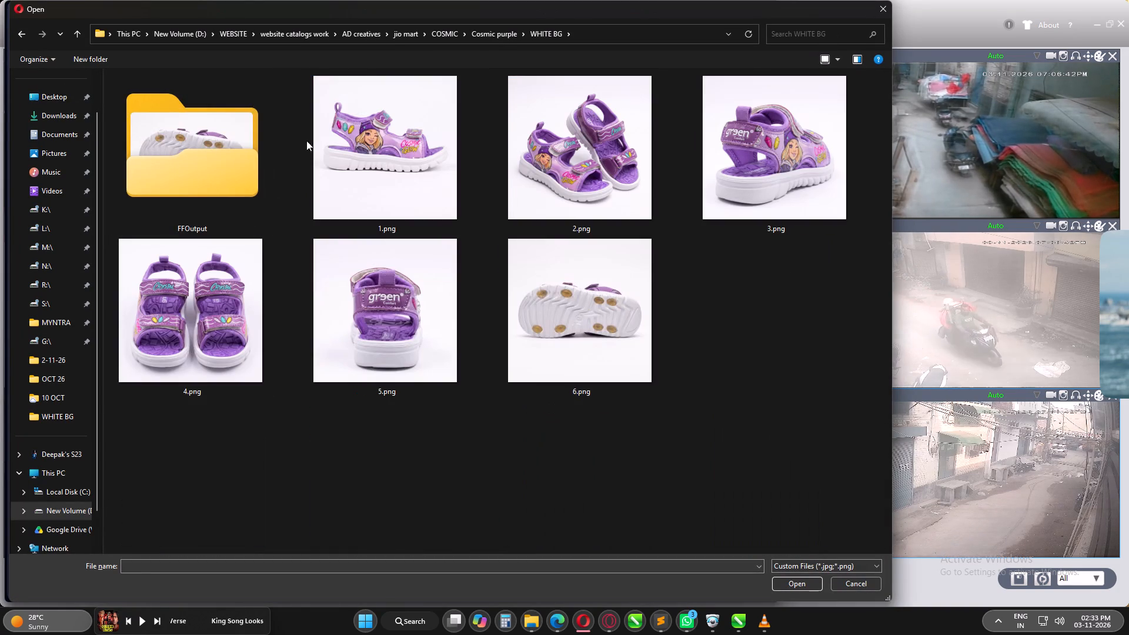
{"action": "left_click", "coordinate": [390, 131]}
{"action": "key", "text": "Return"}
Upload 2.png as the Front and Sole View and 3.png as the Side View from the purple WHITE BG folder.
{"action": "left_click", "coordinate": [216, 250]}
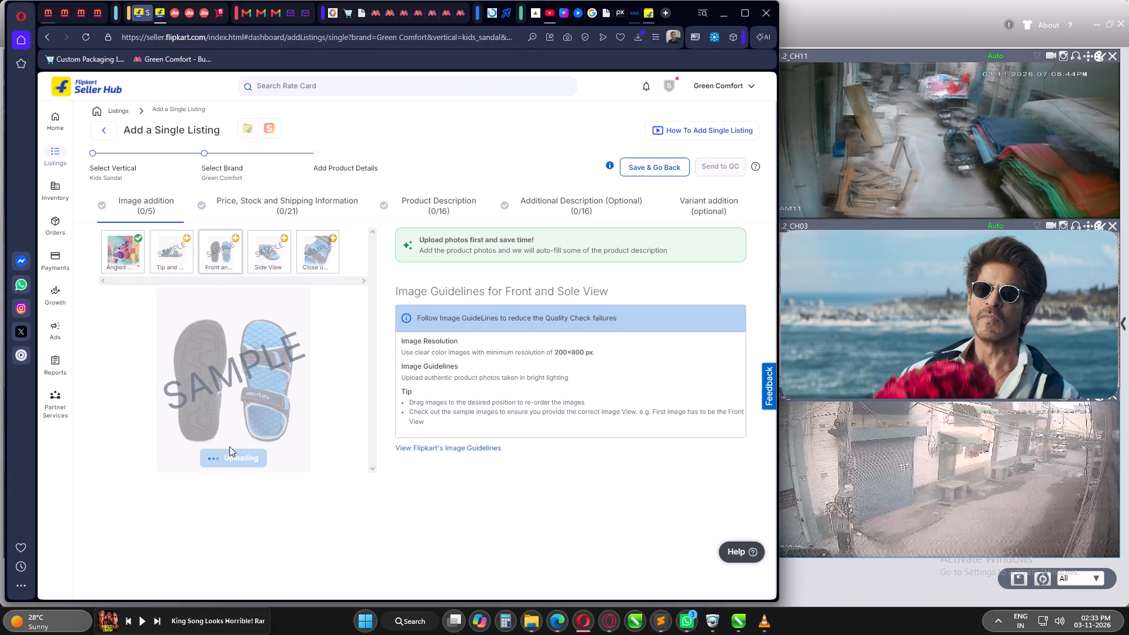
{"action": "left_click", "coordinate": [228, 456]}
{"action": "left_click", "coordinate": [549, 166]}
{"action": "key", "text": "Return"}
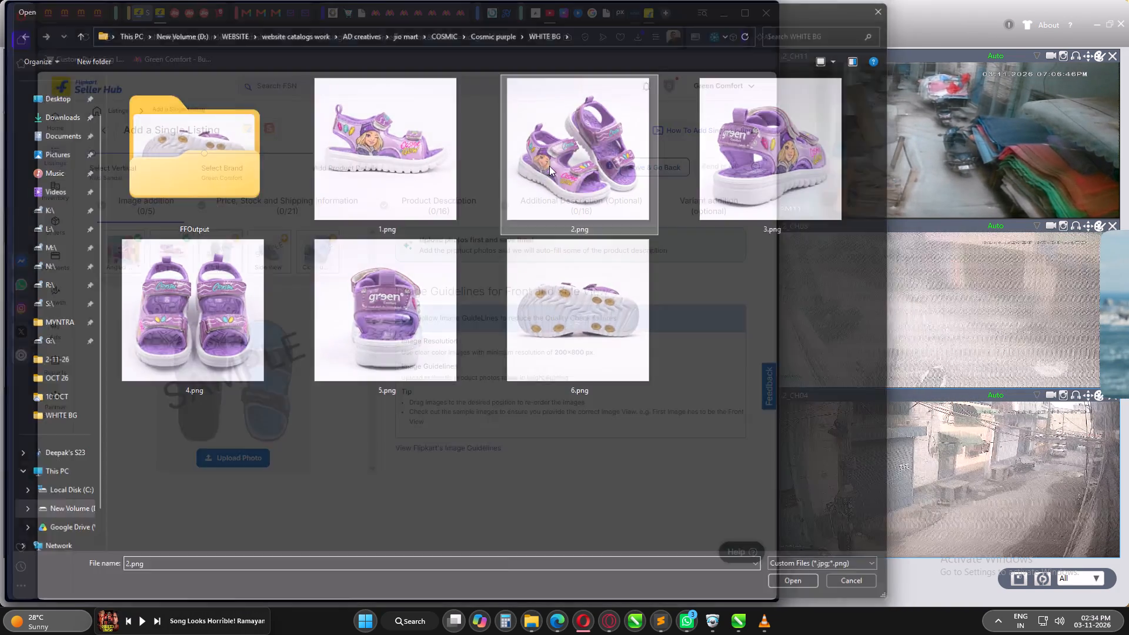
{"action": "left_click", "coordinate": [262, 261]}
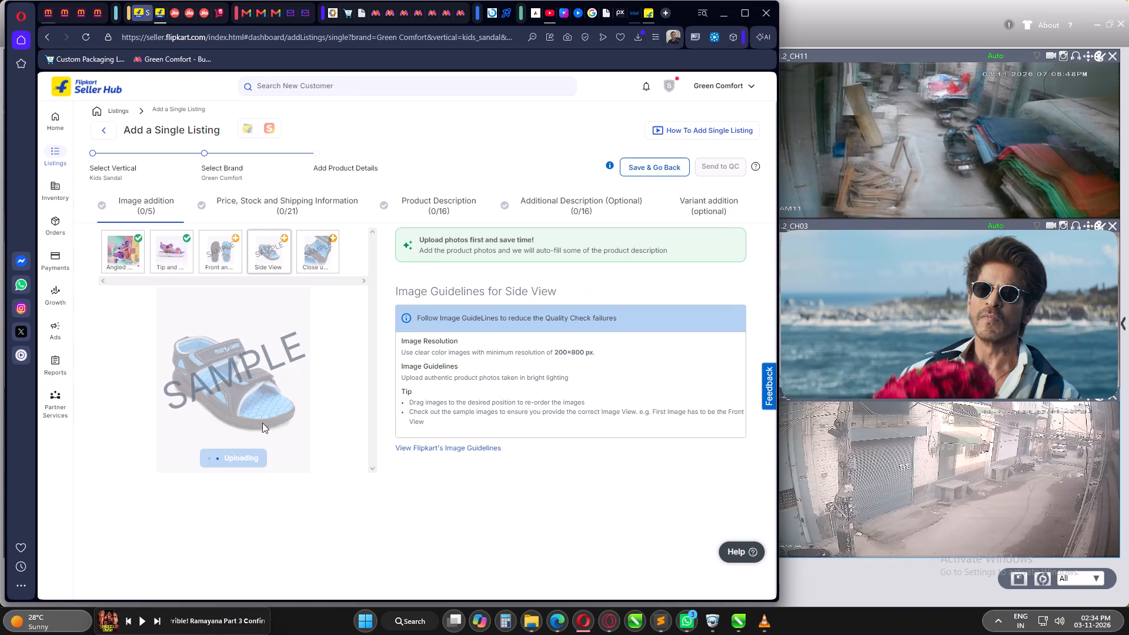
{"action": "left_click", "coordinate": [240, 453]}
{"action": "left_click", "coordinate": [730, 171]}
{"action": "key", "text": "Return"}
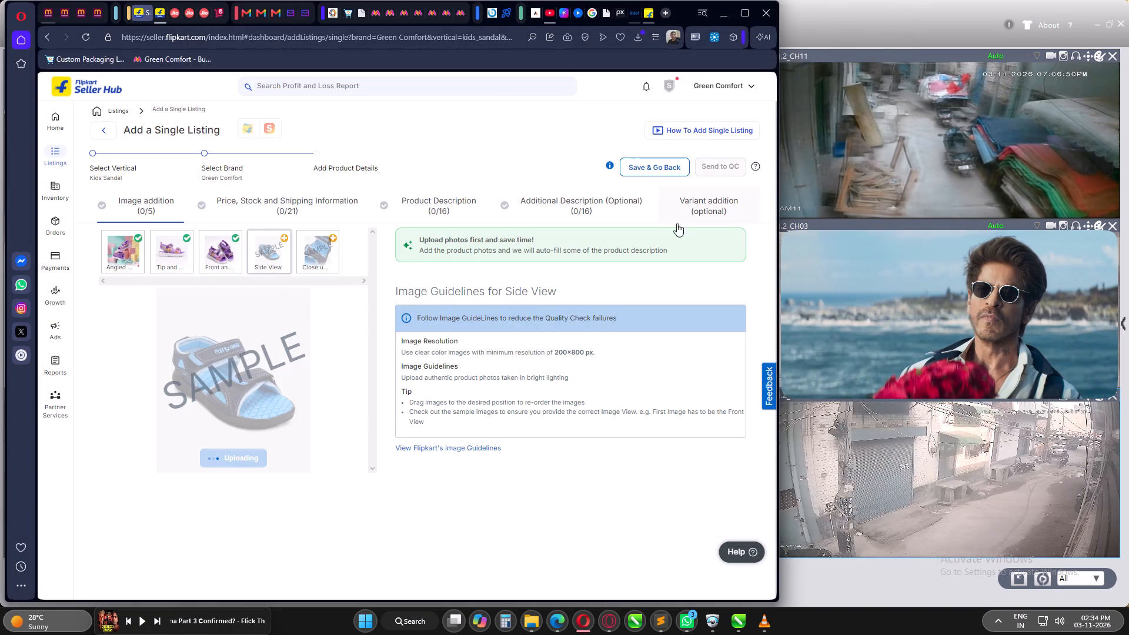
Upload 5.png, the rear view of the purple sandal, as the close up shot.
{"action": "left_click", "coordinate": [333, 253]}
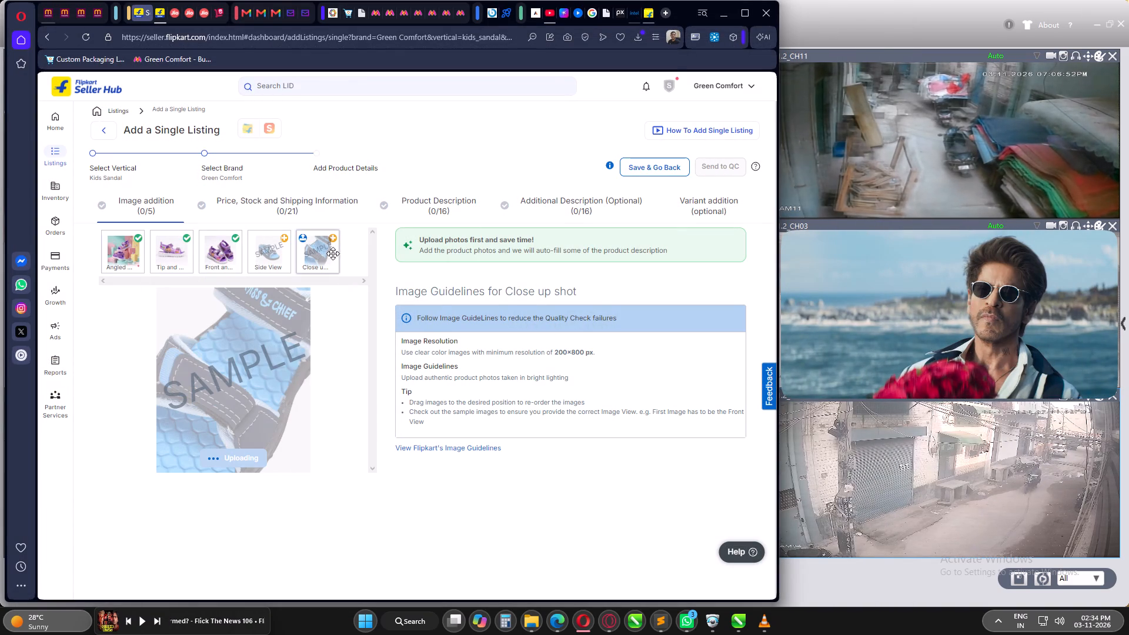
{"action": "left_click", "coordinate": [319, 249]}
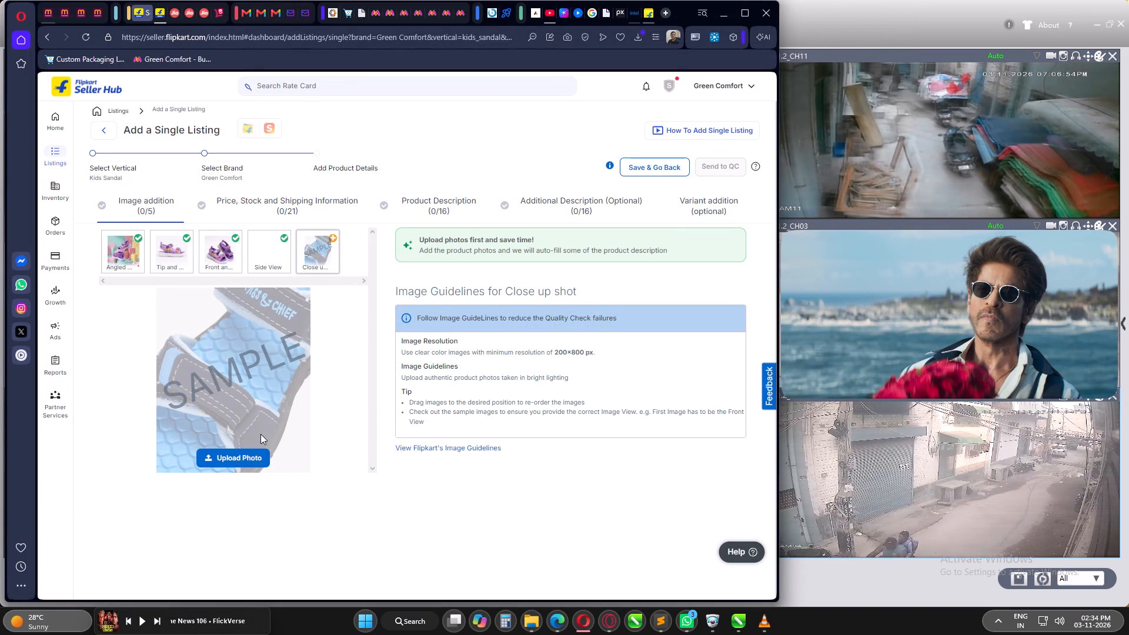
{"action": "left_click", "coordinate": [242, 461]}
{"action": "left_click", "coordinate": [161, 356]}
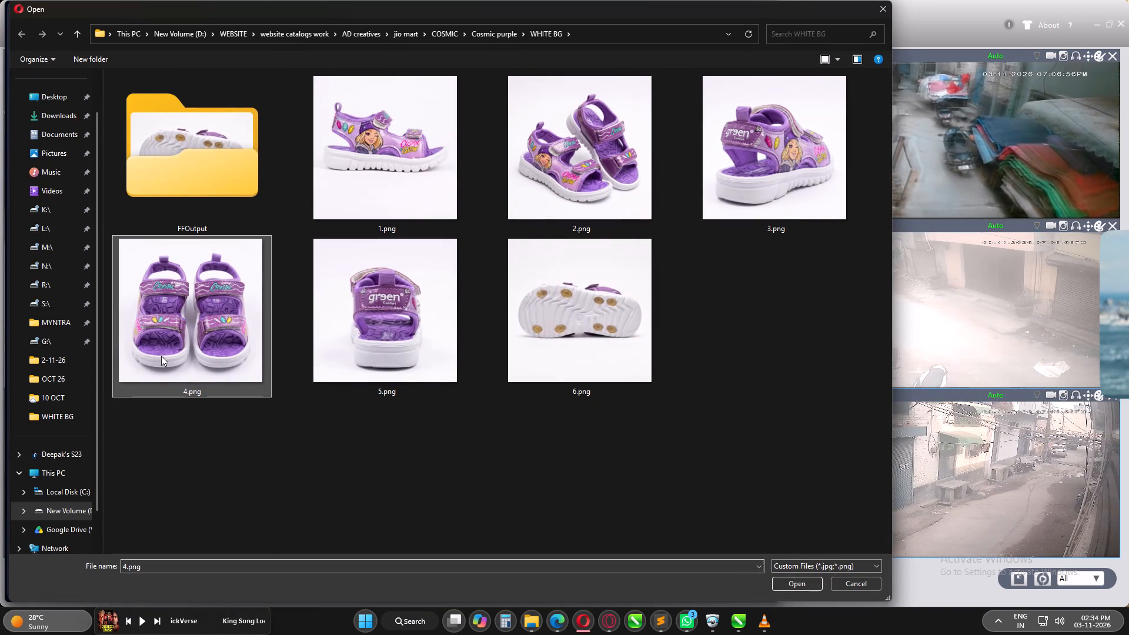
{"action": "left_click", "coordinate": [398, 322]}
{"action": "key", "text": "Return"}
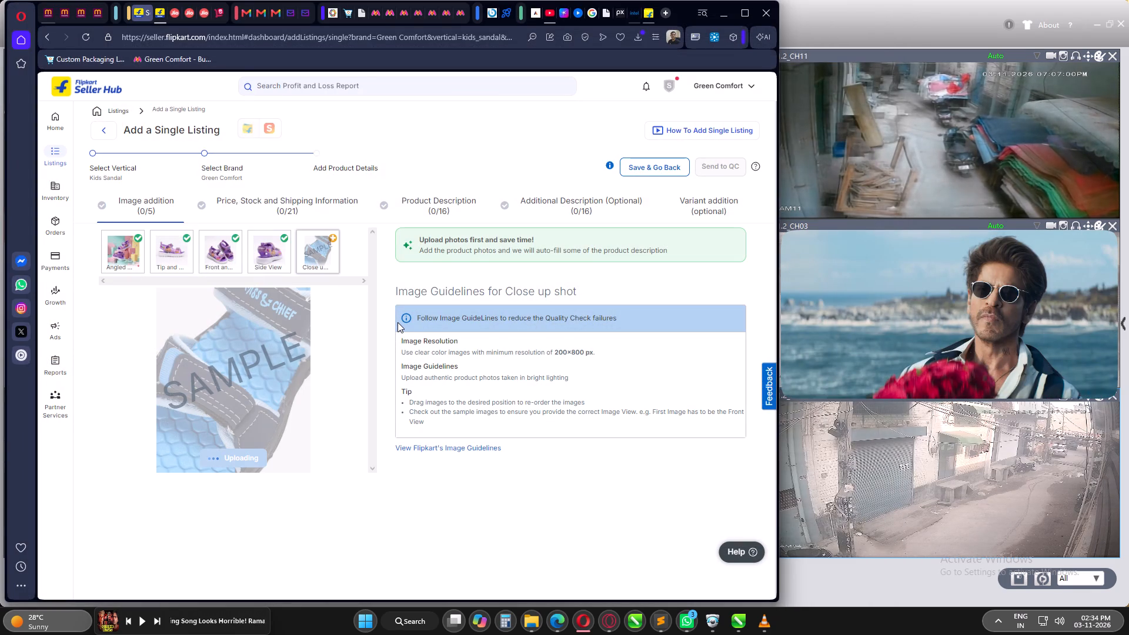
In the price, stock and shipping section, enter COSMIC-PURPLE 9C as the Seller SKU ID.
{"action": "left_click", "coordinate": [268, 199]}
{"action": "left_click", "coordinate": [238, 348]}
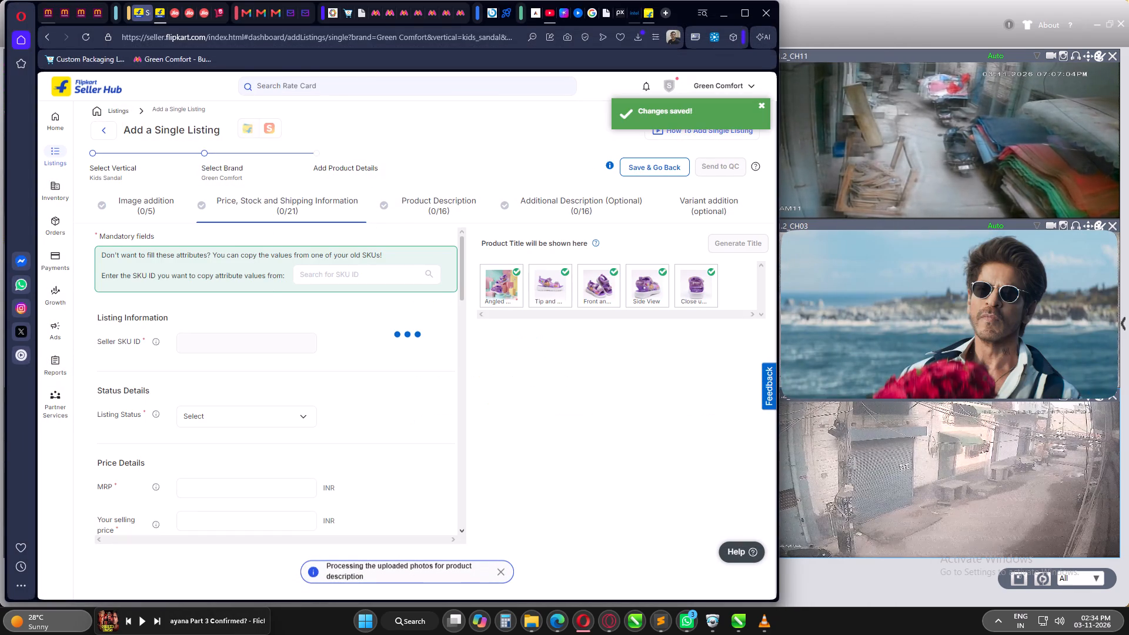
{"action": "type", "text": "COMS"}
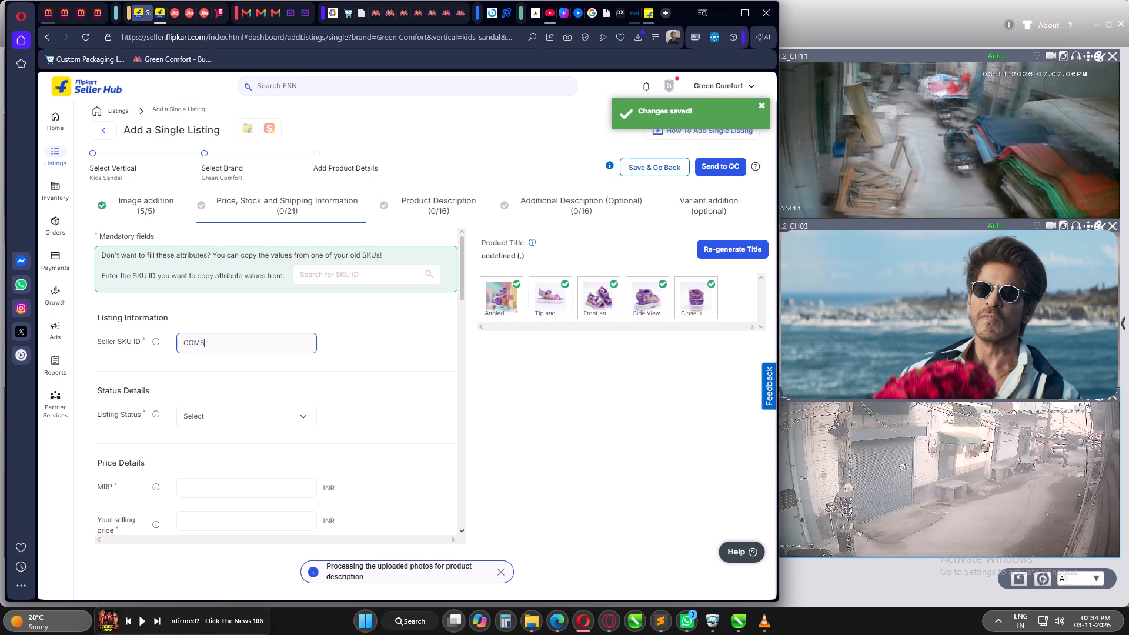
{"action": "key", "text": "BackSpace"}
{"action": "key", "text": "BackSpace"}
{"action": "type", "text": "SMIC-PURPP"}
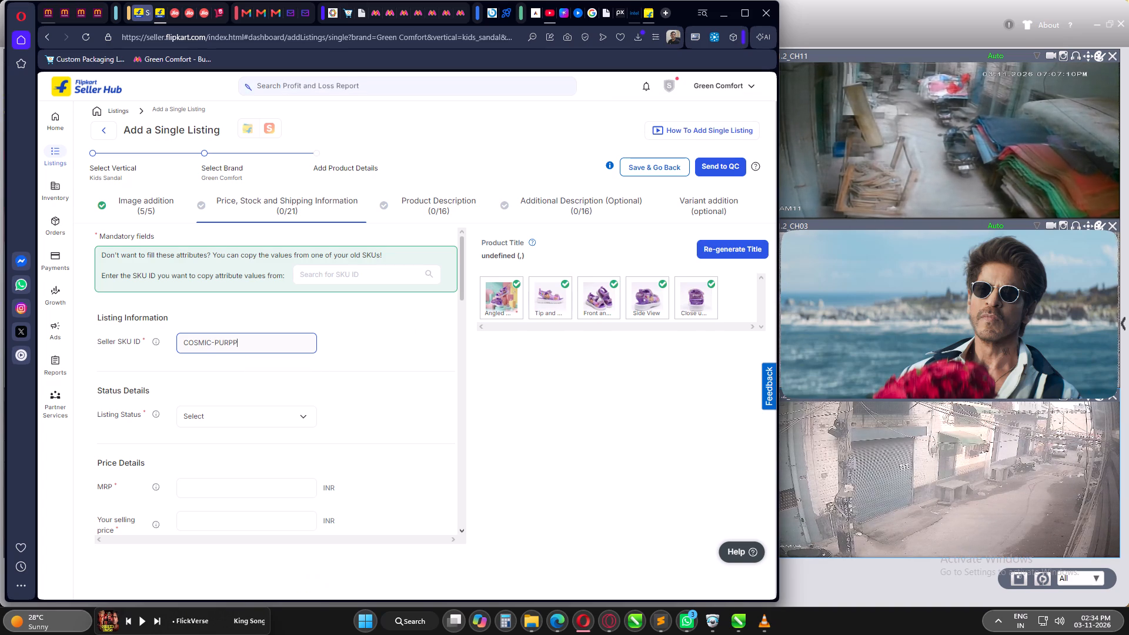
{"action": "key", "text": "BackSpace"}
{"action": "type", "text": "LE 9C"}
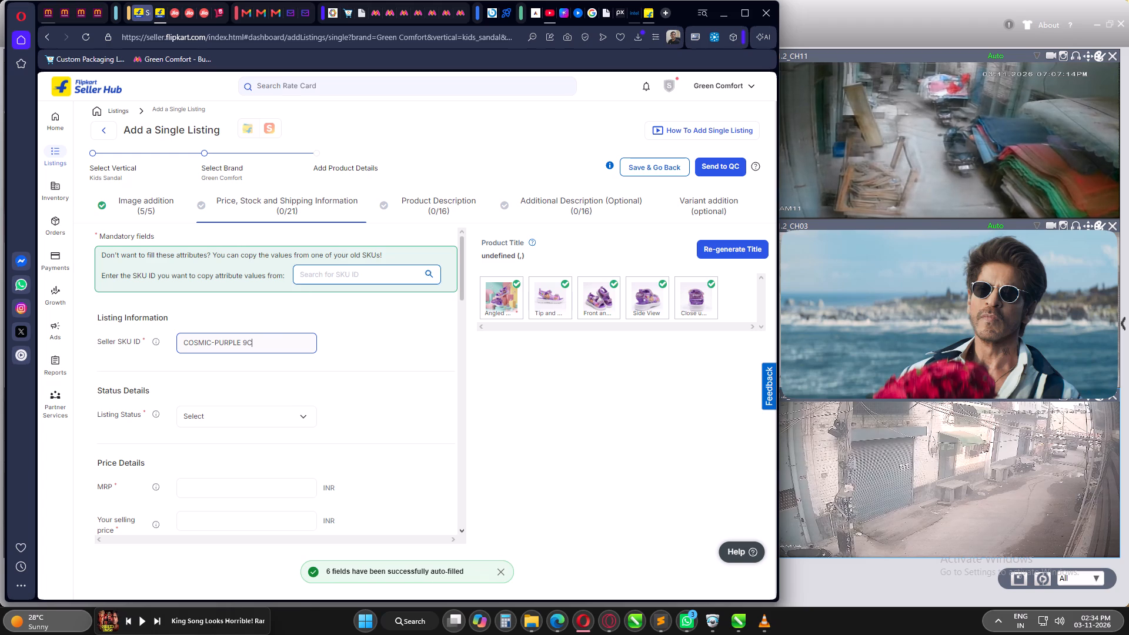
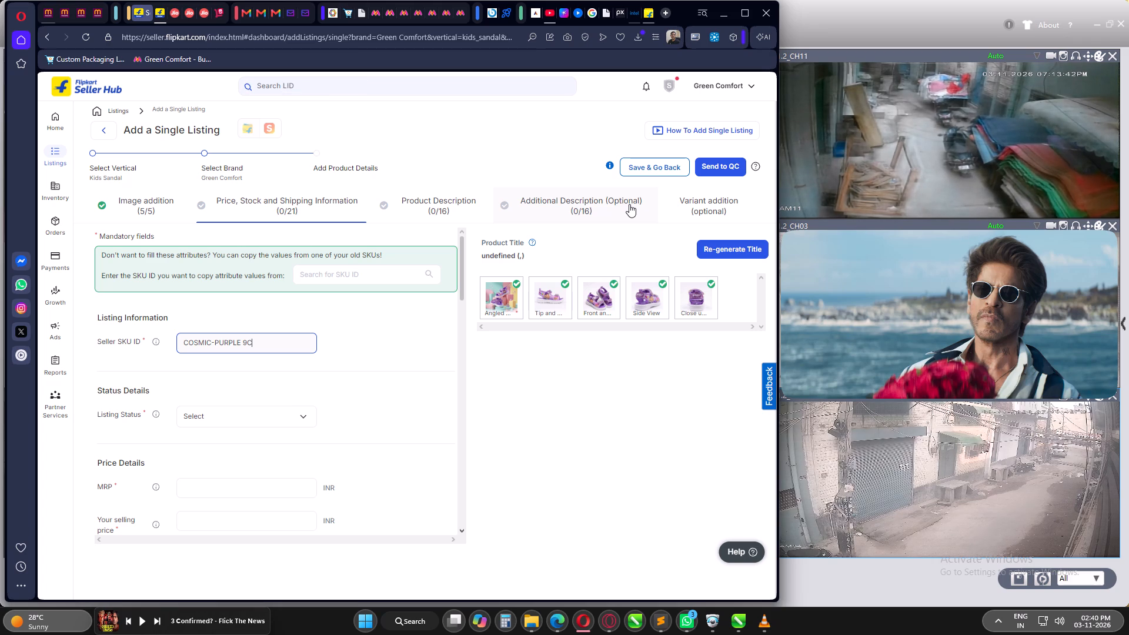
Save the Cosmic purple sandal listing as a draft and return to the listing creation page.
{"action": "left_click", "coordinate": [650, 162]}
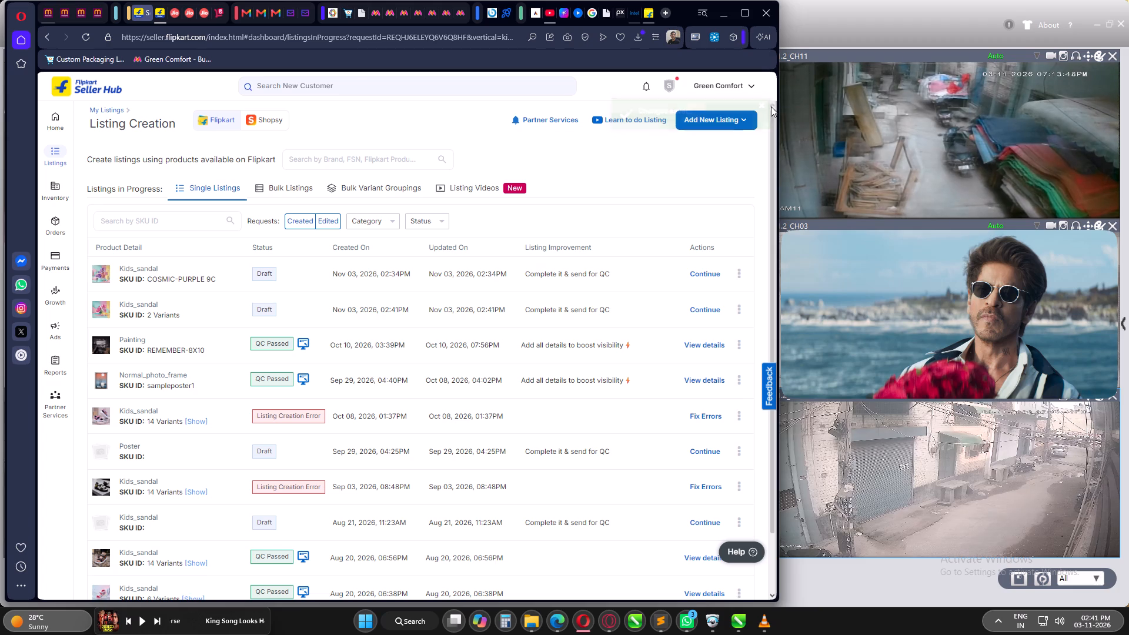
Create a new single listing in the Kids Sandal vertical under the Green Comfort brand.
{"action": "left_click", "coordinate": [736, 117]}
{"action": "left_click", "coordinate": [707, 143]}
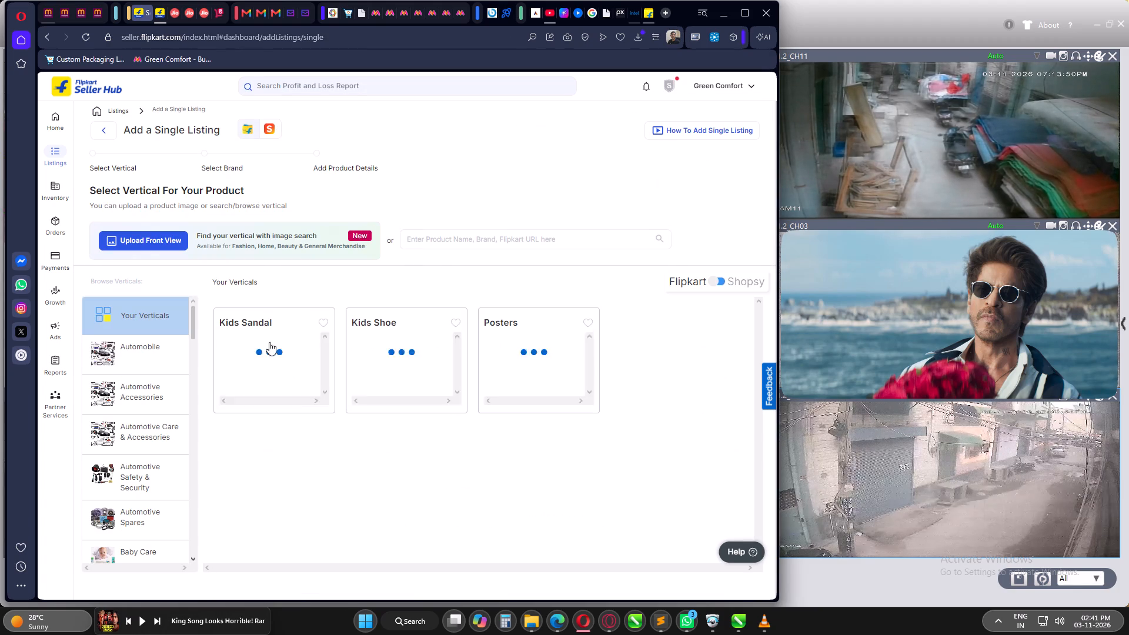
{"action": "left_click", "coordinate": [219, 370]}
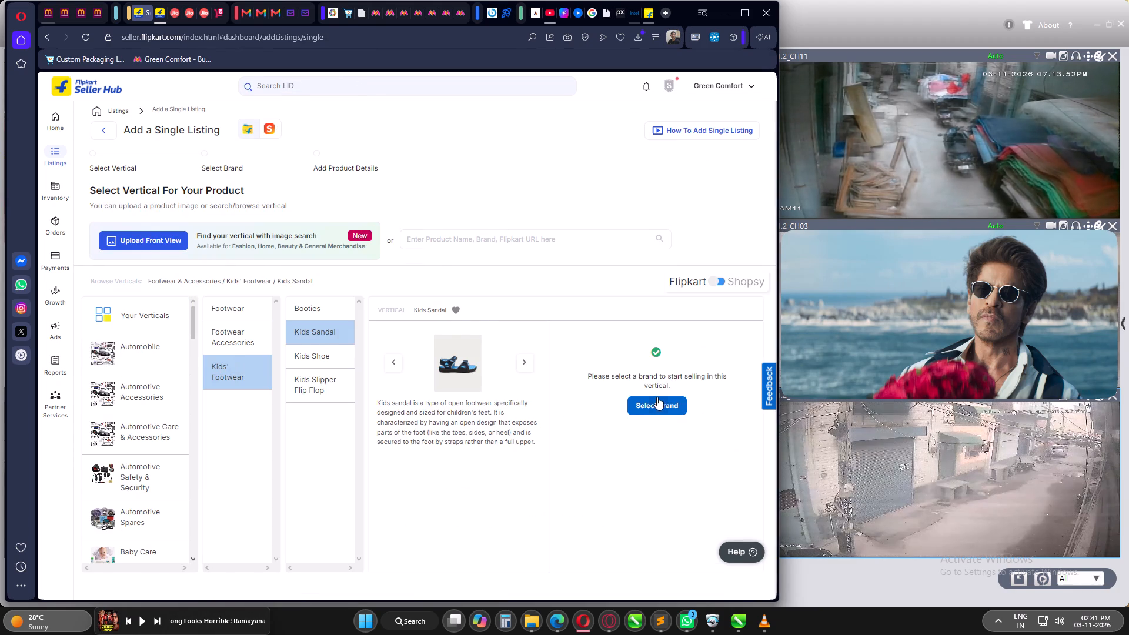
{"action": "left_click", "coordinate": [657, 397]}
{"action": "left_click", "coordinate": [114, 343]}
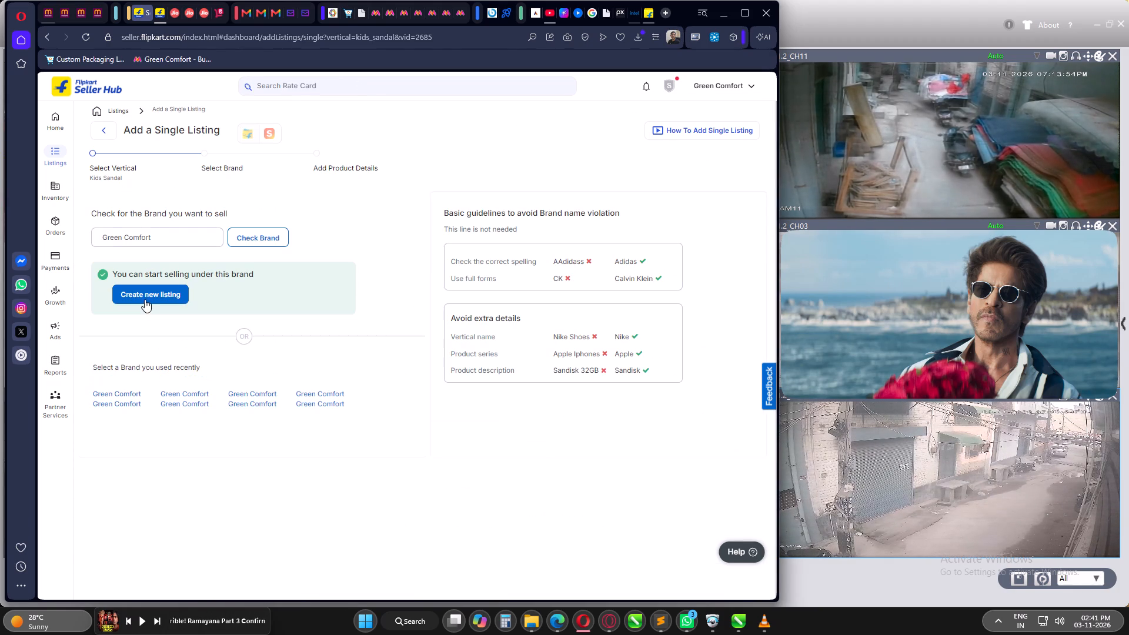
{"action": "left_click", "coordinate": [145, 299]}
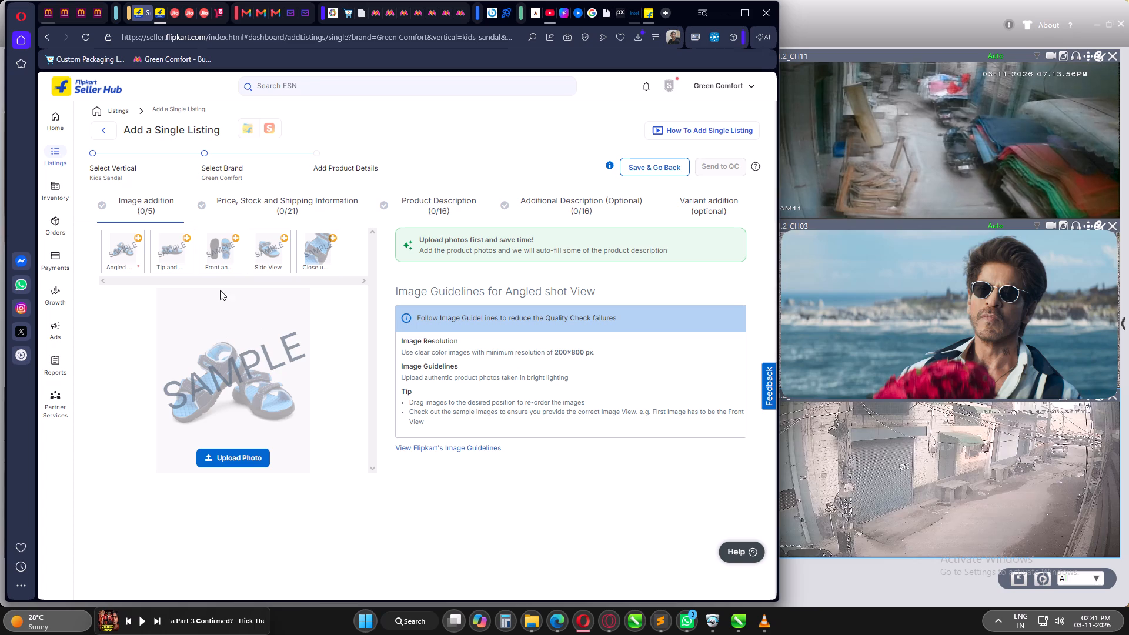
Upload the styled teal sandal image with the pink and purple background from the Cosmic teal ai folder as the angled shot.
{"action": "left_click", "coordinate": [245, 459]}
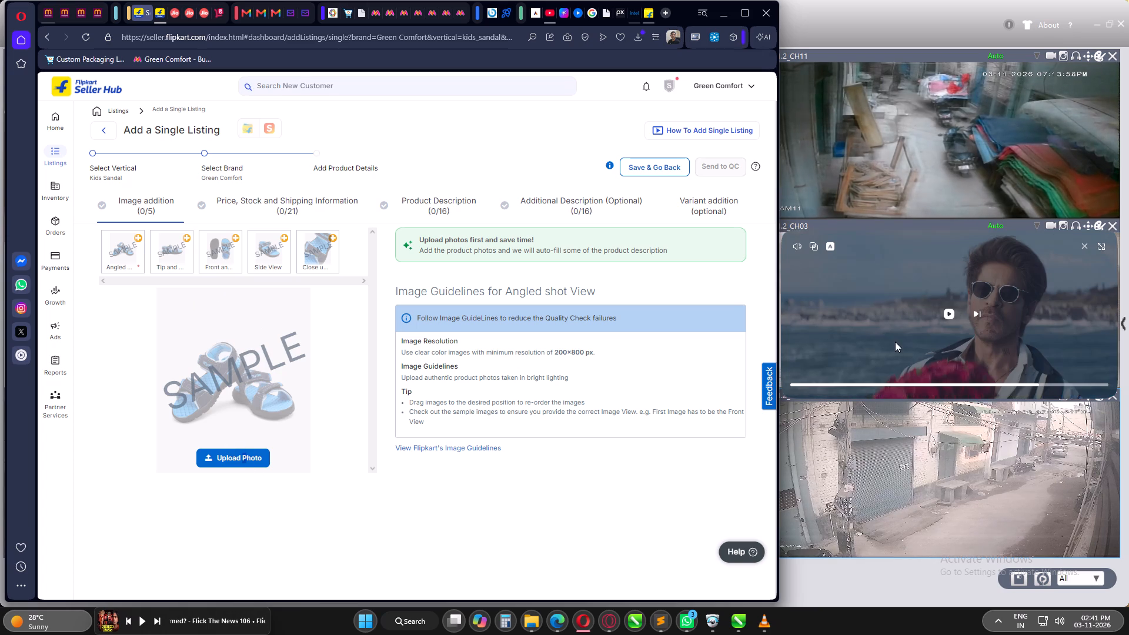
{"action": "left_click", "coordinate": [949, 318]}
{"action": "left_click", "coordinate": [229, 456]}
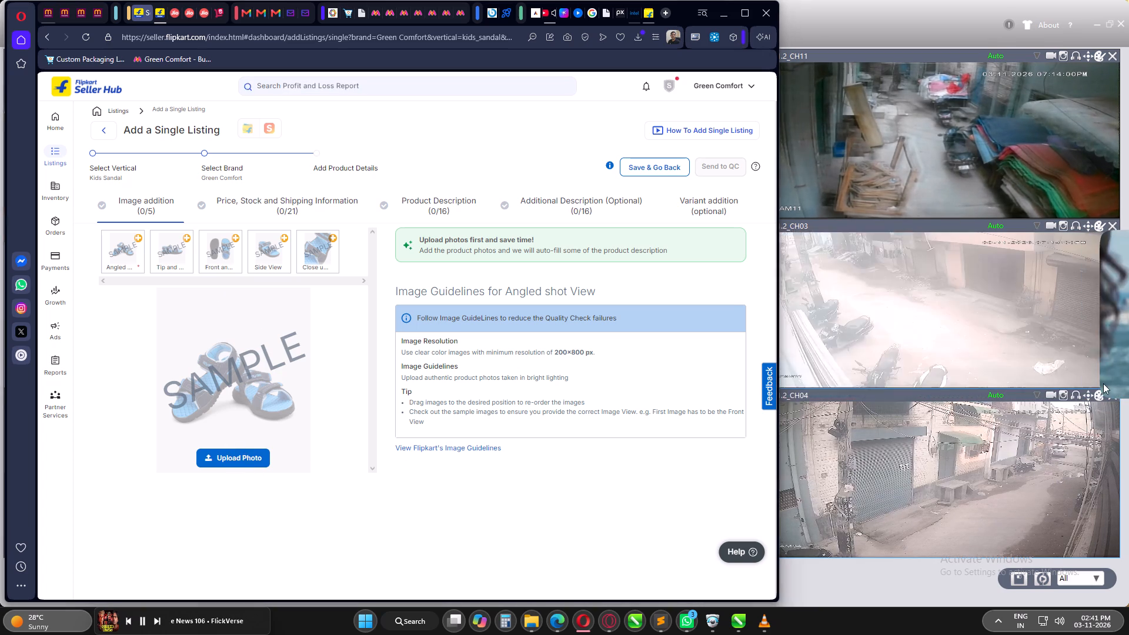
{"action": "left_click", "coordinate": [568, 466]}
{"action": "key", "text": "BackSpace"}
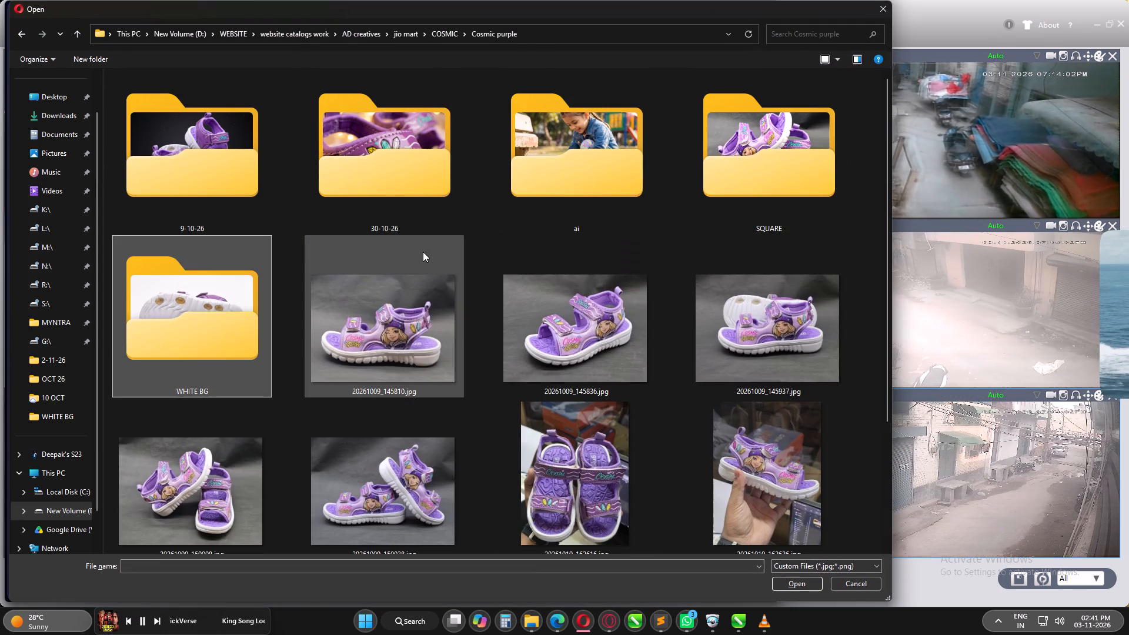
{"action": "key", "text": "BackSpace"}
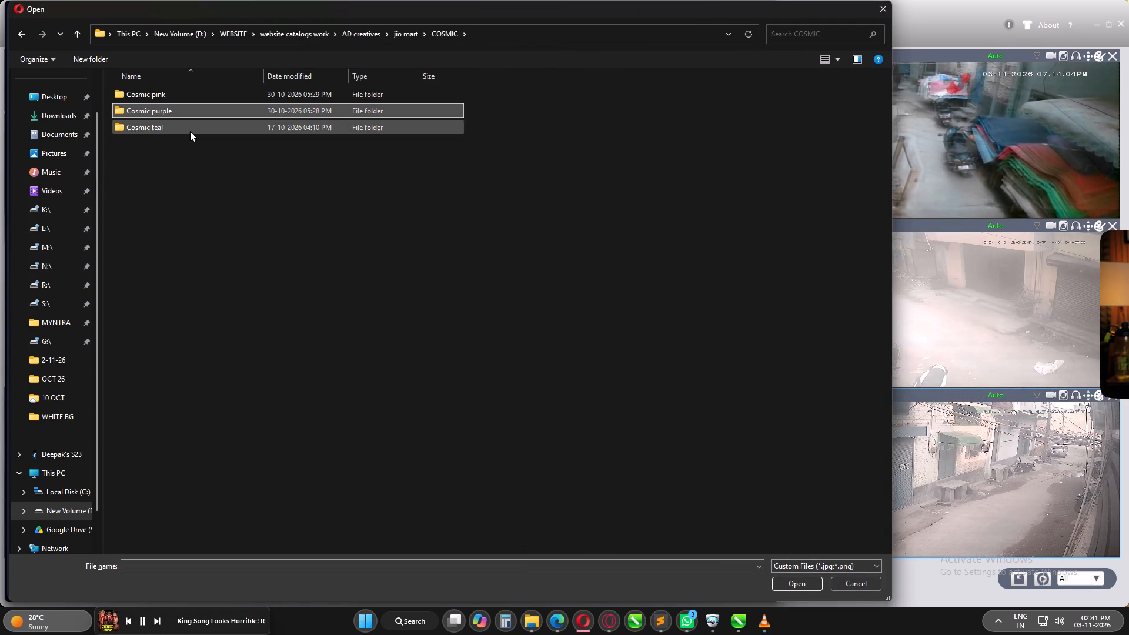
{"action": "double_click", "coordinate": [190, 131]}
{"action": "double_click", "coordinate": [228, 155]}
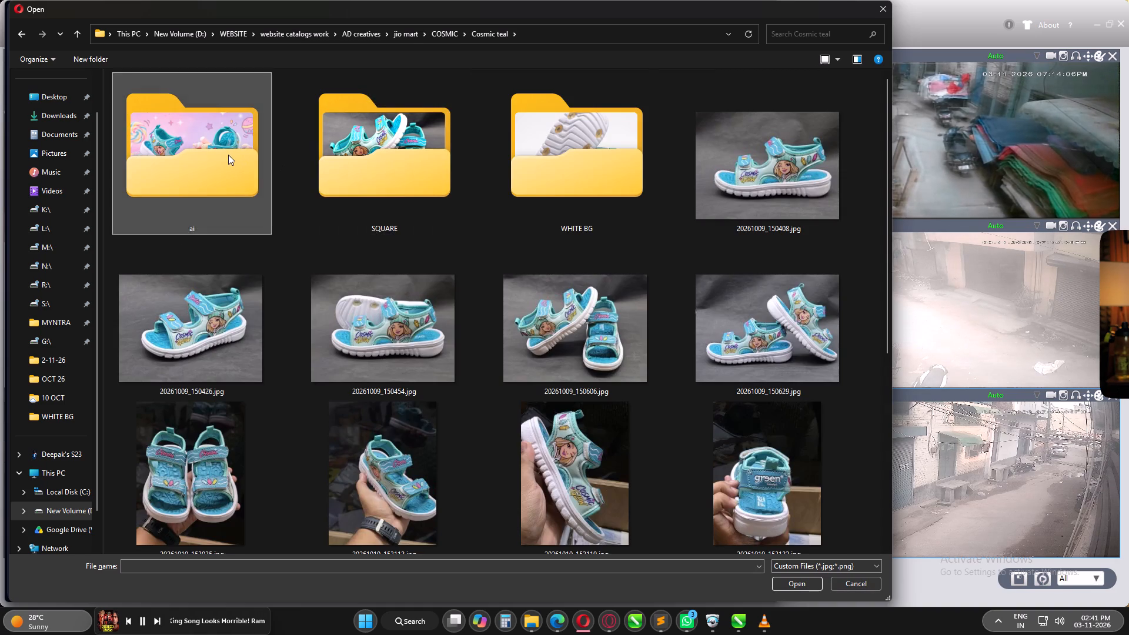
{"action": "left_click", "coordinate": [385, 175]}
{"action": "key", "text": "Return"}
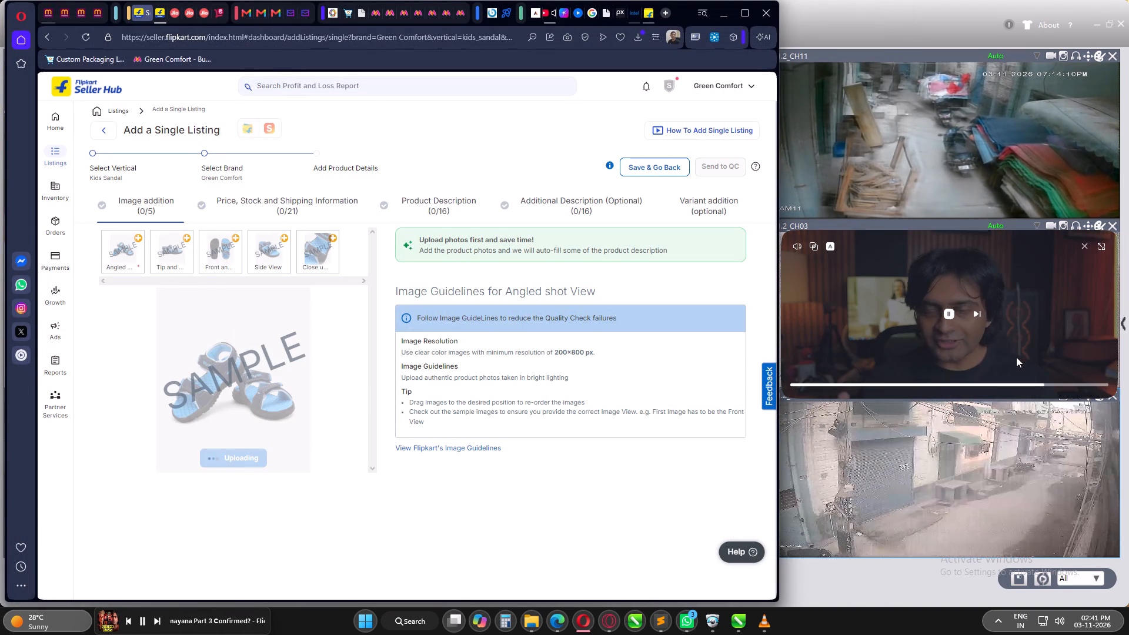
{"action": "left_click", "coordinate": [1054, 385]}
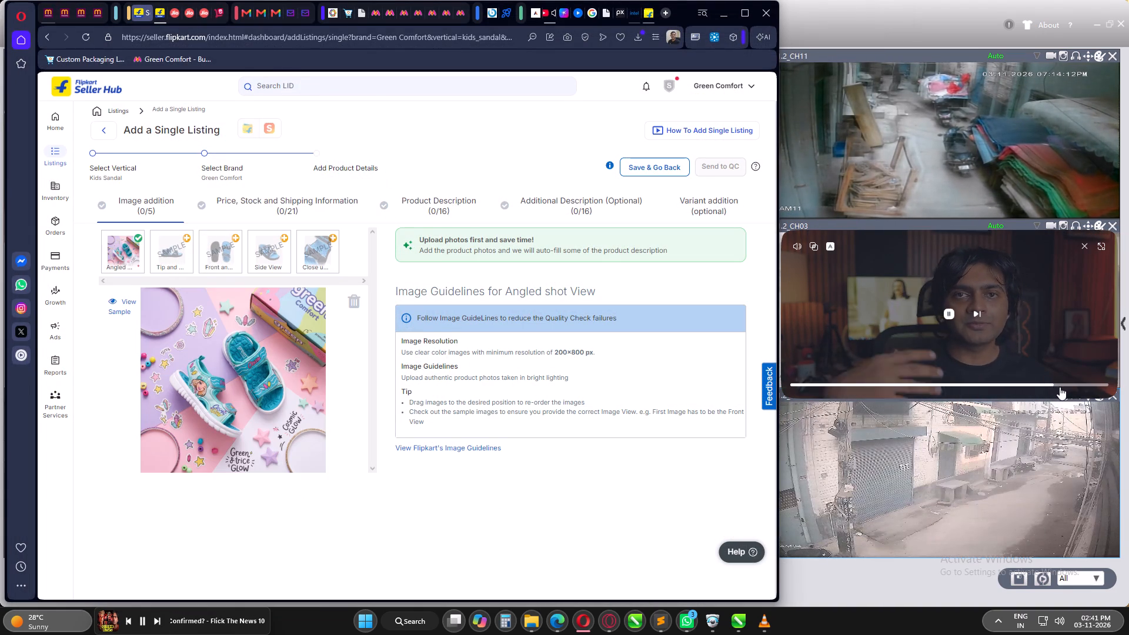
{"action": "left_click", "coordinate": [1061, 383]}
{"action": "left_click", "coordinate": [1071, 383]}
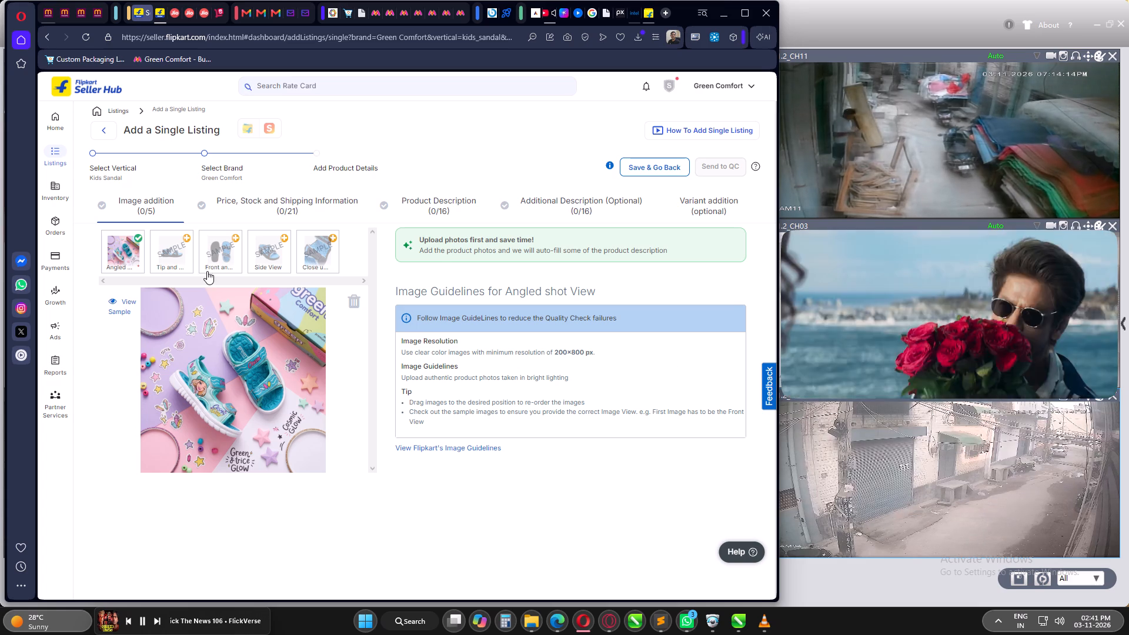
Upload a teal sandal photo from the Cosmic teal WHITE BG folder as the Tip and Heel View.
{"action": "left_click", "coordinate": [172, 253]}
{"action": "left_click", "coordinate": [233, 453]}
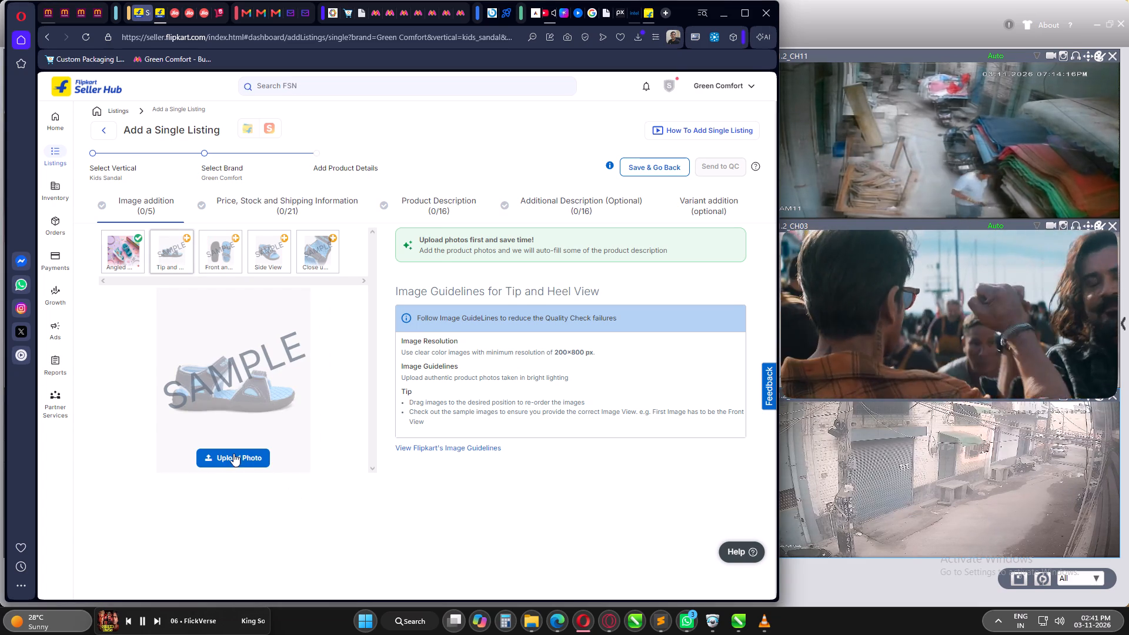
{"action": "left_click", "coordinate": [279, 278]}
{"action": "key", "text": "BackSpace"}
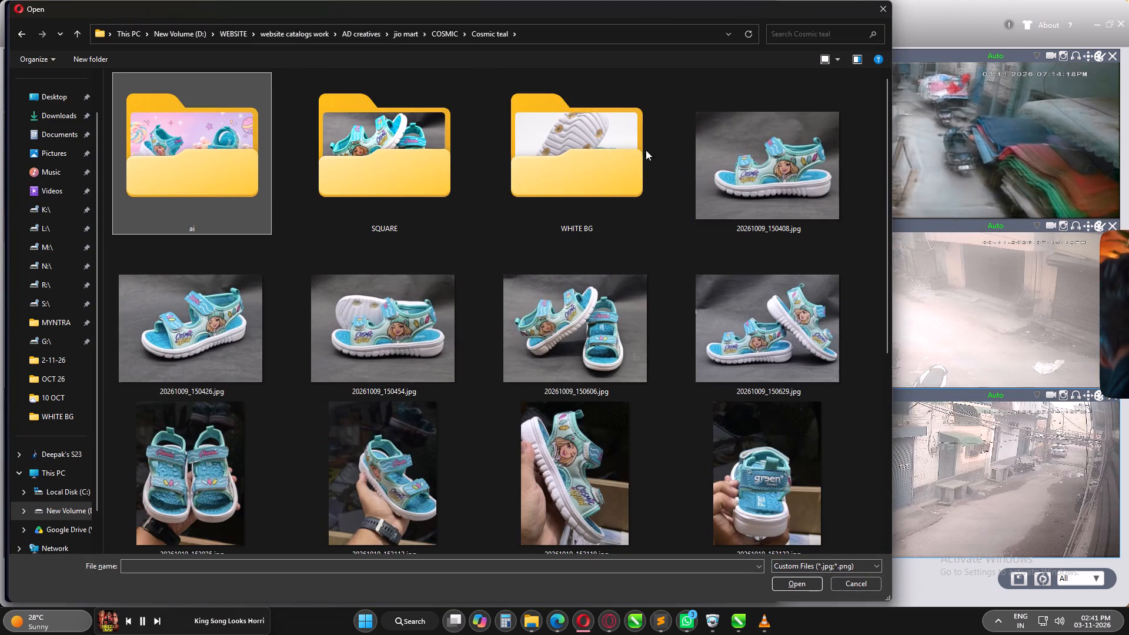
{"action": "double_click", "coordinate": [610, 139]}
{"action": "left_click", "coordinate": [364, 158]}
{"action": "key", "text": "Return"}
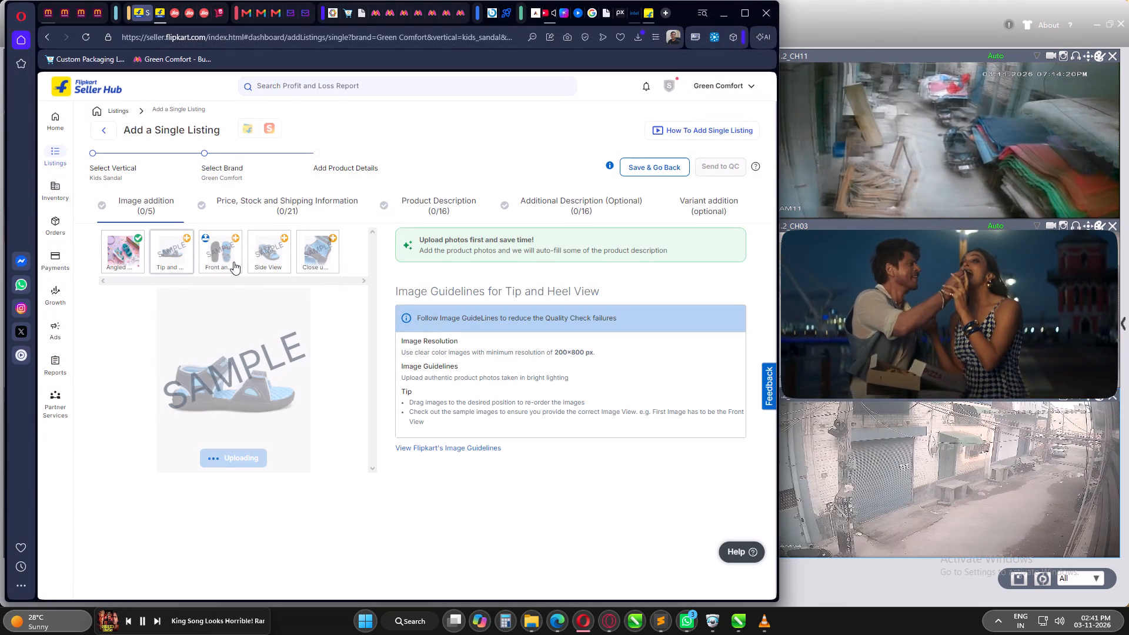
Upload two more teal sandal photos from the WHITE BG folder as the Front and Sole View and the Side View.
{"action": "left_click", "coordinate": [230, 262]}
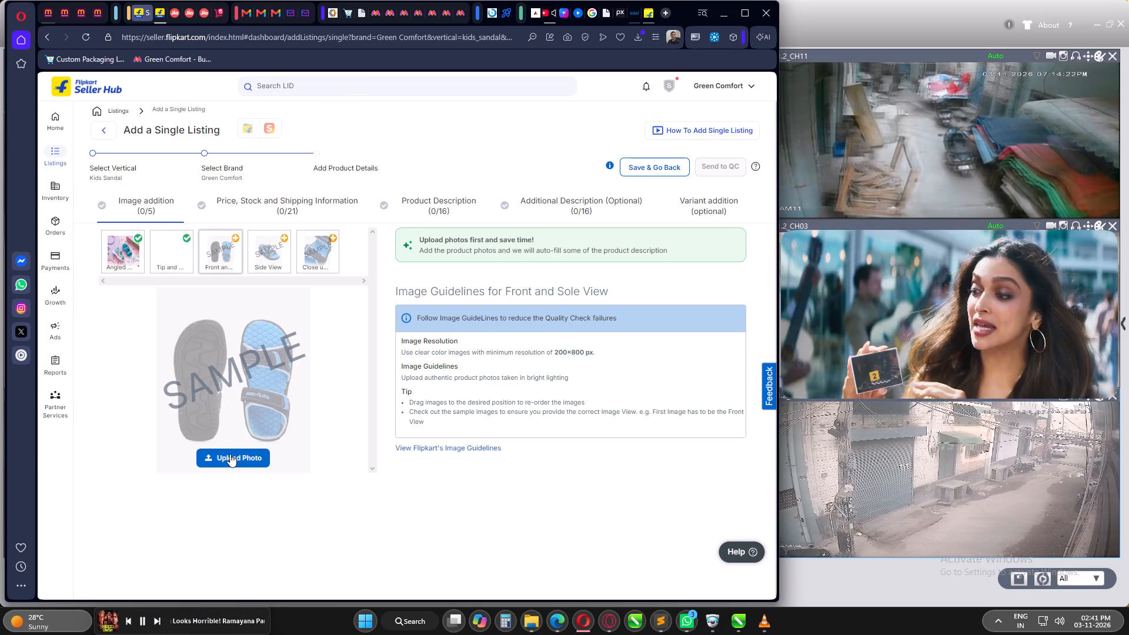
{"action": "left_click", "coordinate": [230, 454]}
{"action": "left_click", "coordinate": [640, 156]}
{"action": "key", "text": "Return"}
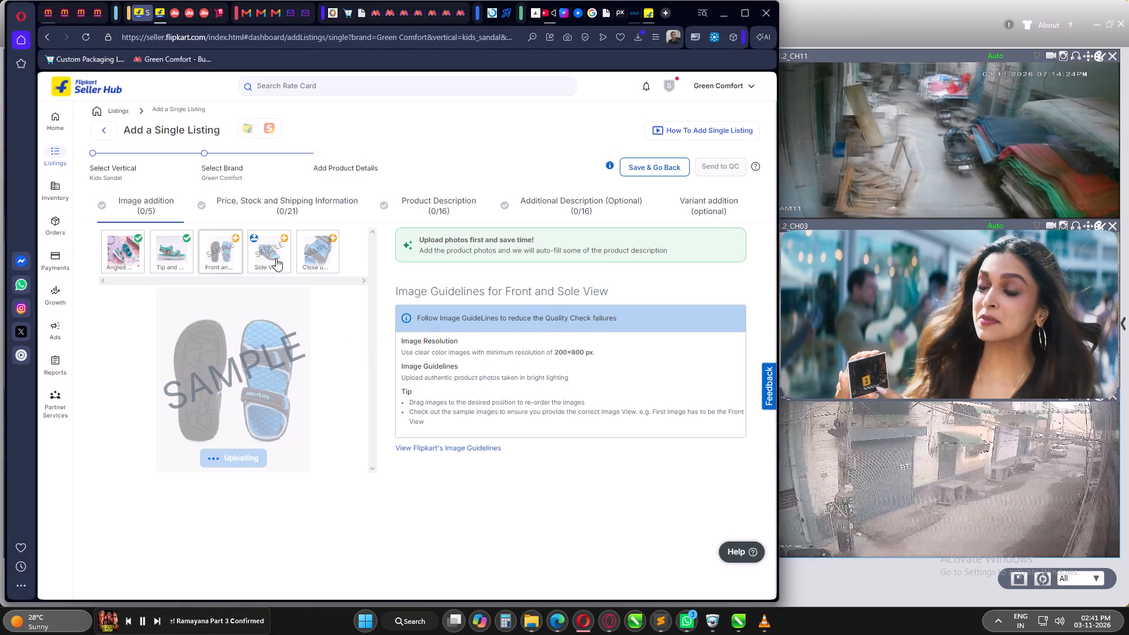
{"action": "left_click", "coordinate": [275, 254]}
{"action": "left_click", "coordinate": [250, 458]}
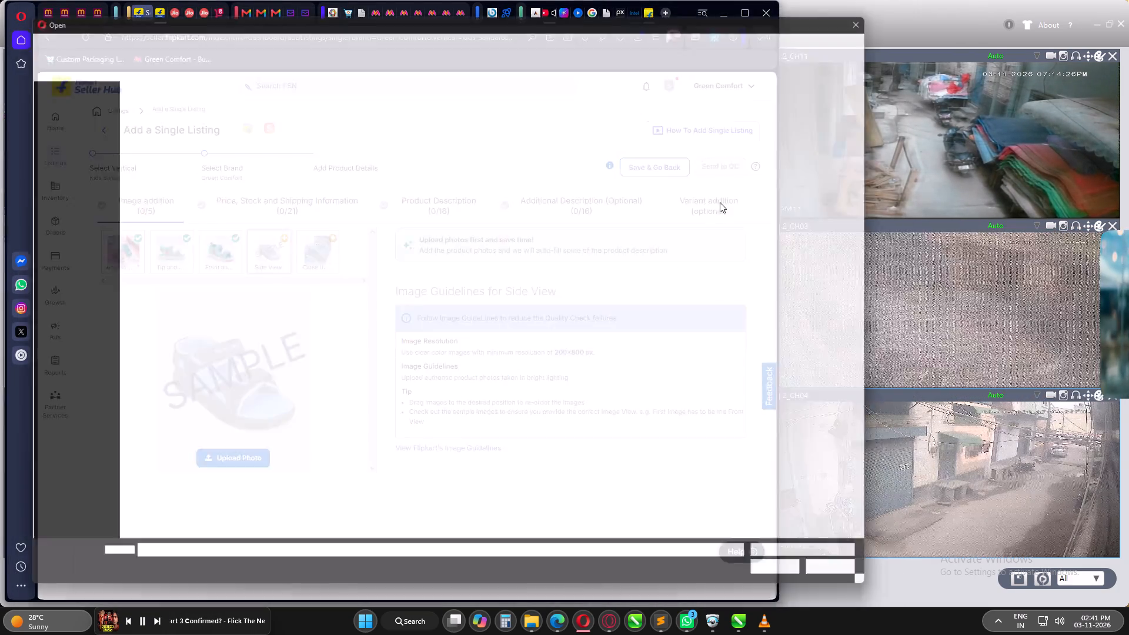
{"action": "left_click", "coordinate": [729, 162]}
{"action": "key", "text": "Return"}
{"action": "left_click", "coordinate": [259, 255]}
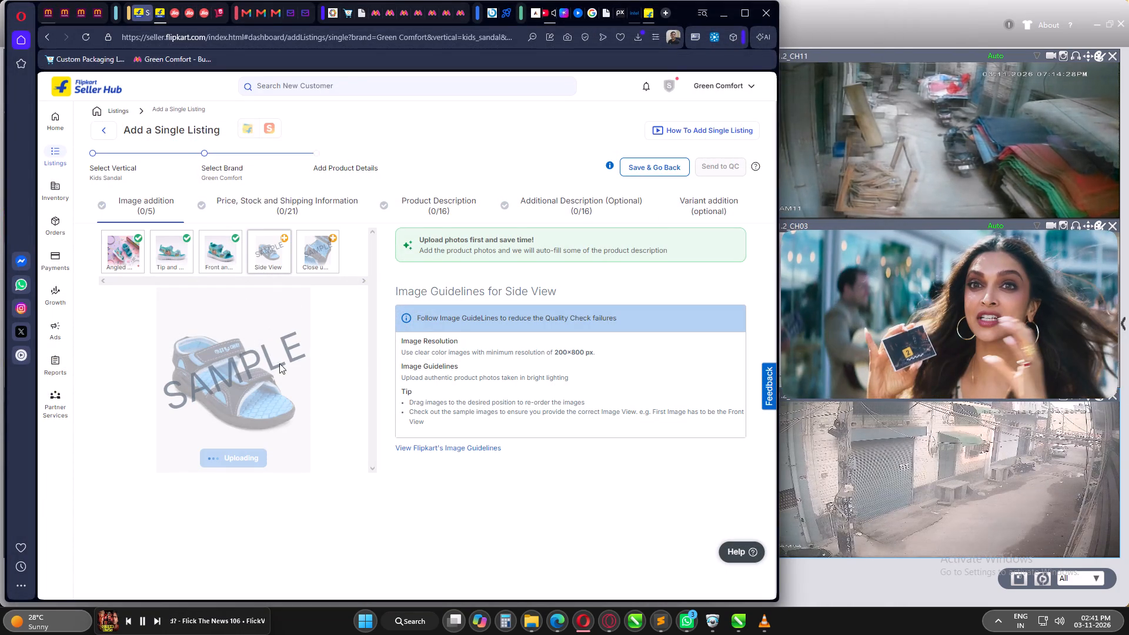
{"action": "left_click", "coordinate": [278, 245]}
Upload another teal sandal photo from the WHITE BG folder as the close up shot.
{"action": "left_click", "coordinate": [334, 258]}
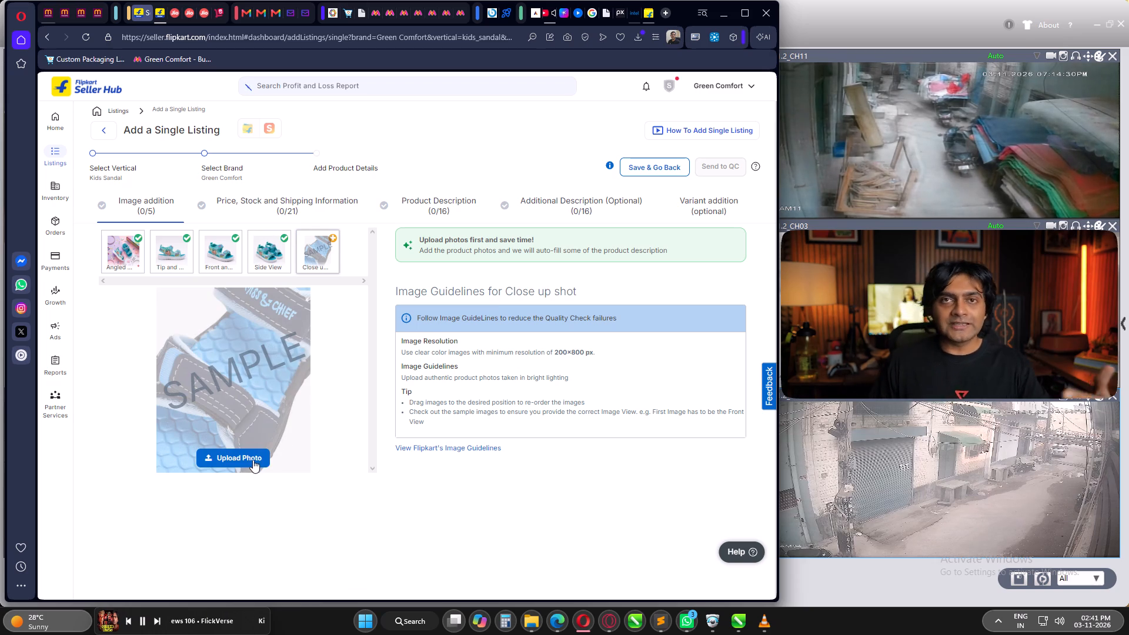
{"action": "left_click", "coordinate": [253, 460]}
{"action": "left_click", "coordinate": [236, 310]}
{"action": "key", "text": "Return"}
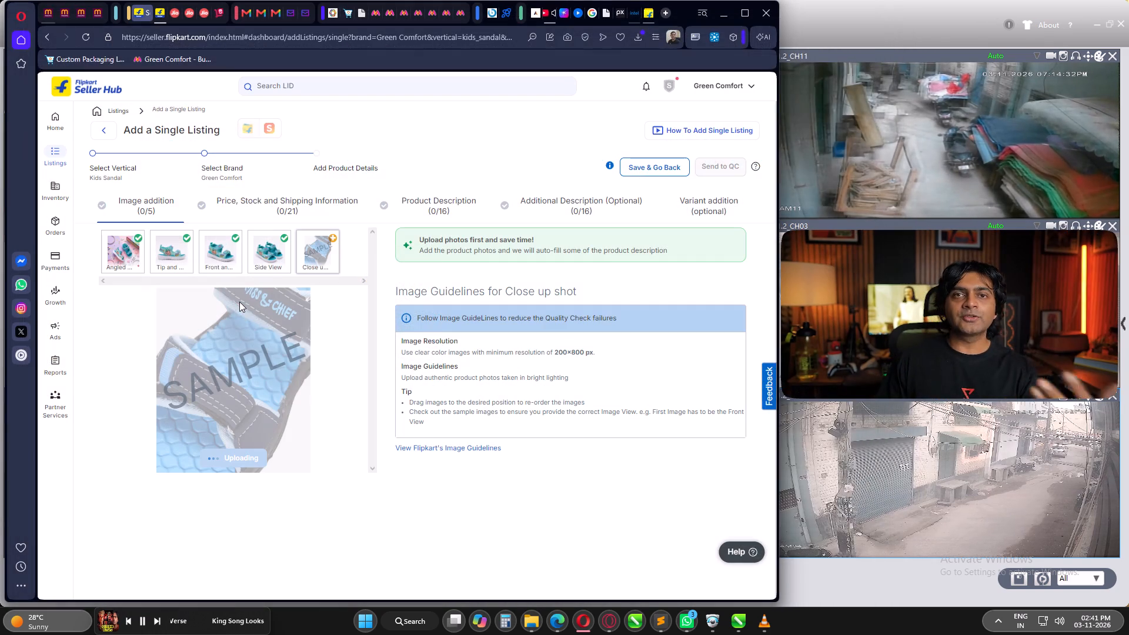
Enter COSMIC-TEAL 9C as the Seller SKU ID in the price, stock and shipping section, and save the draft listing.
{"action": "left_click", "coordinate": [294, 207]}
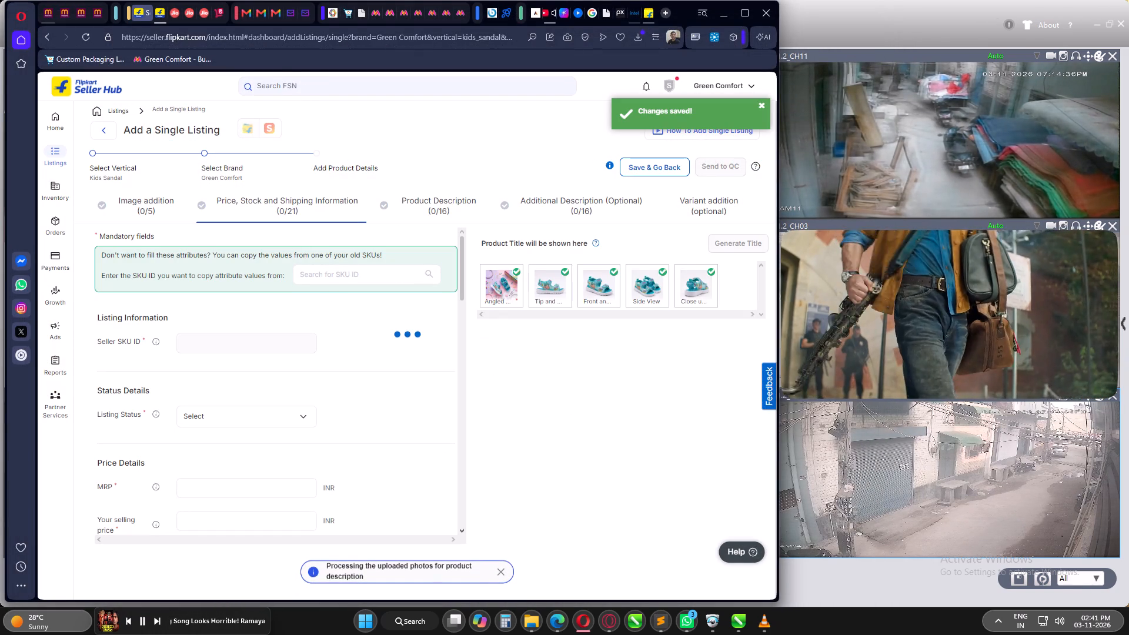
{"action": "left_click", "coordinate": [274, 349]}
{"action": "type", "text": "CO"}
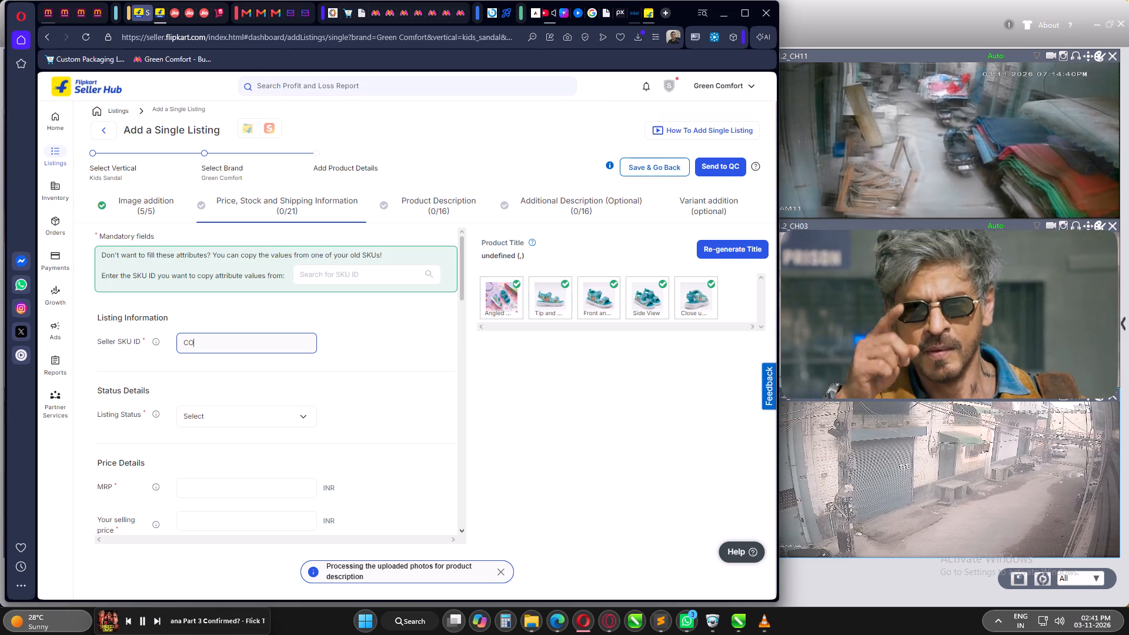
{"action": "type", "text": "SMIC"}
{"action": "type", "text": "-TEAL 9C"}
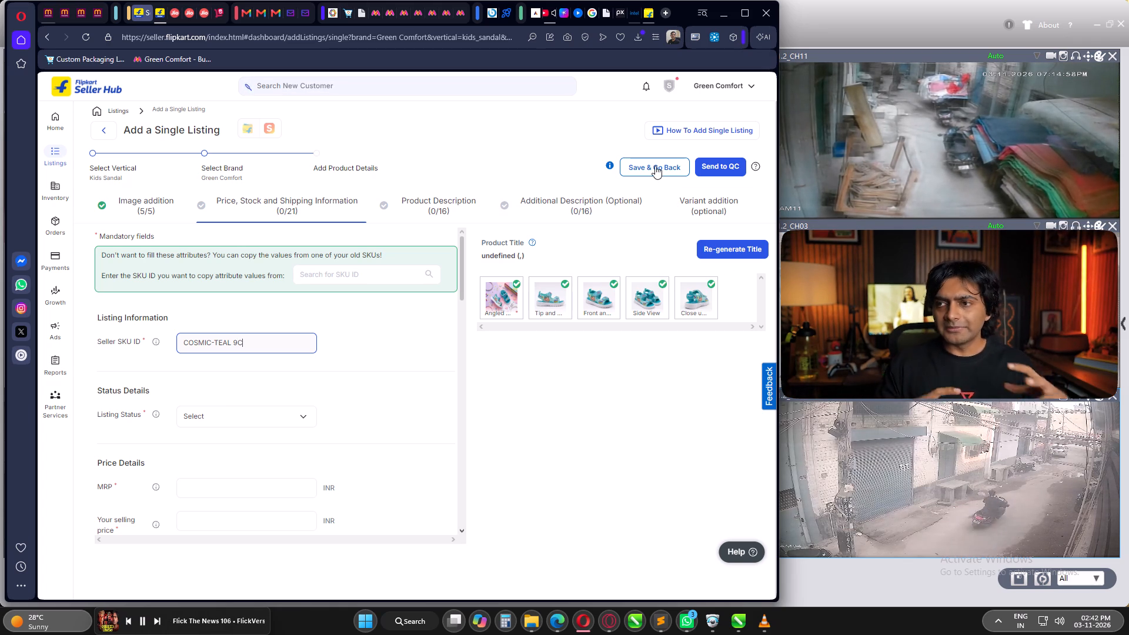
{"action": "left_click", "coordinate": [655, 166]}
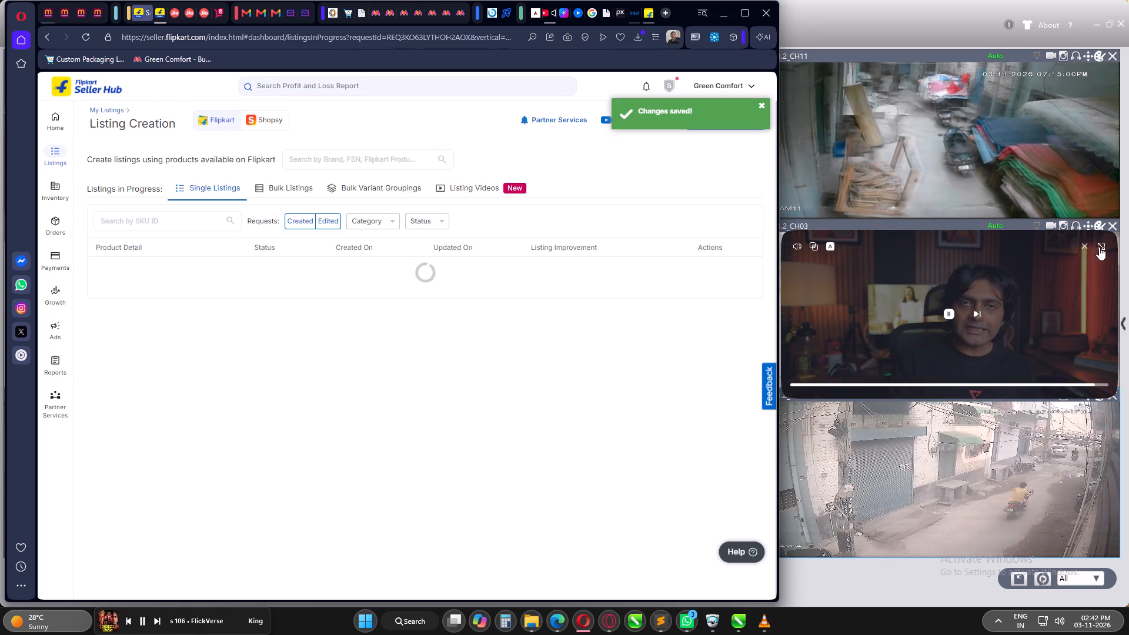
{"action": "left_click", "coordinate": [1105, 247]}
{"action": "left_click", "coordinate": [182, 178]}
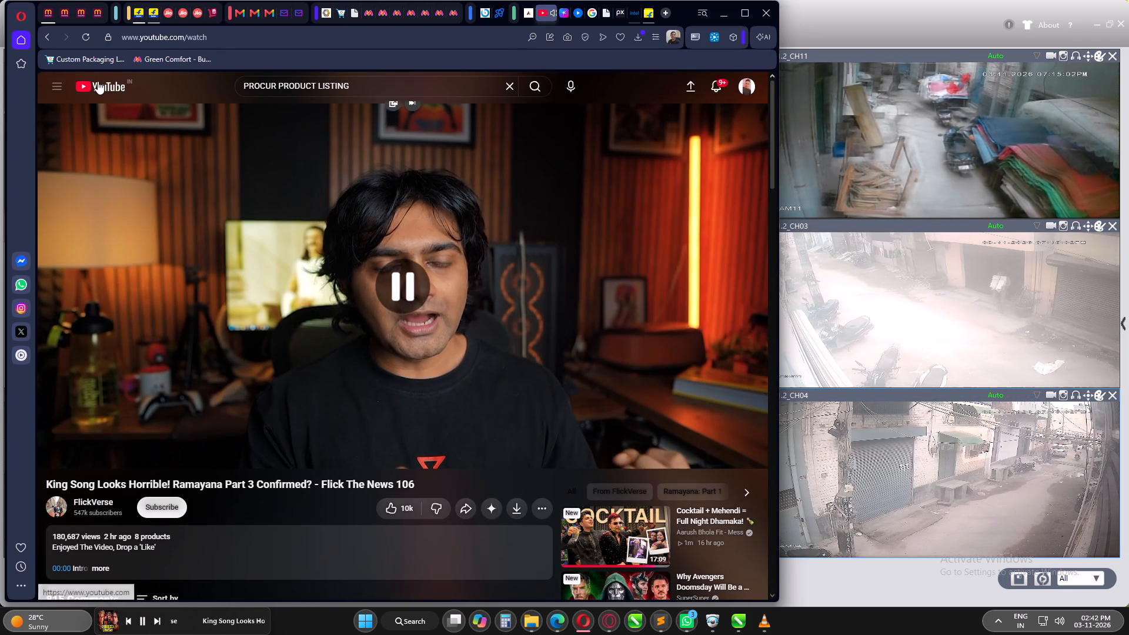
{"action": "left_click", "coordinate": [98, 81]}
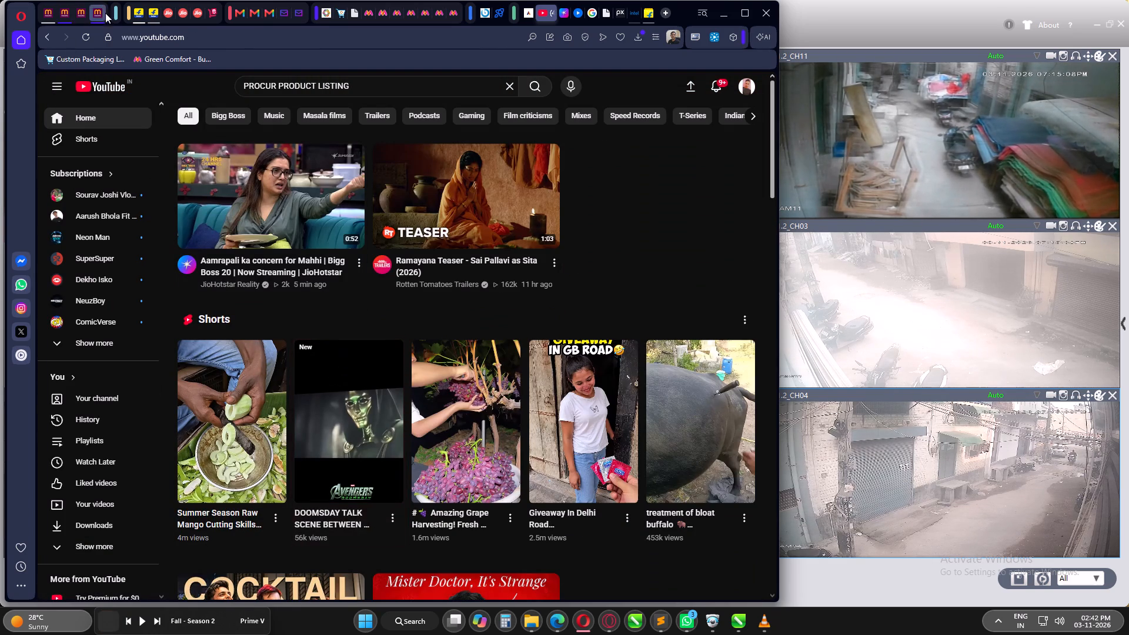
Return to the Flipkart Seller Hub and create a new single listing in the Kids Sandal vertical under the Green Comfort brand.
{"action": "left_click", "coordinate": [149, 10]}
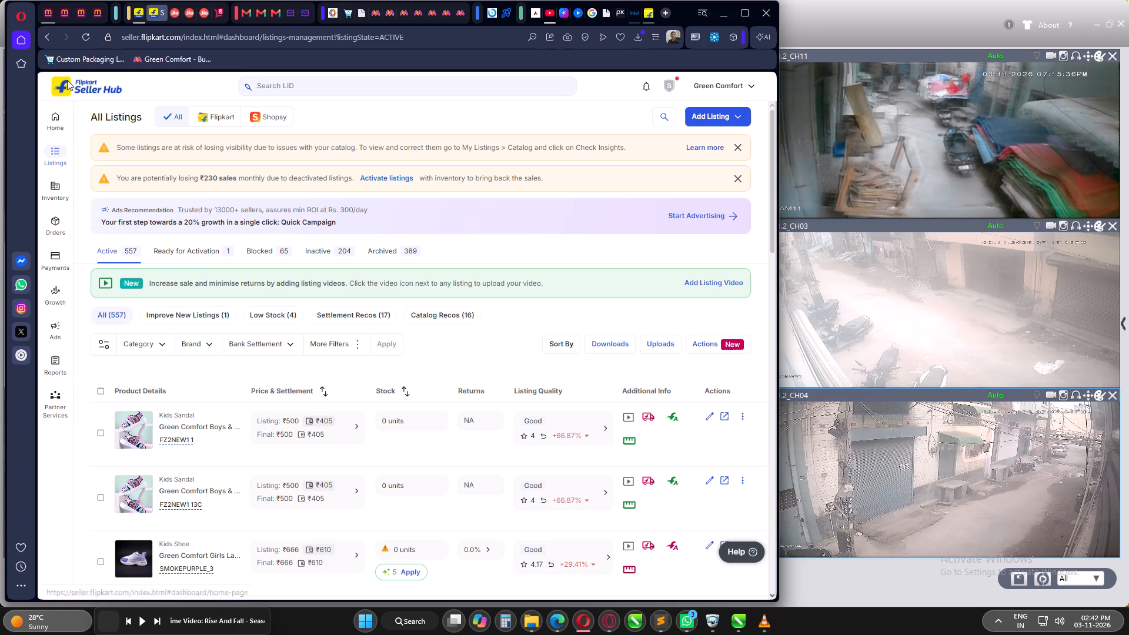
{"action": "left_click", "coordinate": [136, 11]}
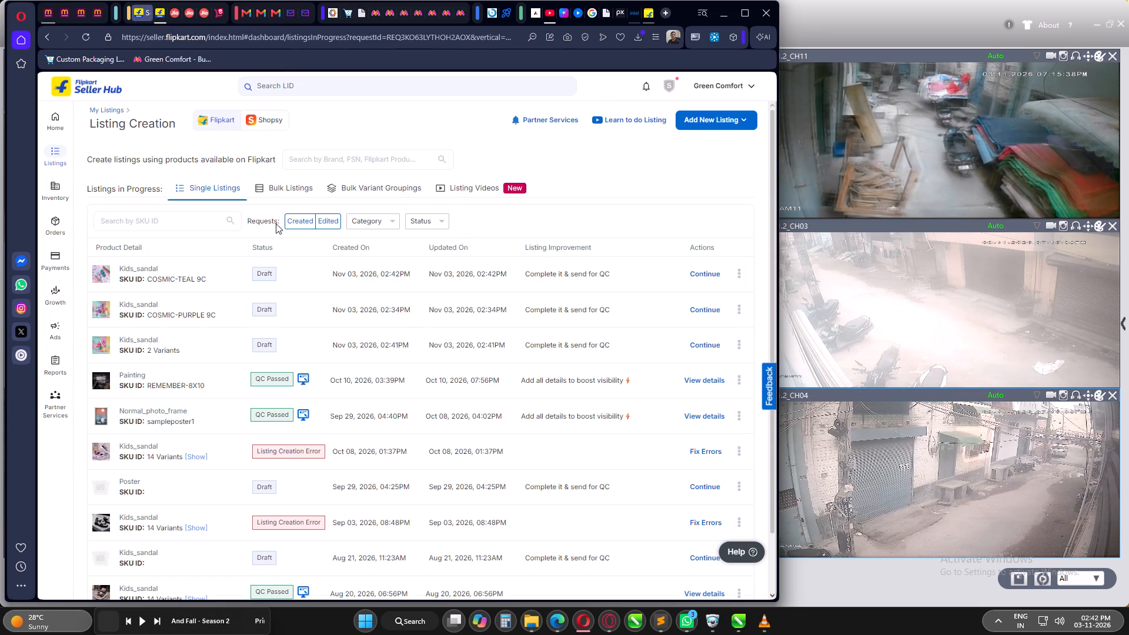
{"action": "left_click", "coordinate": [85, 44]}
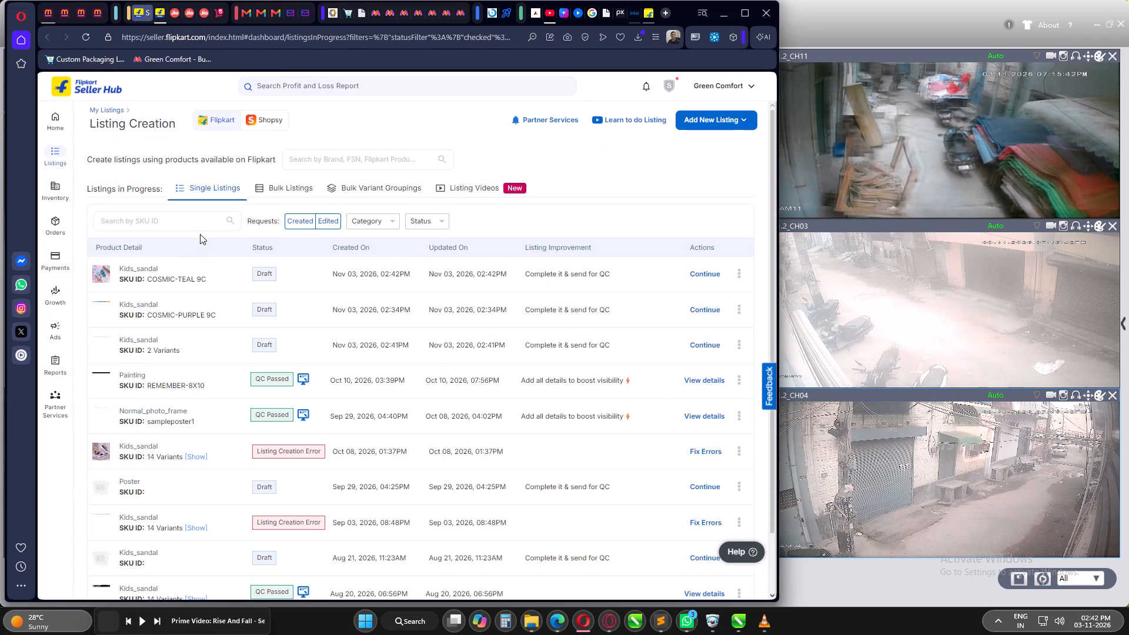
{"action": "left_click", "coordinate": [674, 127]}
{"action": "left_click", "coordinate": [690, 125]}
{"action": "left_click", "coordinate": [704, 150]}
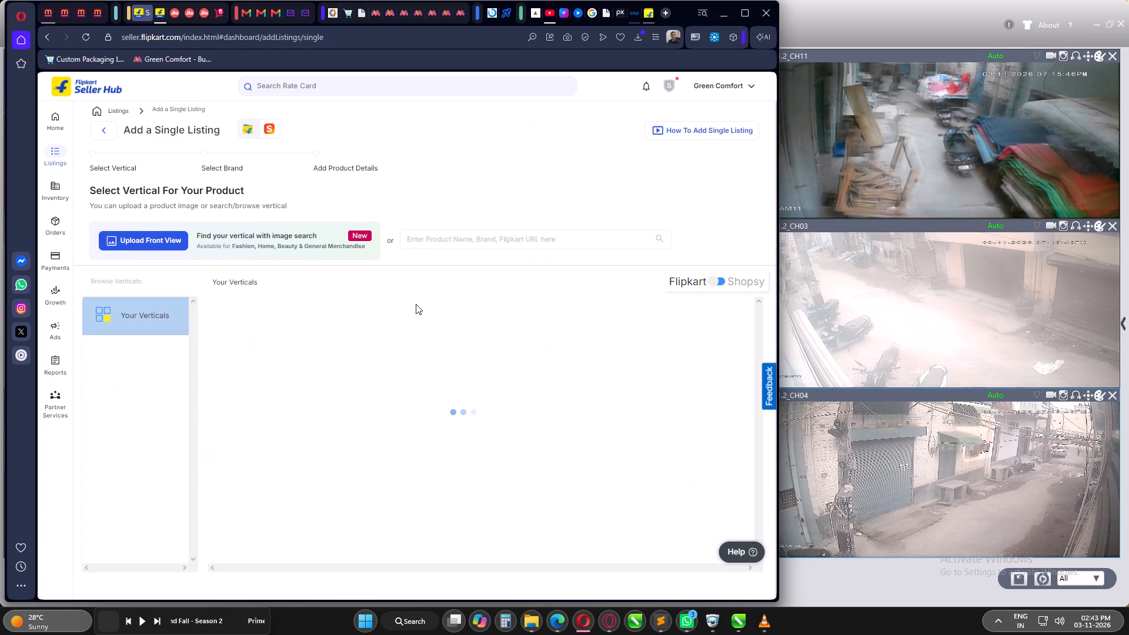
{"action": "left_click", "coordinate": [270, 351]}
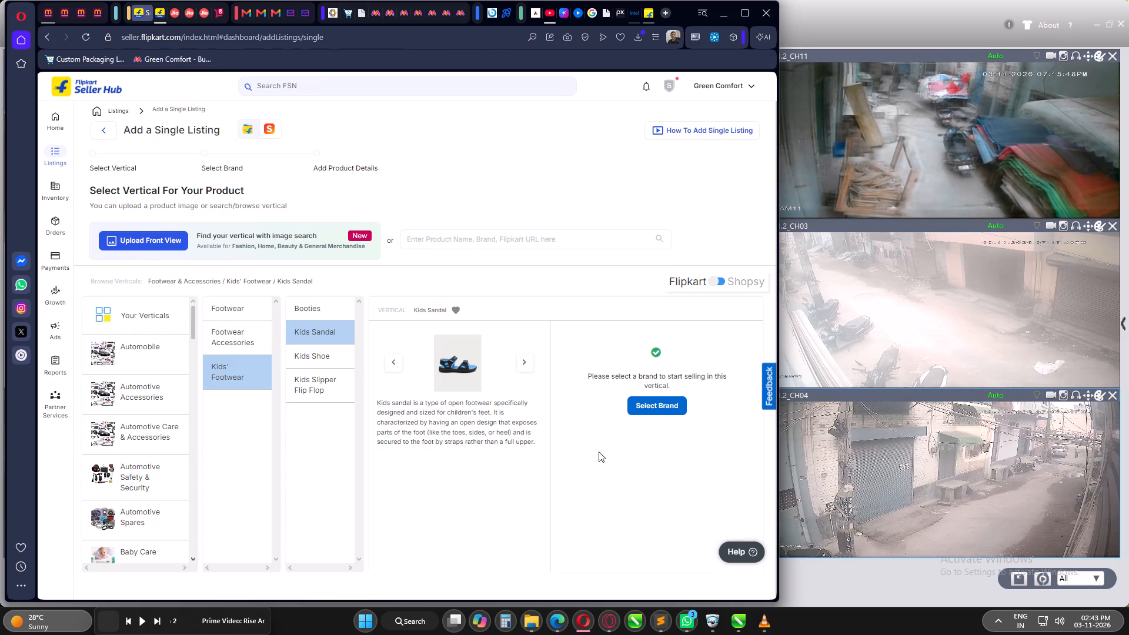
{"action": "left_click", "coordinate": [652, 405]}
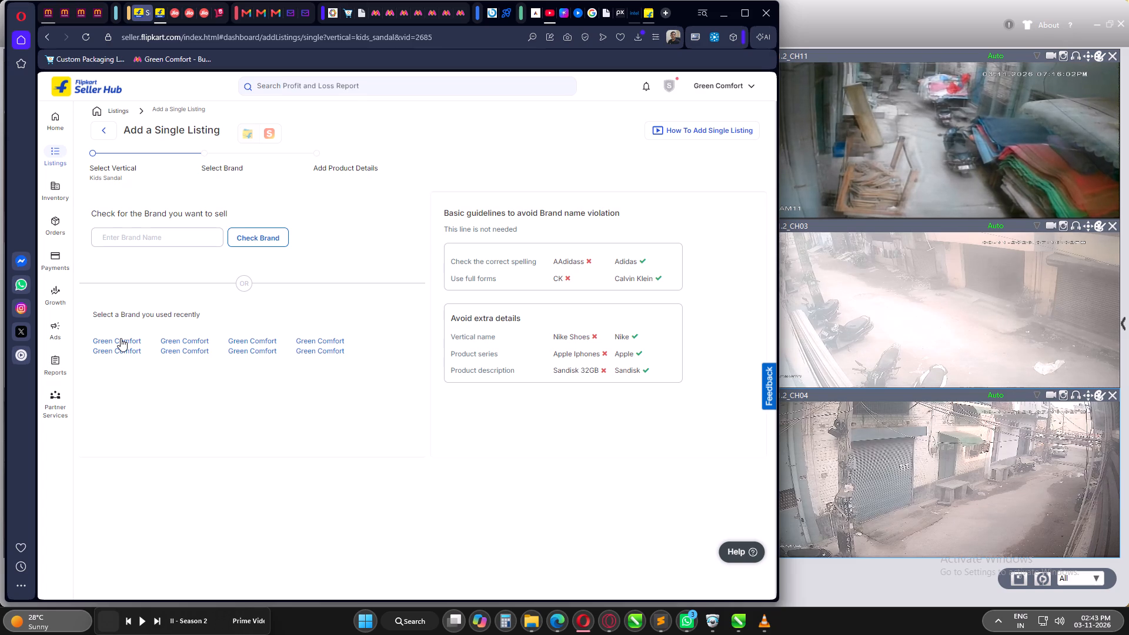
{"action": "key", "text": "space"}
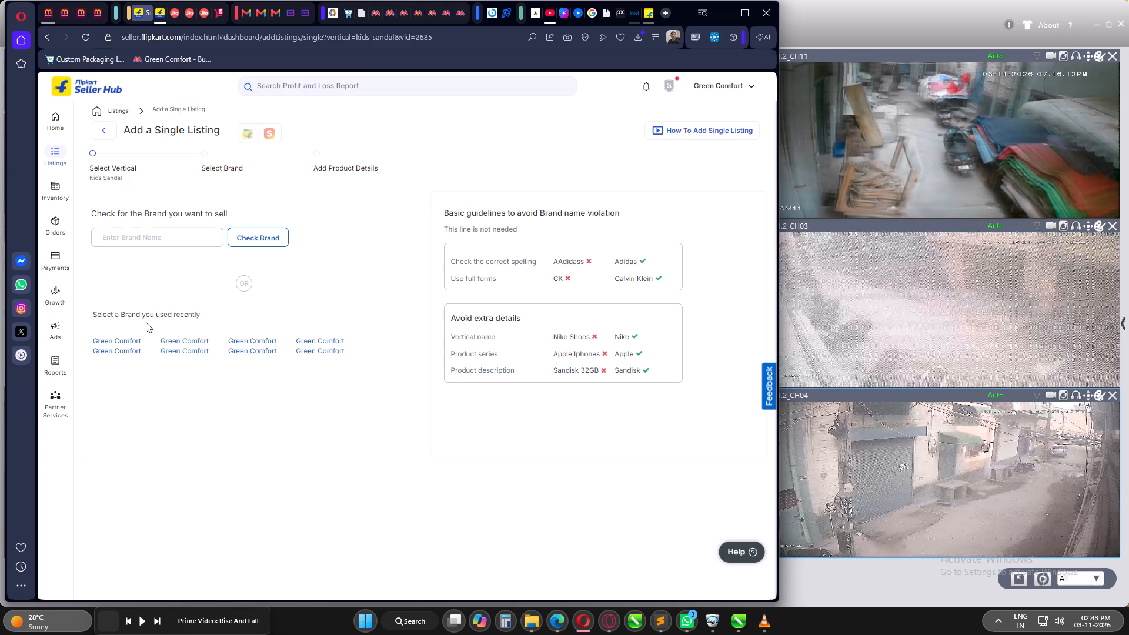
{"action": "left_click", "coordinate": [134, 346]}
{"action": "left_click", "coordinate": [134, 292]}
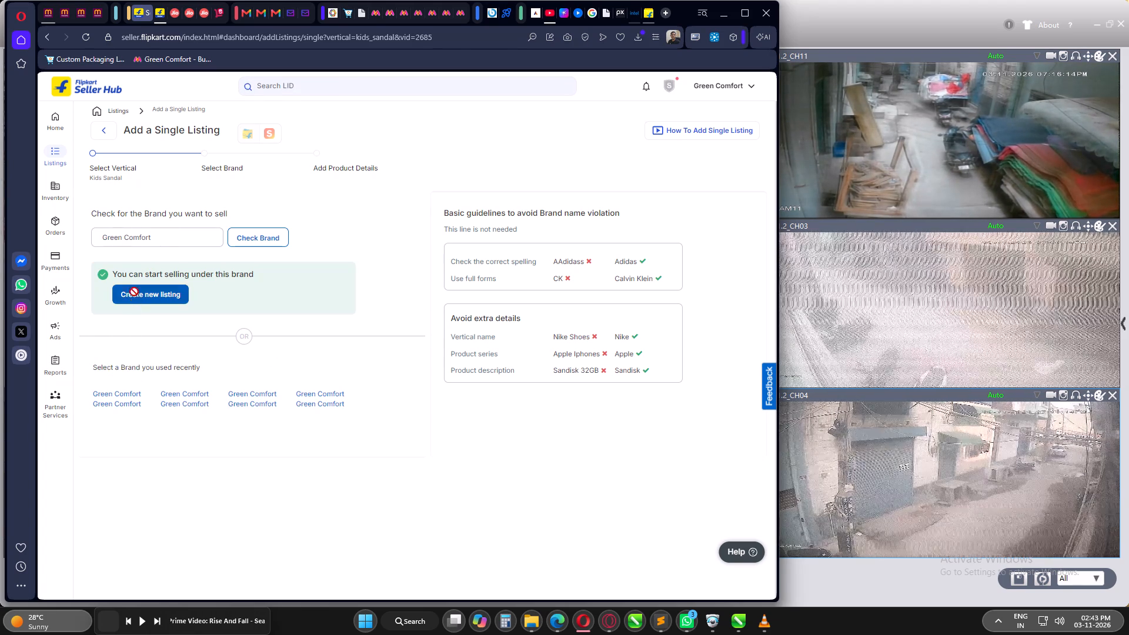
Upload 1.png from the KINGDOM > BLACK > AI folder as the listing's Angled shot.
{"action": "left_click", "coordinate": [233, 458]}
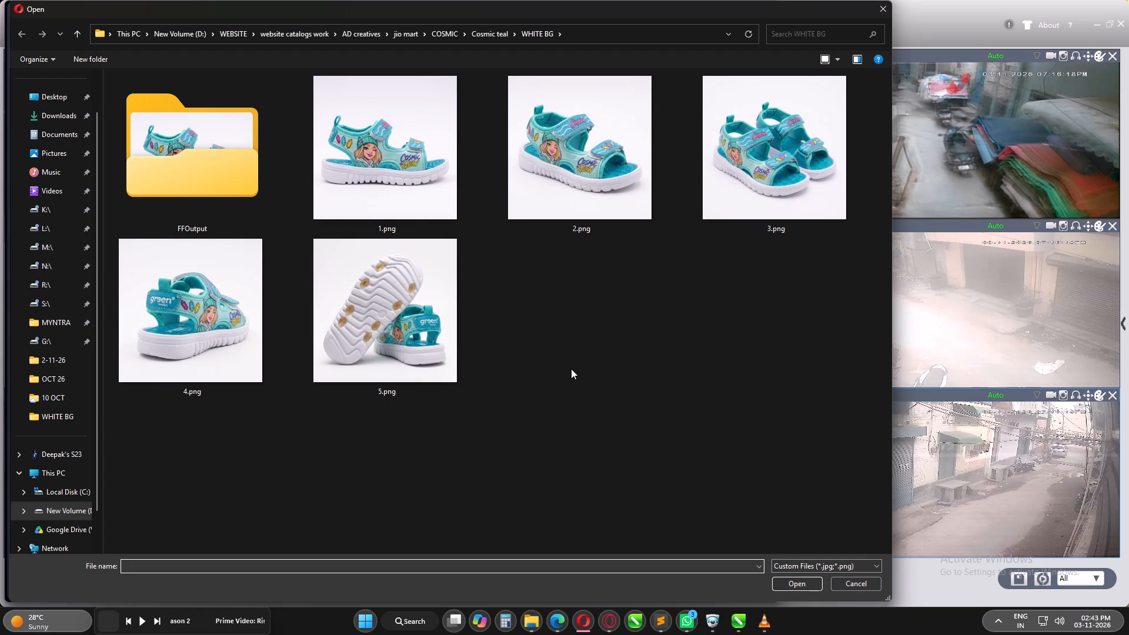
{"action": "left_click", "coordinate": [571, 369]}
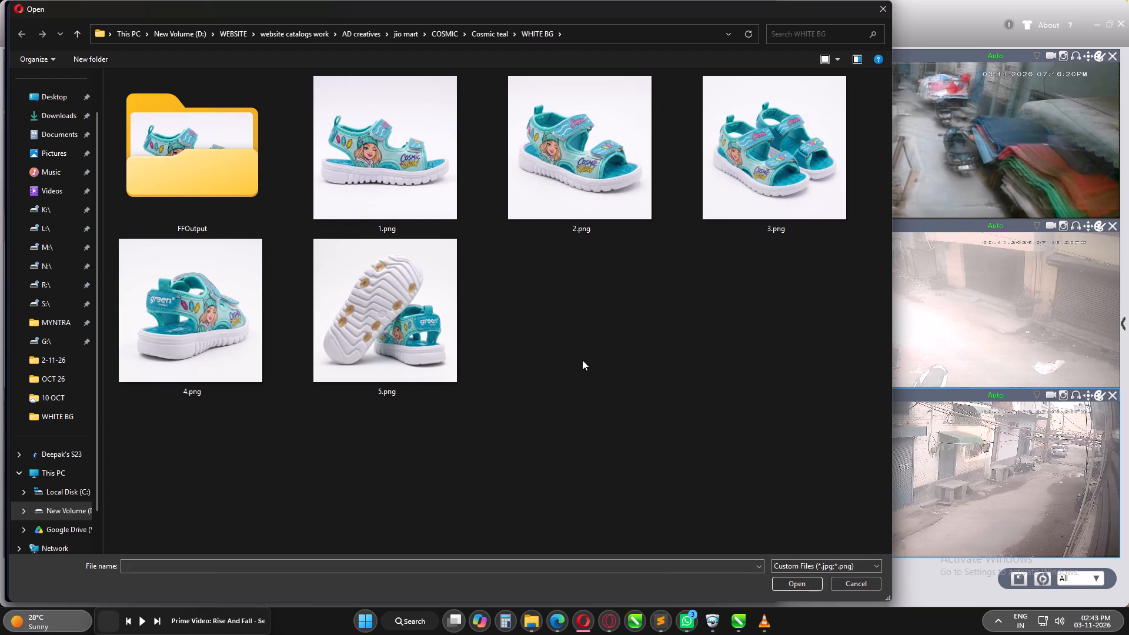
{"action": "left_click", "coordinate": [582, 360]}
{"action": "key", "text": "BackSpace"}
{"action": "key", "text": "BackSpace"}
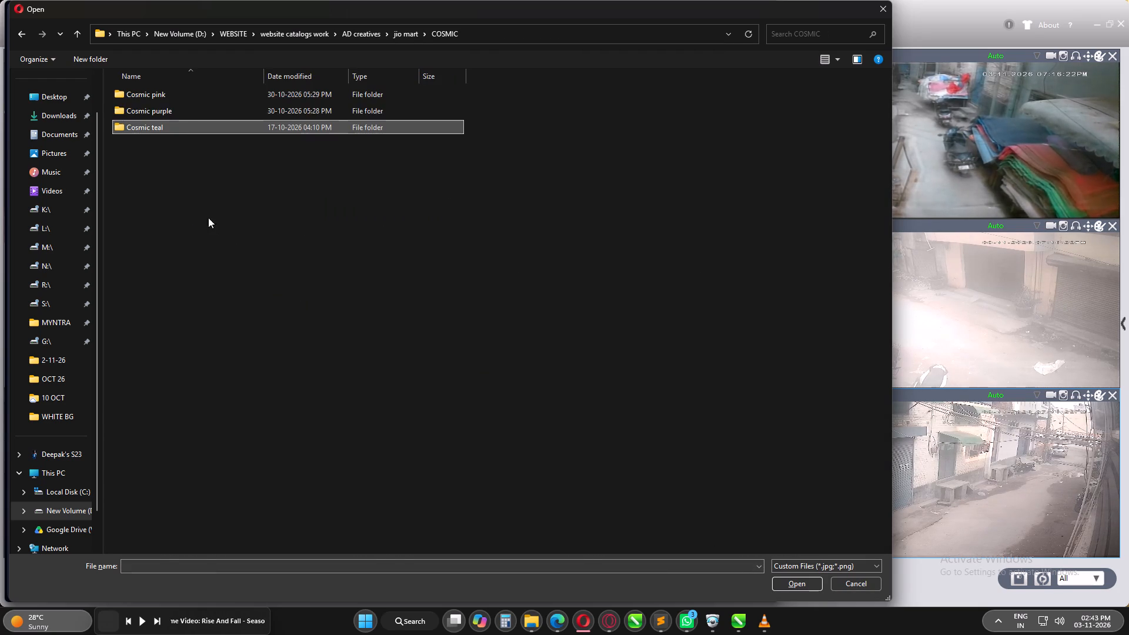
{"action": "key", "text": "BackSpace"}
{"action": "left_click", "coordinate": [171, 141]}
{"action": "key", "text": "k"}
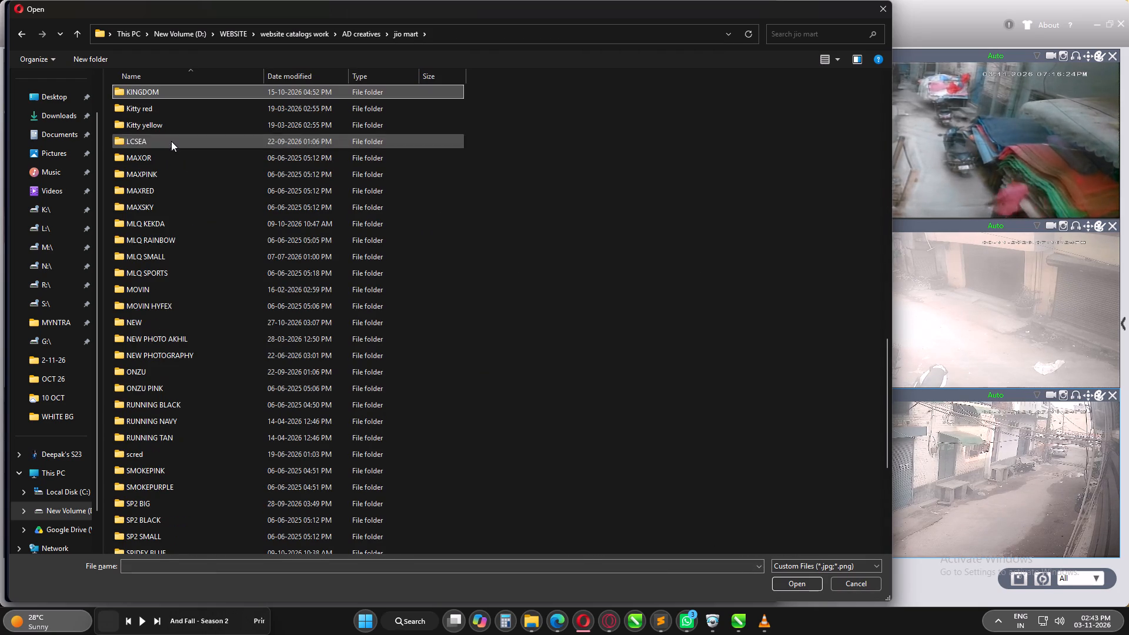
{"action": "double_click", "coordinate": [158, 91]}
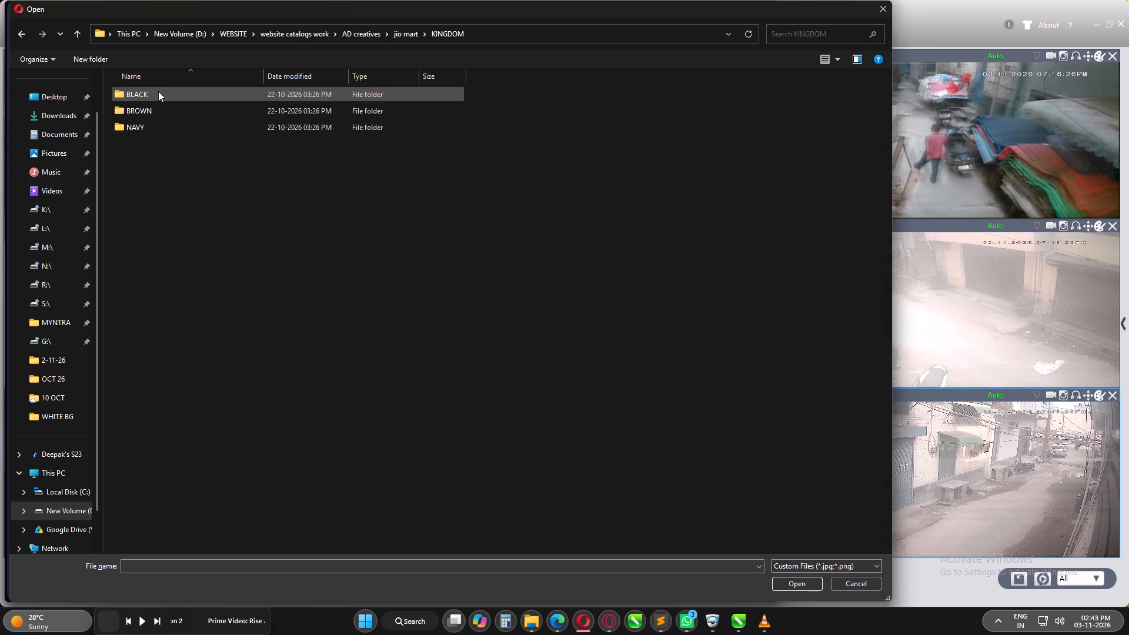
{"action": "double_click", "coordinate": [160, 96]}
{"action": "double_click", "coordinate": [185, 186]}
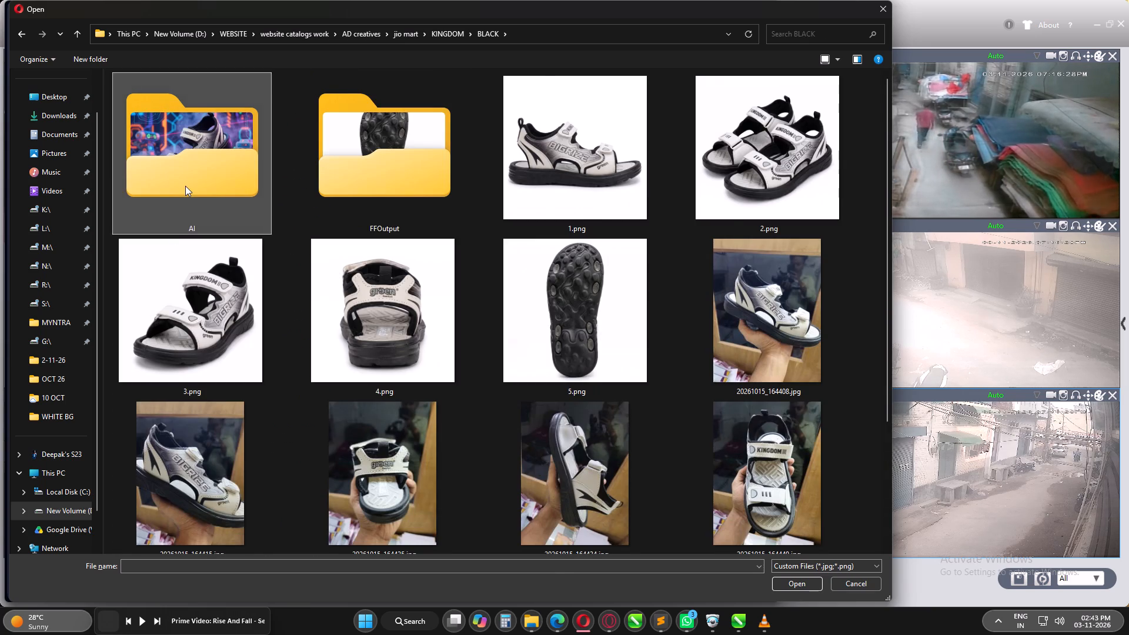
{"action": "left_click", "coordinate": [376, 166]}
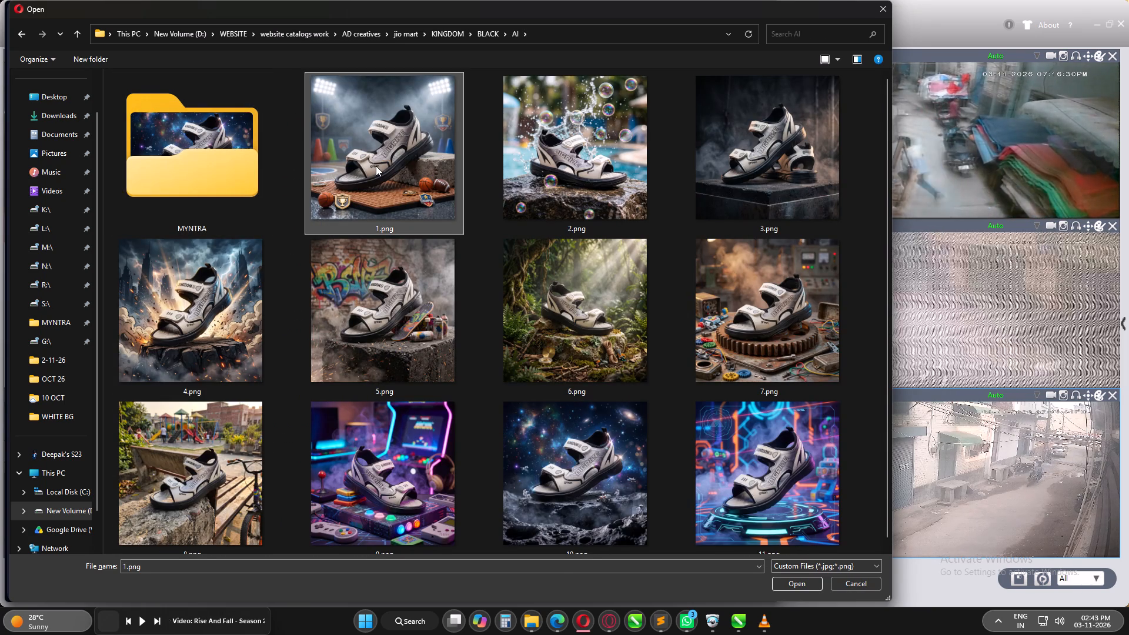
{"action": "key", "text": "Return"}
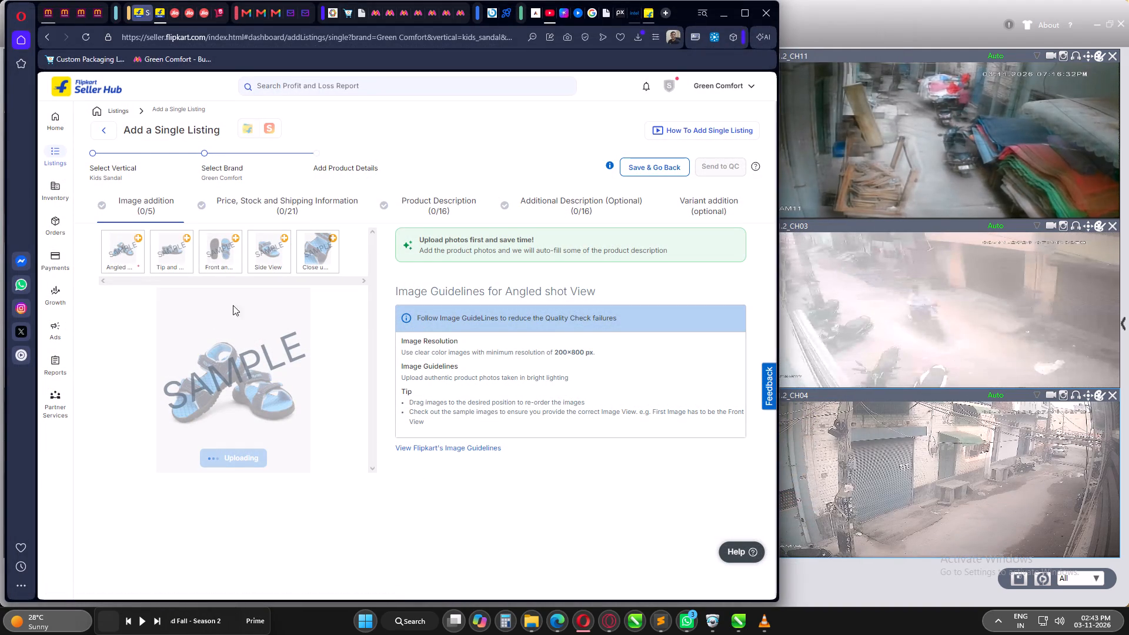
Upload the white-background side photo 1.png from the KINGDOM > BLACK folder as the Tip and Heel View.
{"action": "left_click", "coordinate": [168, 245]}
{"action": "left_click", "coordinate": [243, 459]}
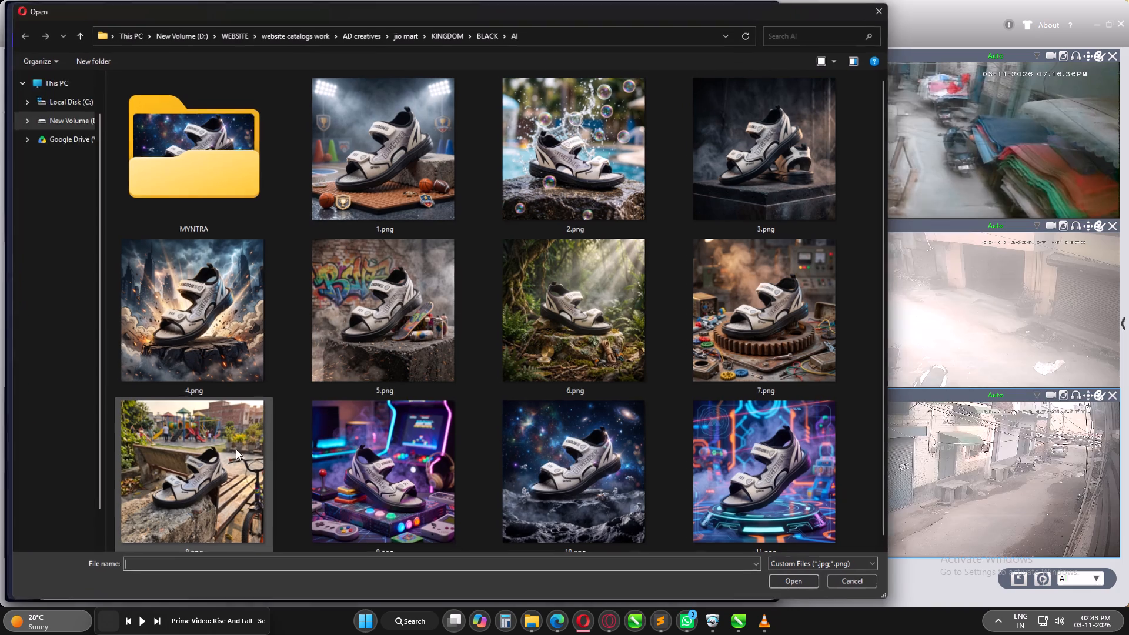
{"action": "left_click", "coordinate": [480, 262]}
{"action": "key", "text": "BackSpace"}
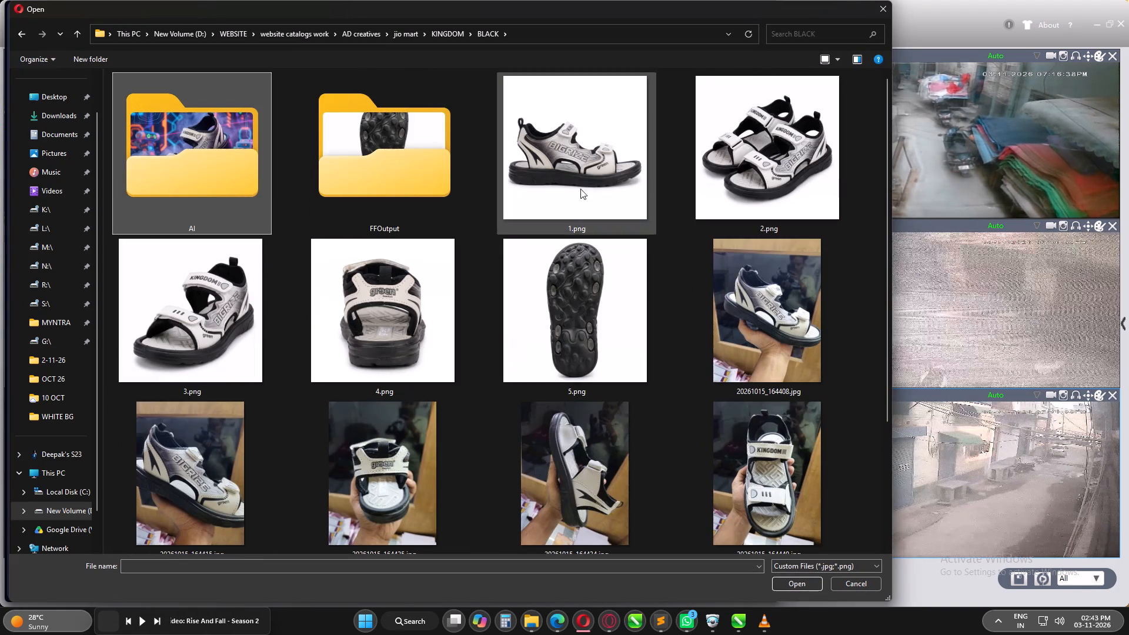
{"action": "left_click", "coordinate": [579, 184]}
{"action": "key", "text": "Return"}
Upload 2.png as the Front and Sole View and 3.png as the Side View from the KINGDOM > BLACK folder.
{"action": "left_click", "coordinate": [229, 256]}
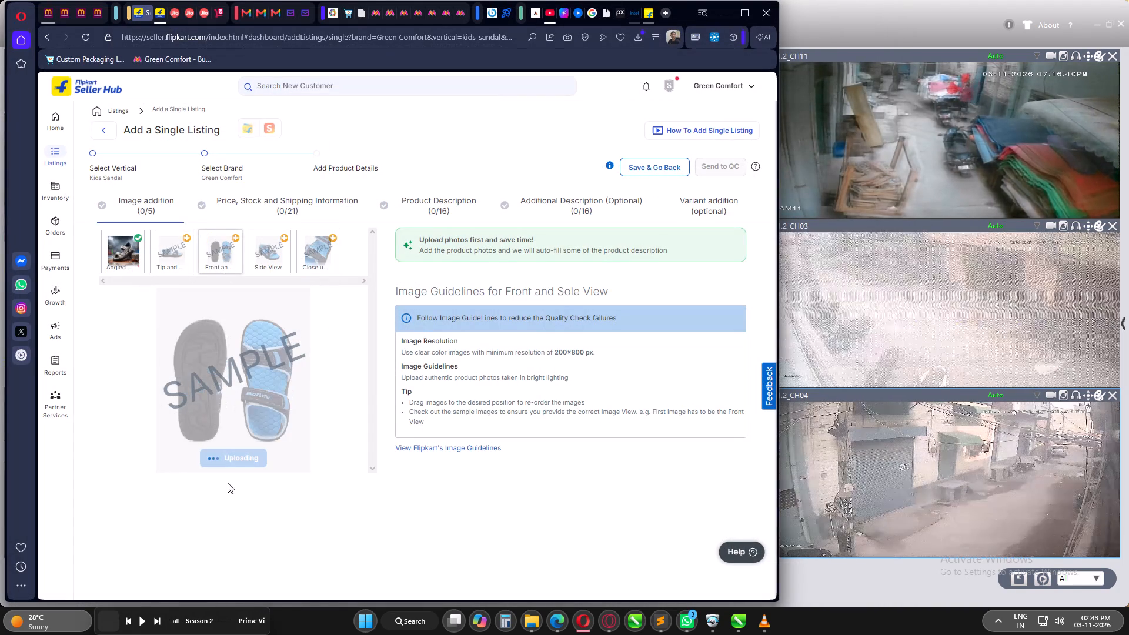
{"action": "left_click", "coordinate": [223, 458]}
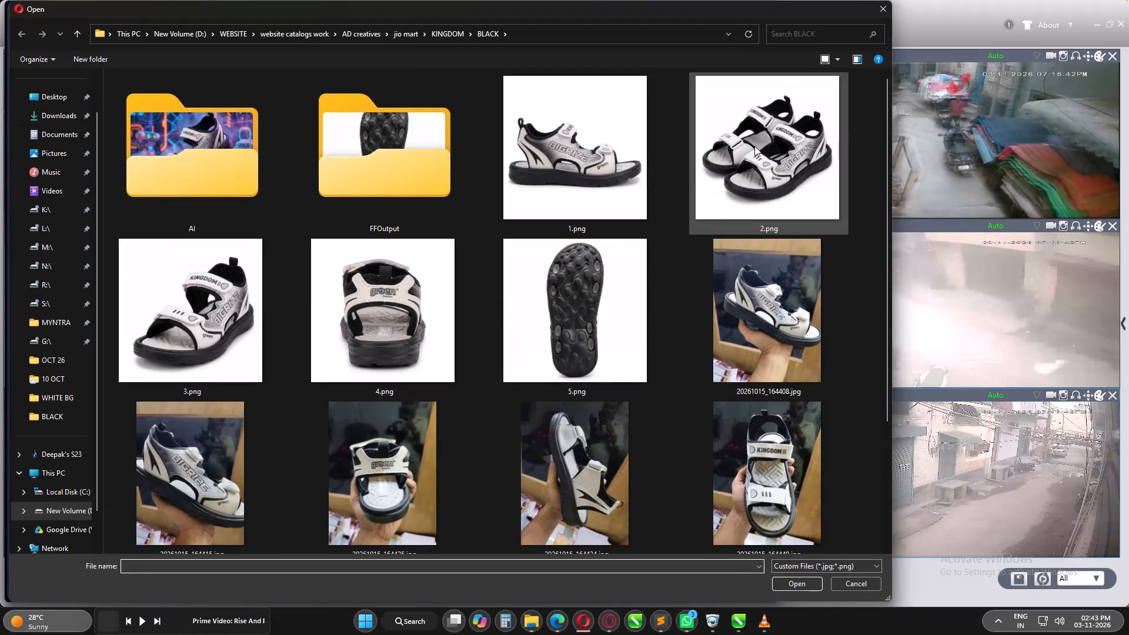
{"action": "left_click", "coordinate": [754, 146]}
{"action": "key", "text": "Return"}
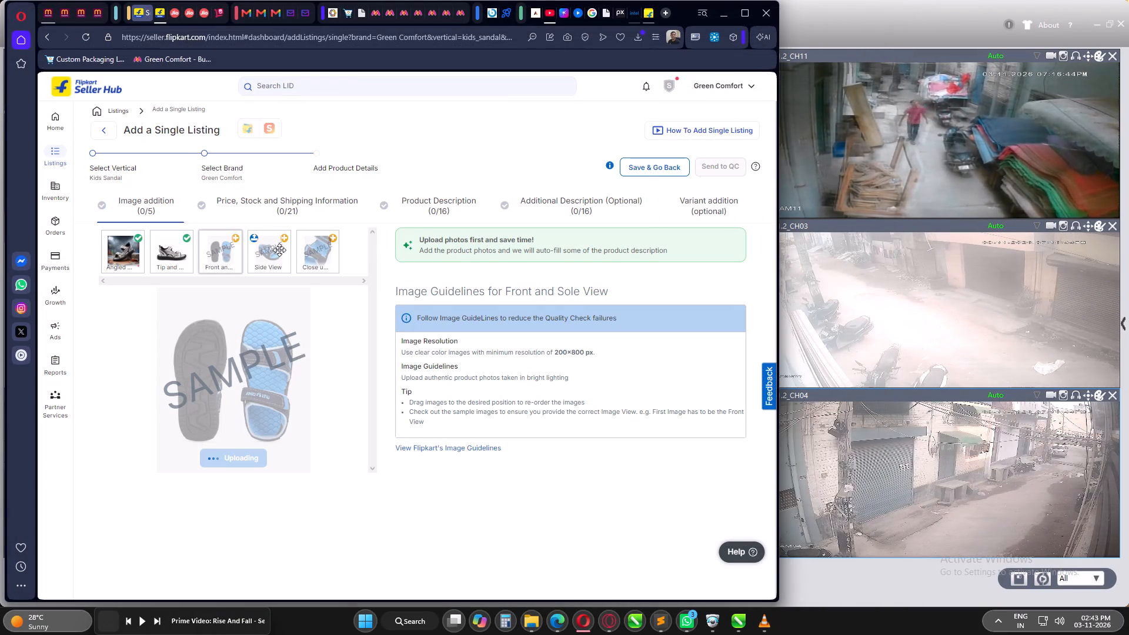
{"action": "left_click", "coordinate": [276, 249]}
{"action": "left_click", "coordinate": [236, 456]}
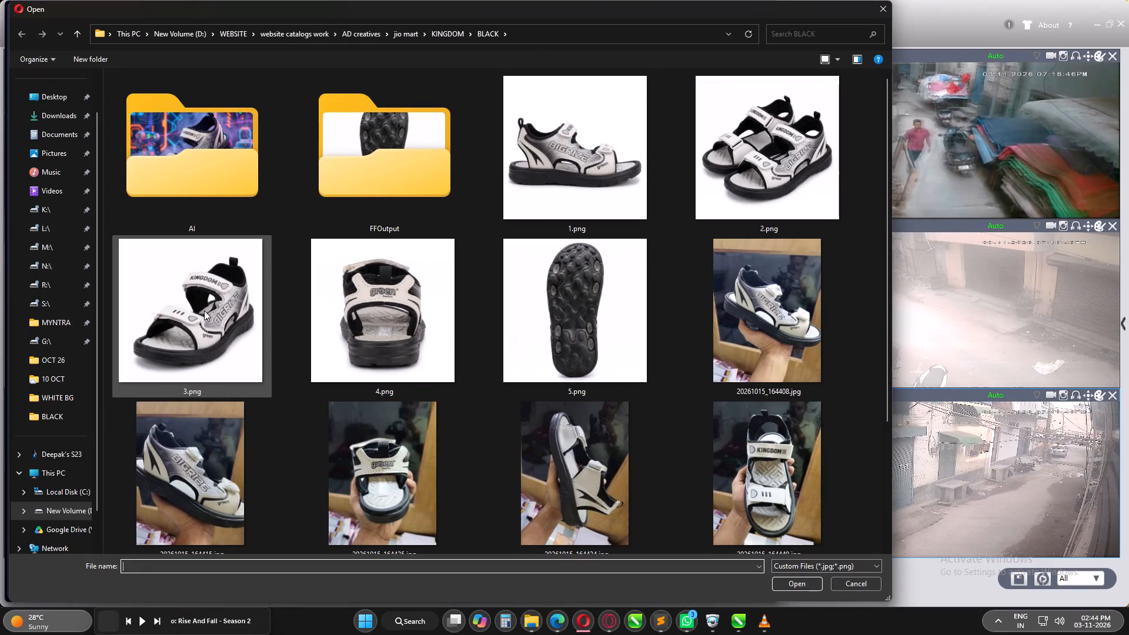
{"action": "left_click", "coordinate": [204, 310]}
{"action": "key", "text": "Return"}
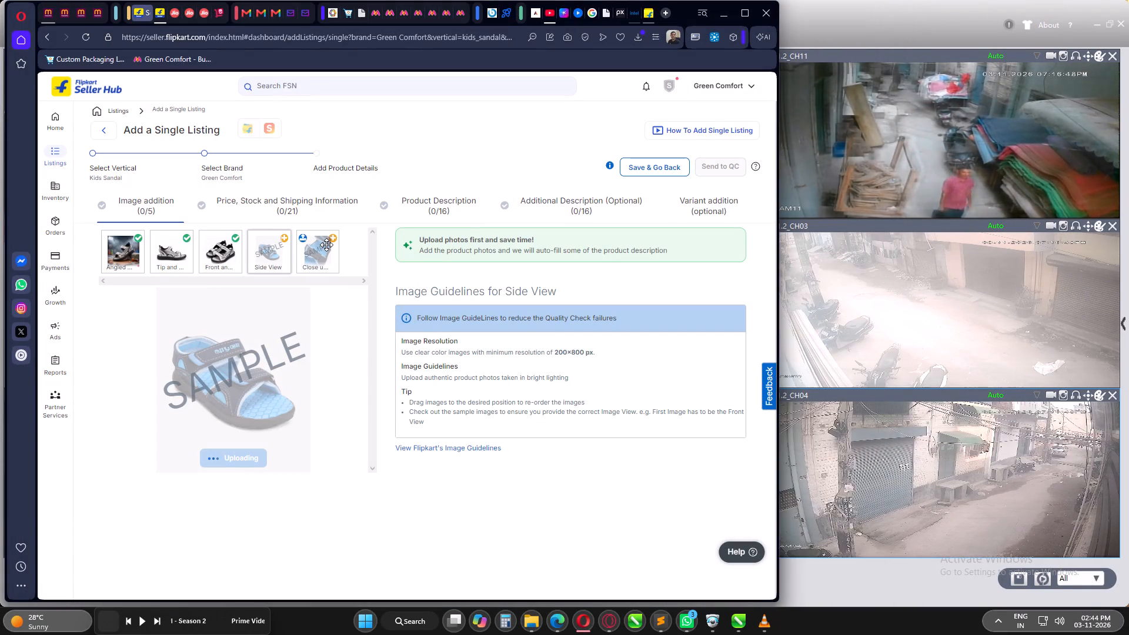
Upload the sandal's back-view photo 4.png from the KINGDOM > BLACK folder as the Close up shot.
{"action": "left_click", "coordinate": [326, 245]}
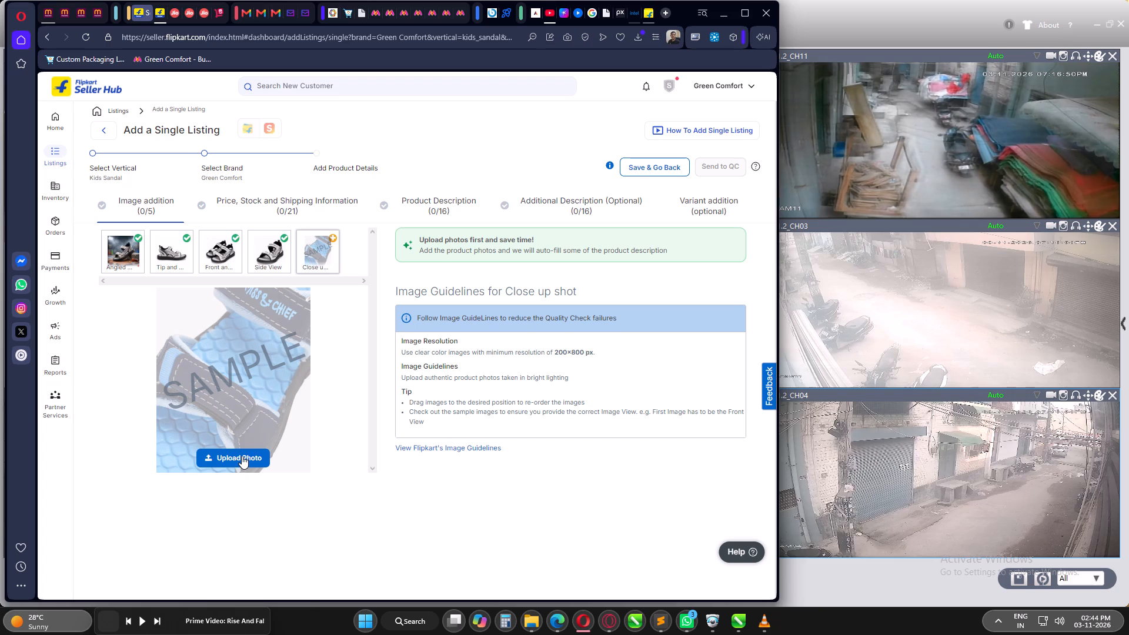
{"action": "left_click", "coordinate": [242, 456]}
{"action": "left_click", "coordinate": [386, 334]}
{"action": "key", "text": "Return"}
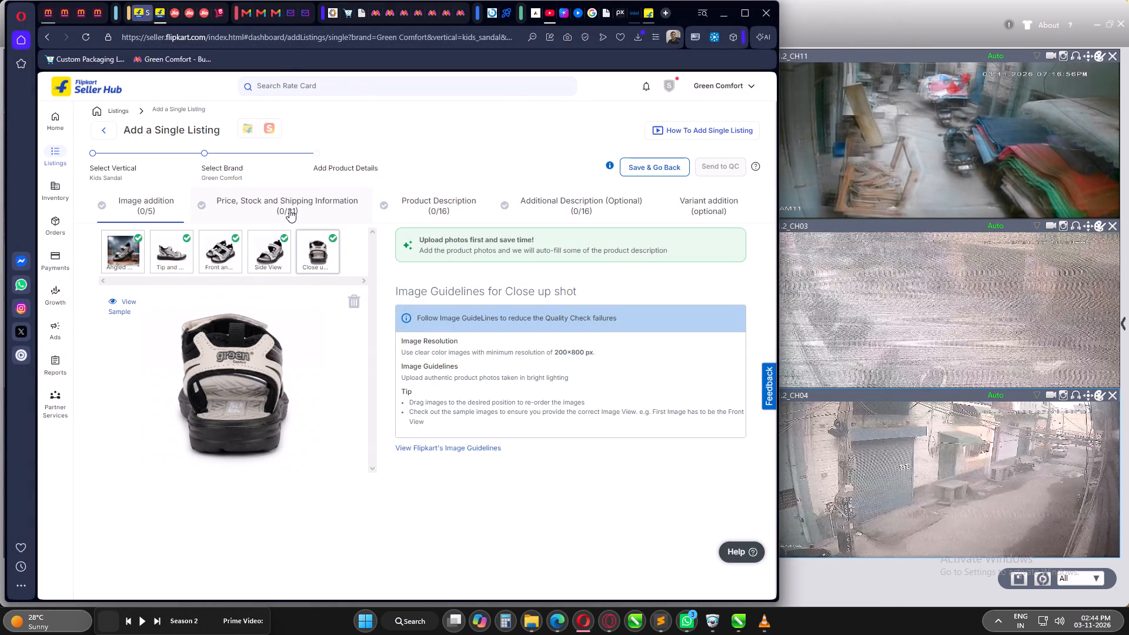
Enter KINGDOM-BLACK 4 as the Seller SKU ID in the price, stock and shipping section, and save the draft listing.
{"action": "left_click", "coordinate": [289, 209]}
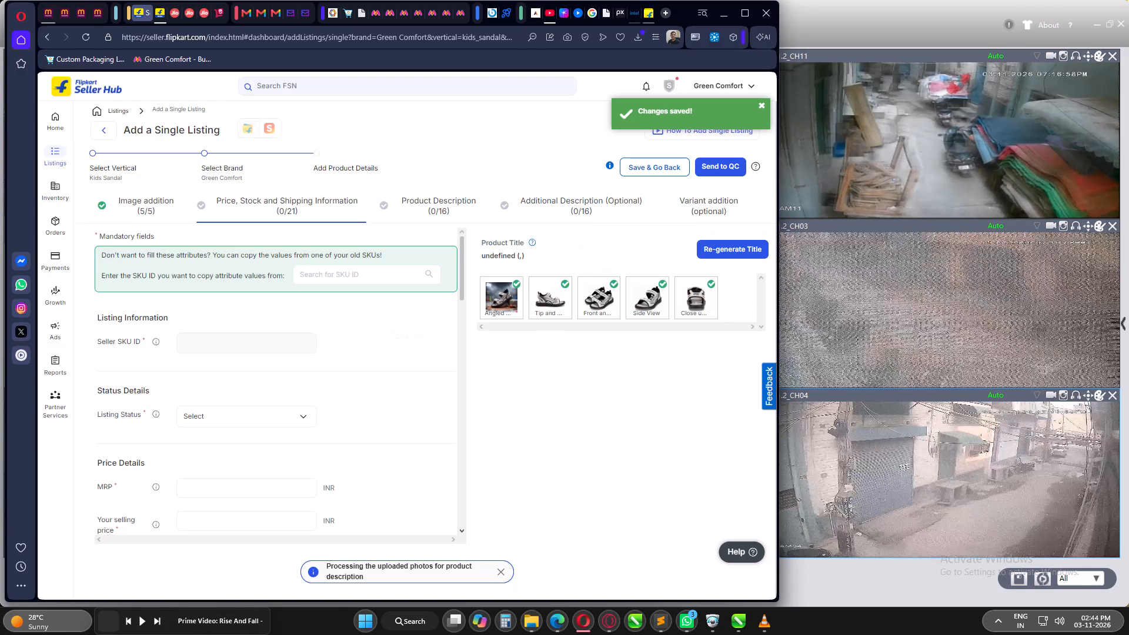
{"action": "left_click", "coordinate": [249, 343]}
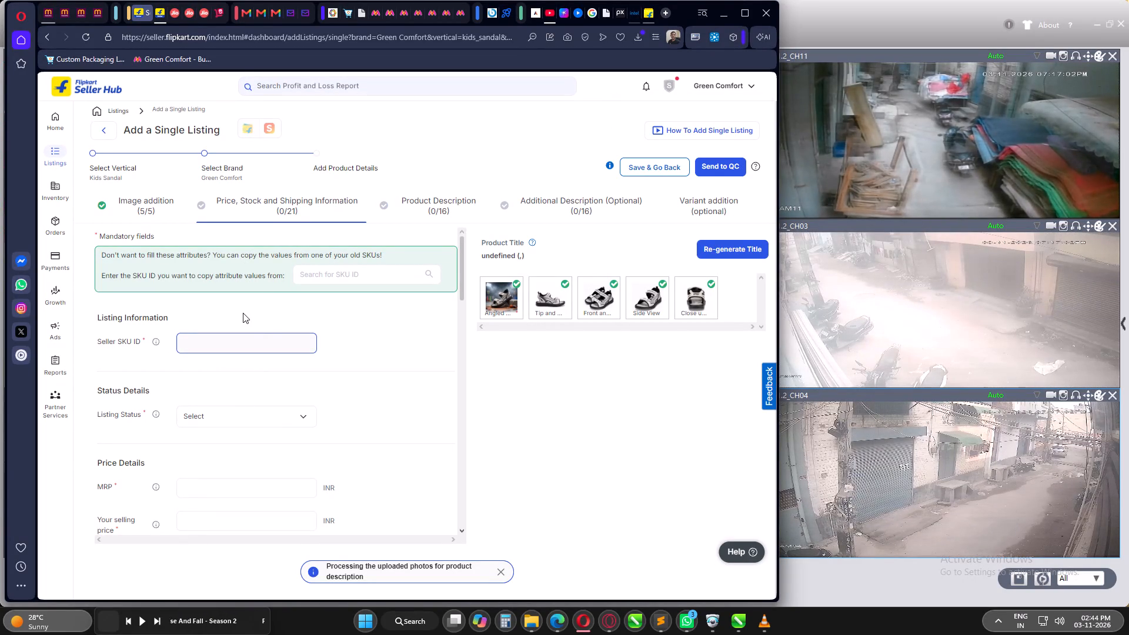
{"action": "type", "text": "KINGDO"}
{"action": "type", "text": "M-BLACK"}
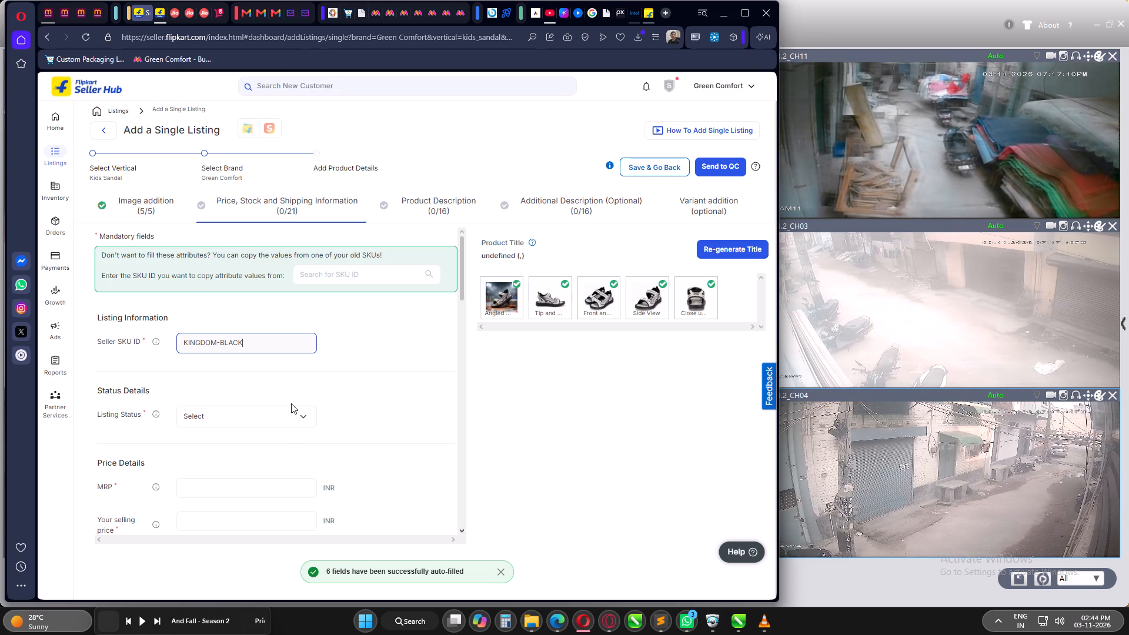
{"action": "key", "text": "space"}
{"action": "type", "text": "4"}
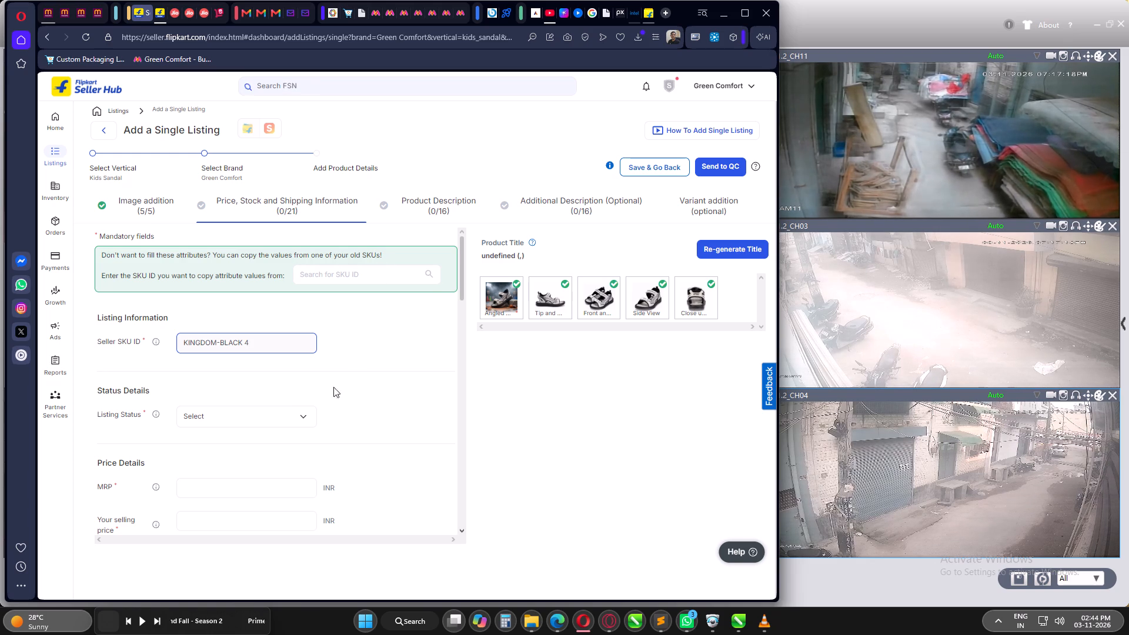
{"action": "left_click", "coordinate": [262, 418]}
{"action": "left_click", "coordinate": [359, 373]}
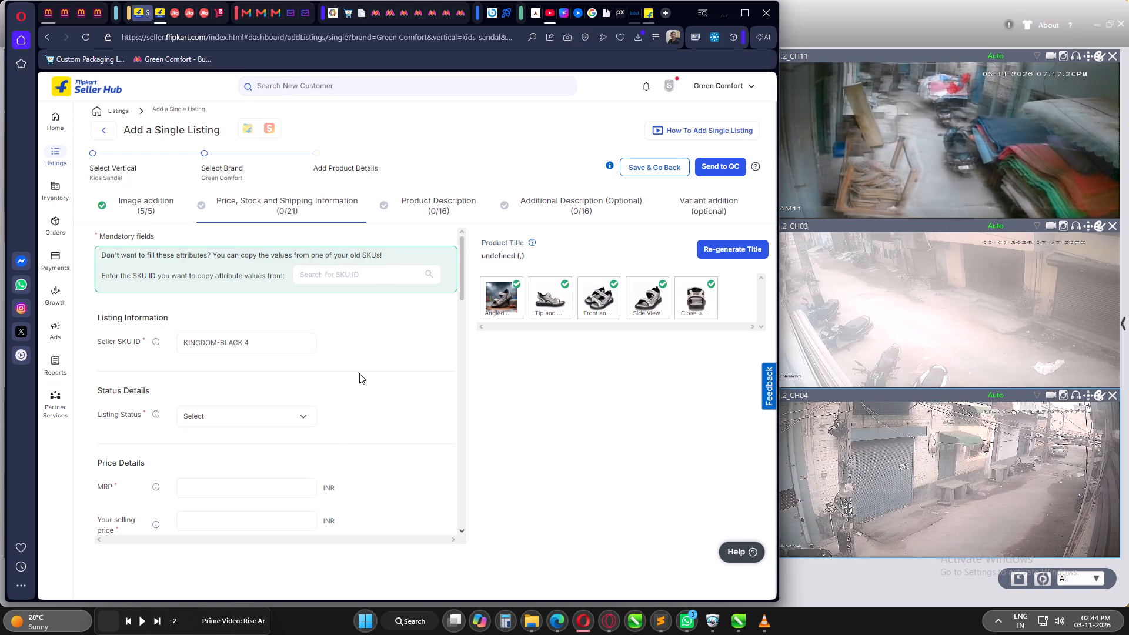
{"action": "left_click", "coordinate": [640, 168]}
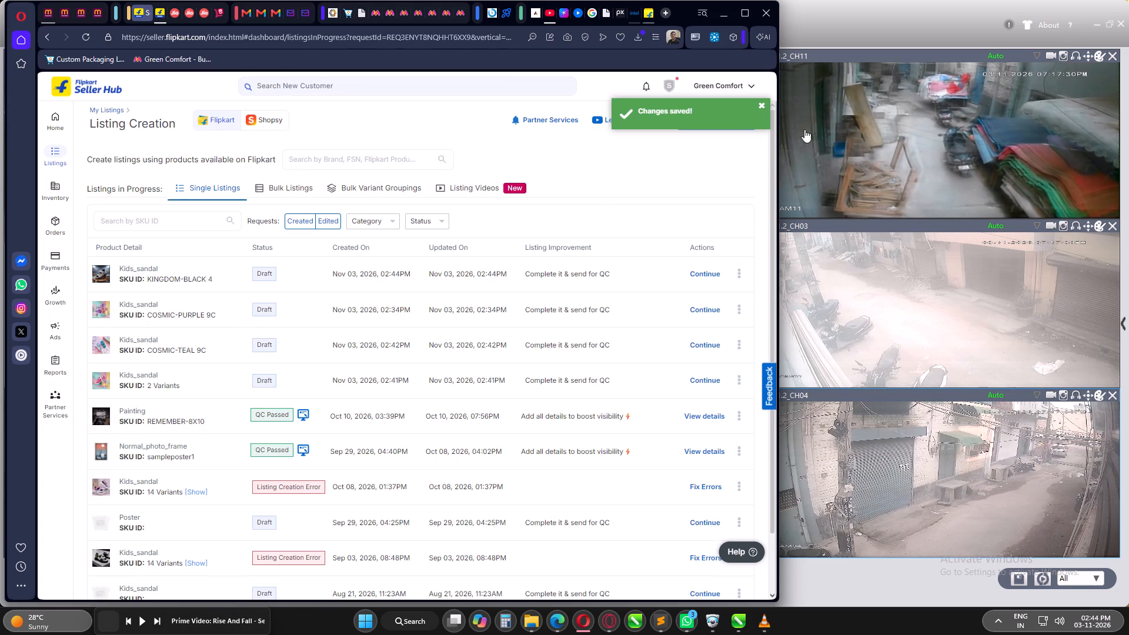
Create another single listing in the Kids Sandal vertical under the Green Comfort brand.
{"action": "left_click", "coordinate": [759, 102]}
{"action": "left_click", "coordinate": [722, 123]}
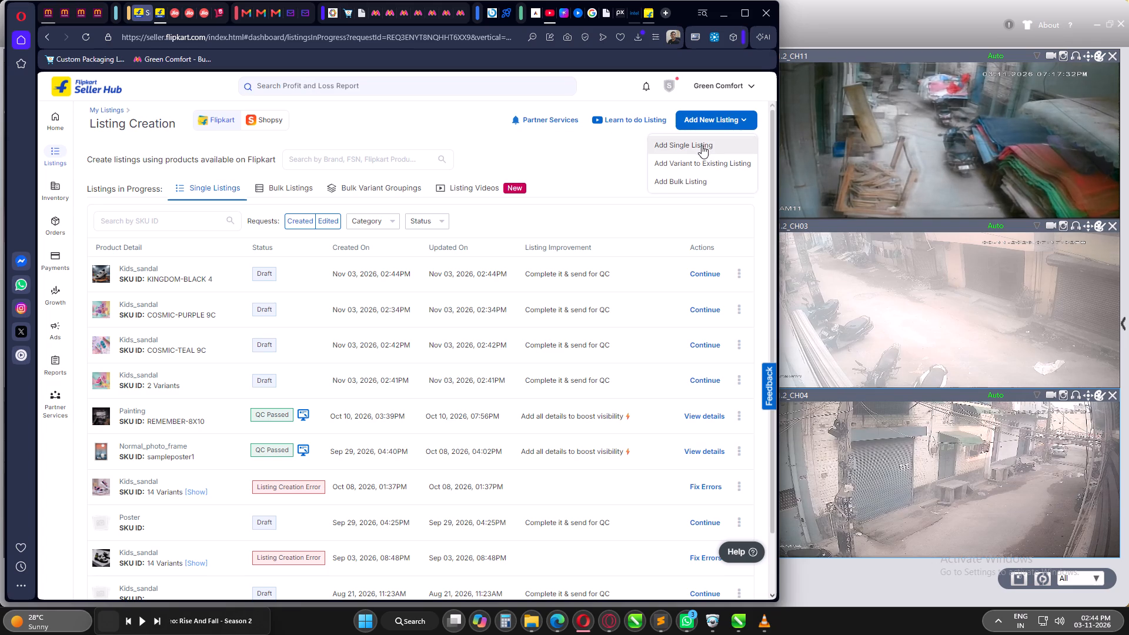
{"action": "left_click", "coordinate": [702, 144]}
{"action": "left_click", "coordinate": [259, 353]}
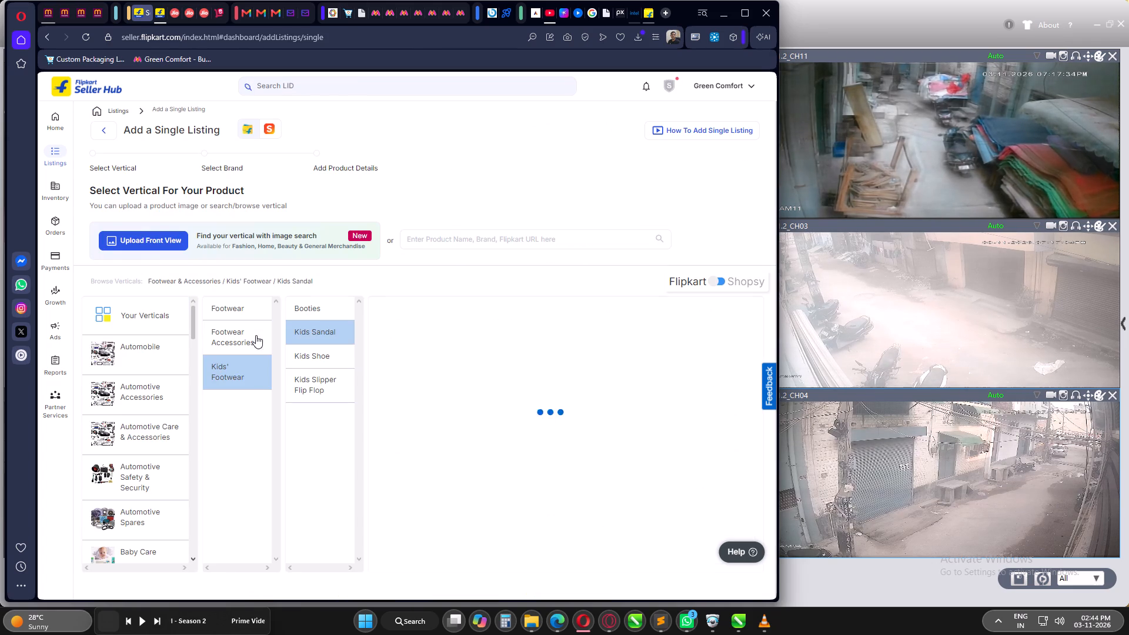
{"action": "left_click", "coordinate": [659, 407]}
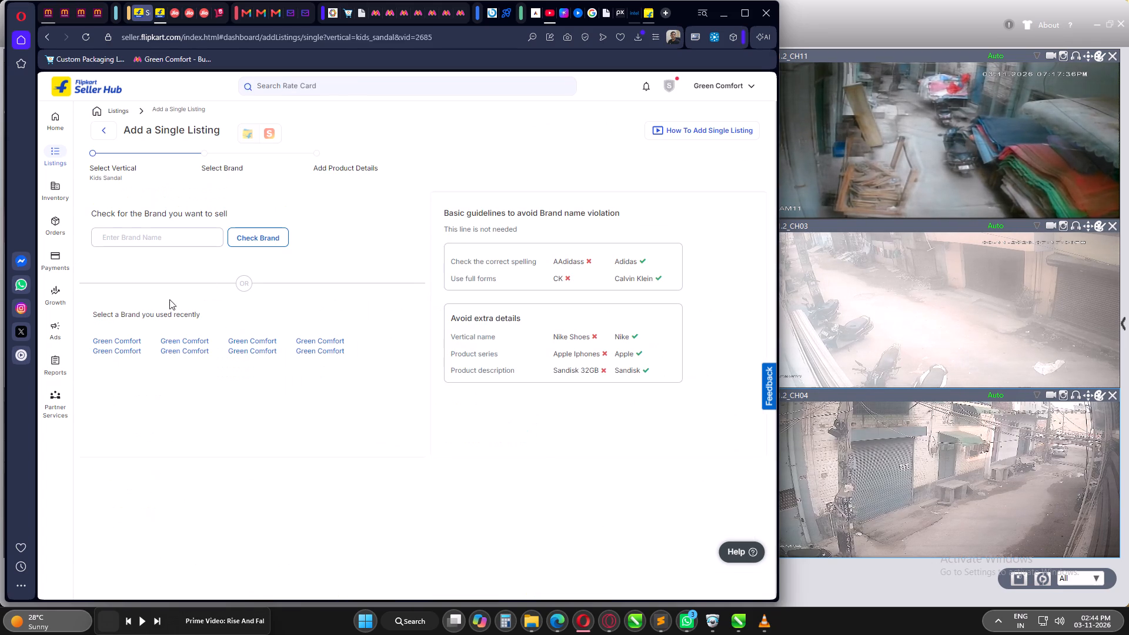
{"action": "left_click", "coordinate": [121, 342]}
{"action": "left_click", "coordinate": [175, 298]}
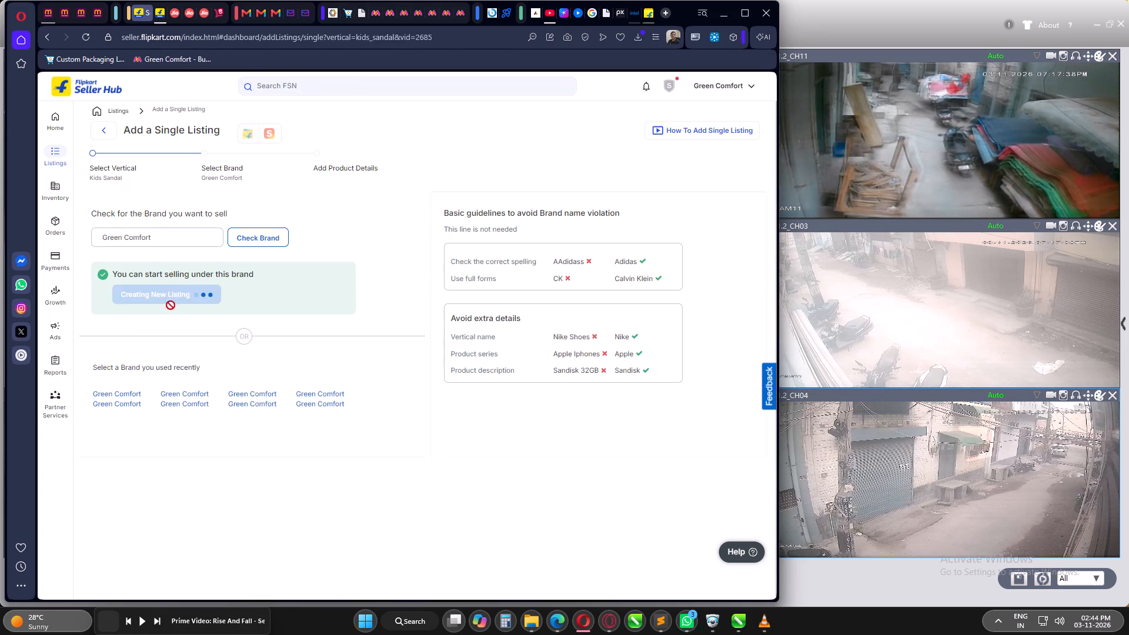
Upload 1.png from the KINGDOM > BROWN > AI folder as the Angled shot View of the new listing.
{"action": "left_click", "coordinate": [233, 459]}
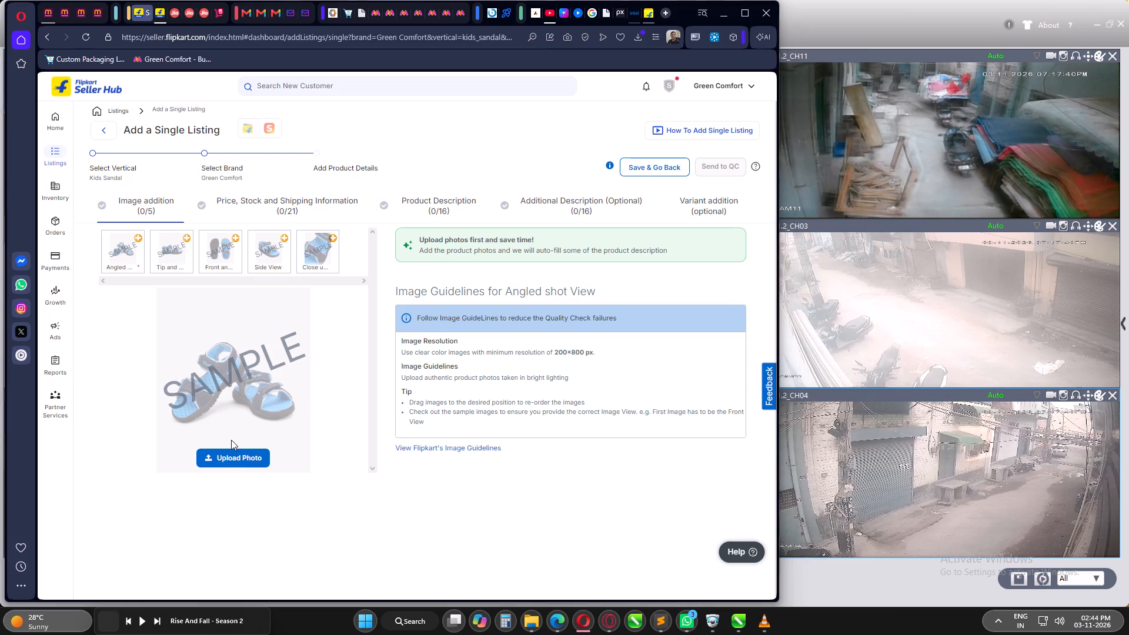
{"action": "left_click", "coordinate": [427, 398]}
{"action": "key", "text": "BackSpace"}
{"action": "double_click", "coordinate": [168, 109]}
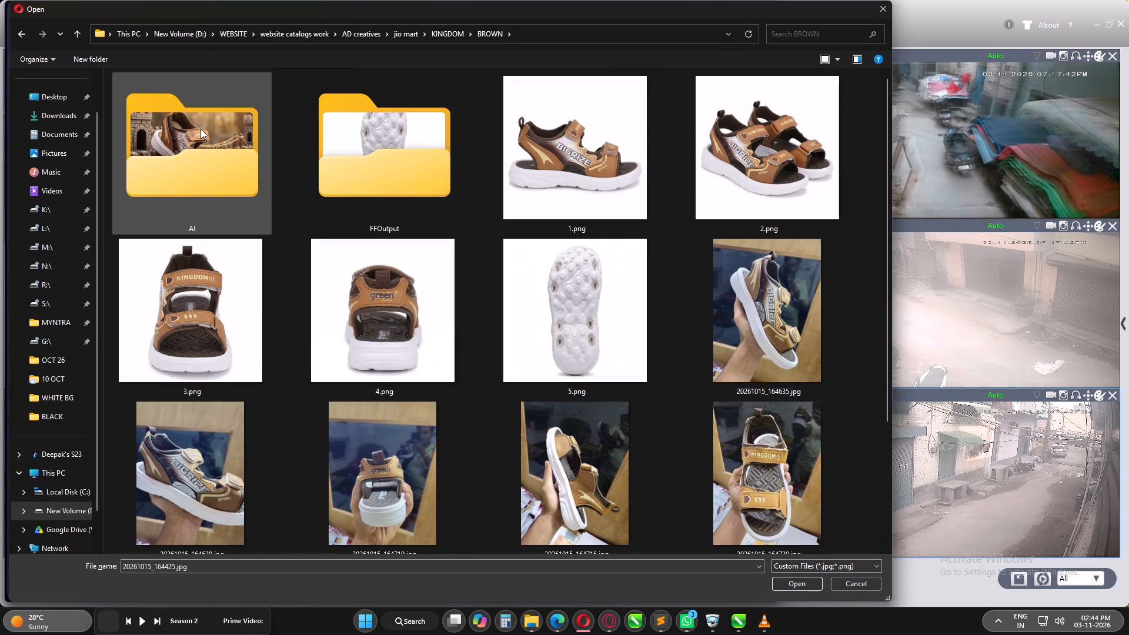
{"action": "double_click", "coordinate": [201, 129]}
{"action": "left_click", "coordinate": [369, 143]}
{"action": "key", "text": "Return"}
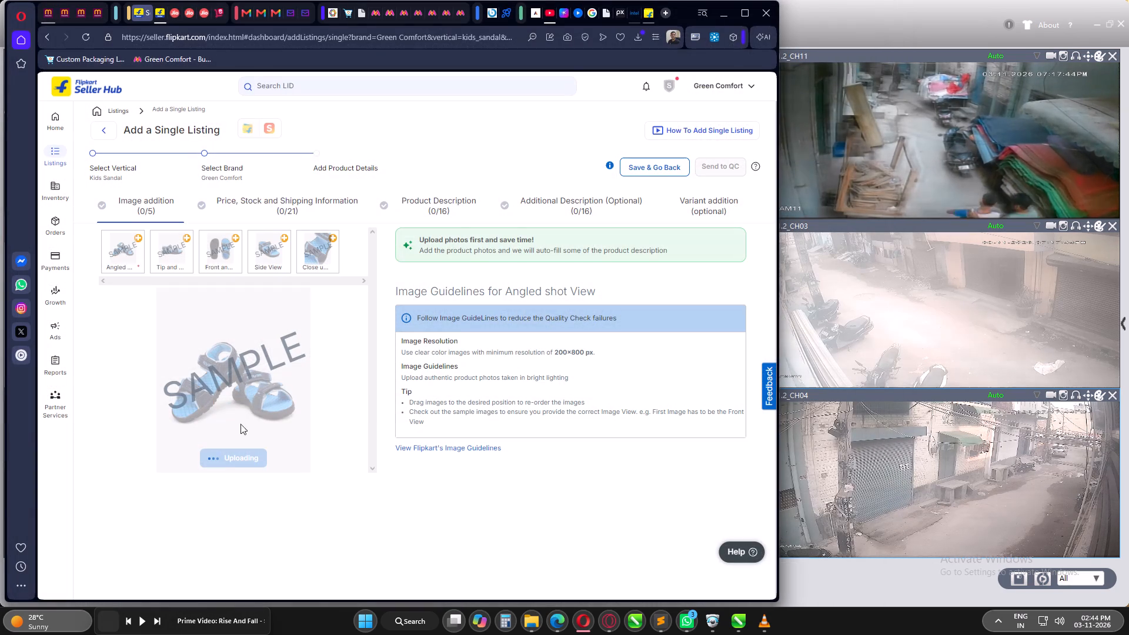
Upload 1.png from the KINGDOM > BROWN folder as the Tip and Heel View.
{"action": "left_click", "coordinate": [193, 249]}
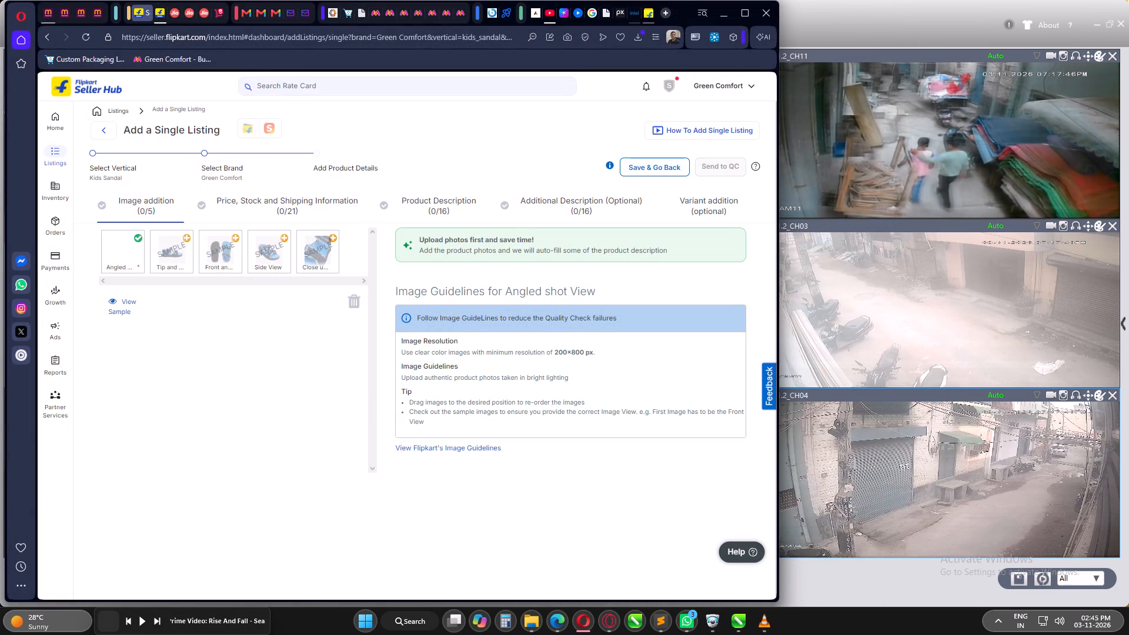
{"action": "left_click", "coordinate": [180, 254]}
{"action": "left_click", "coordinate": [232, 462]}
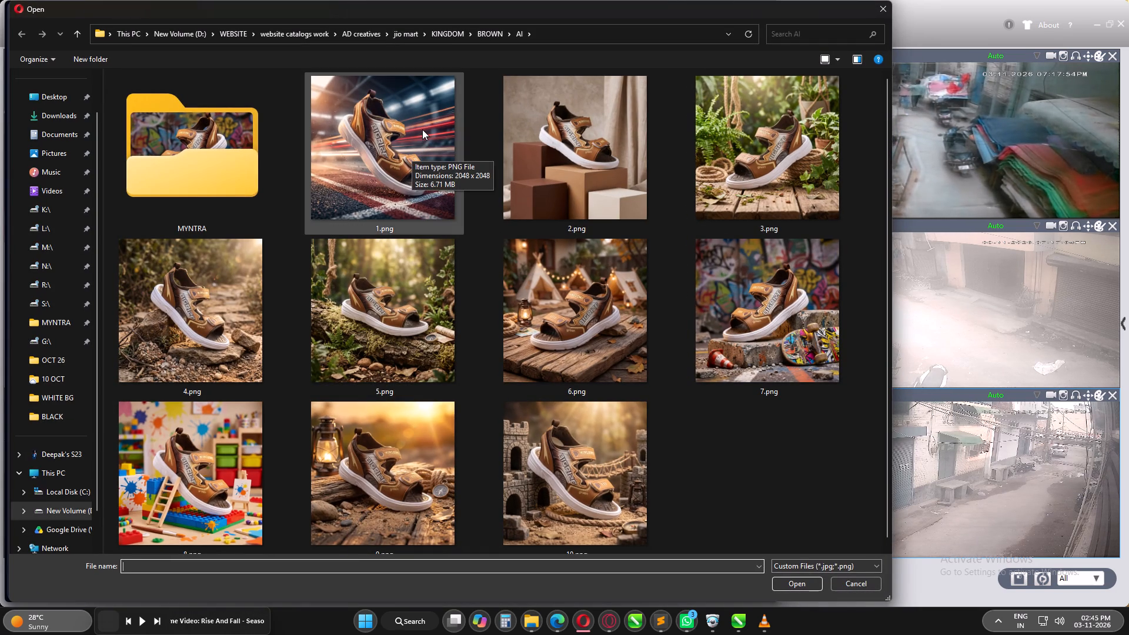
{"action": "left_click", "coordinate": [777, 474]}
{"action": "key", "text": "BackSpace"}
{"action": "left_click", "coordinate": [570, 171]}
{"action": "key", "text": "Return"}
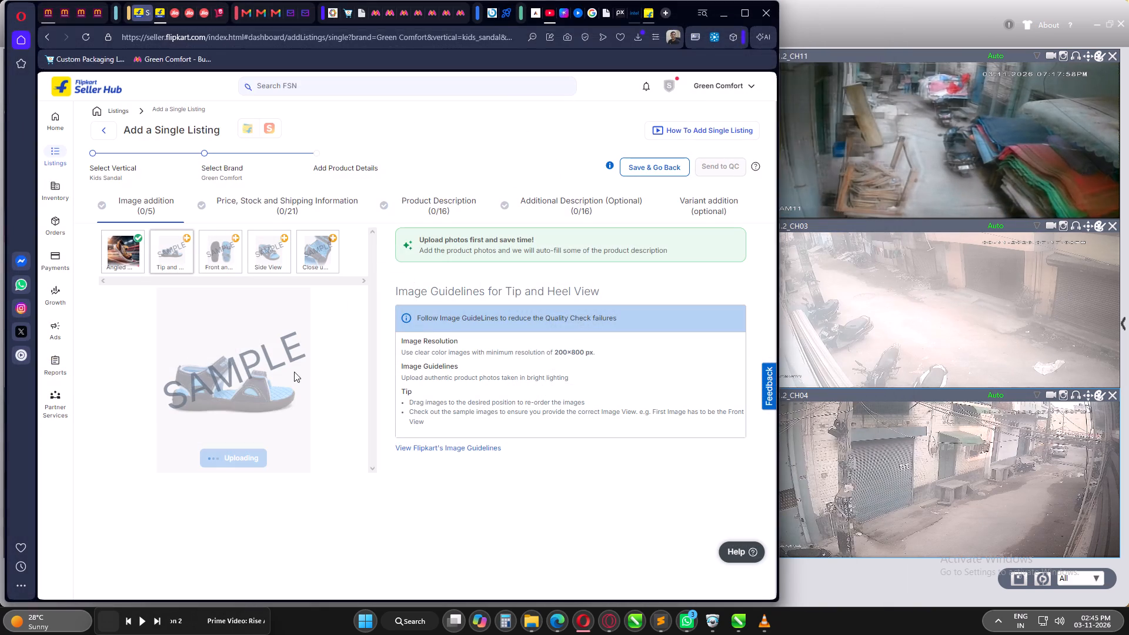
Upload 2.png as the Front and Sole View and 3.png as the Side View from the KINGDOM > BROWN folder.
{"action": "left_click", "coordinate": [216, 252]}
{"action": "left_click", "coordinate": [232, 455]}
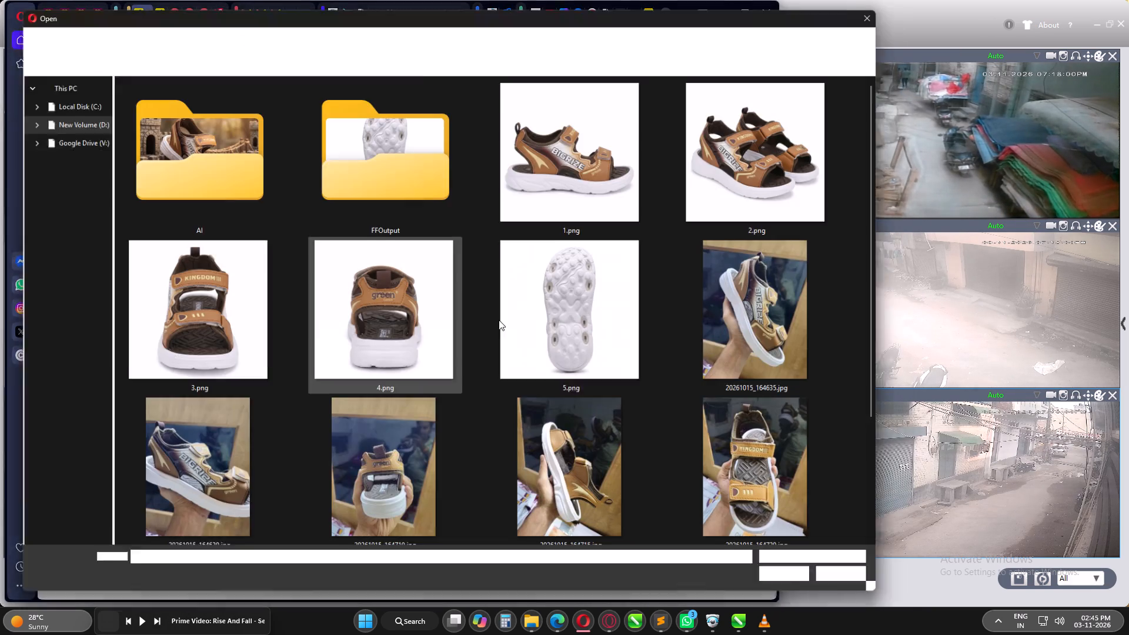
{"action": "left_click", "coordinate": [723, 133]}
{"action": "key", "text": "Return"}
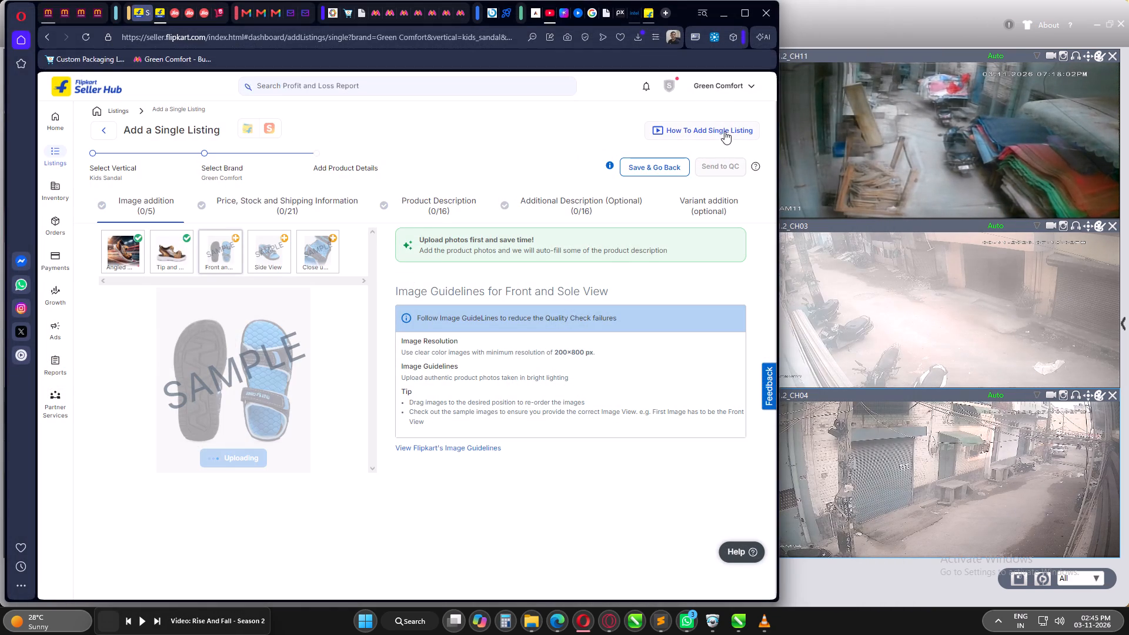
{"action": "left_click", "coordinate": [279, 250]}
{"action": "left_click", "coordinate": [232, 463]}
{"action": "left_click", "coordinate": [180, 319]}
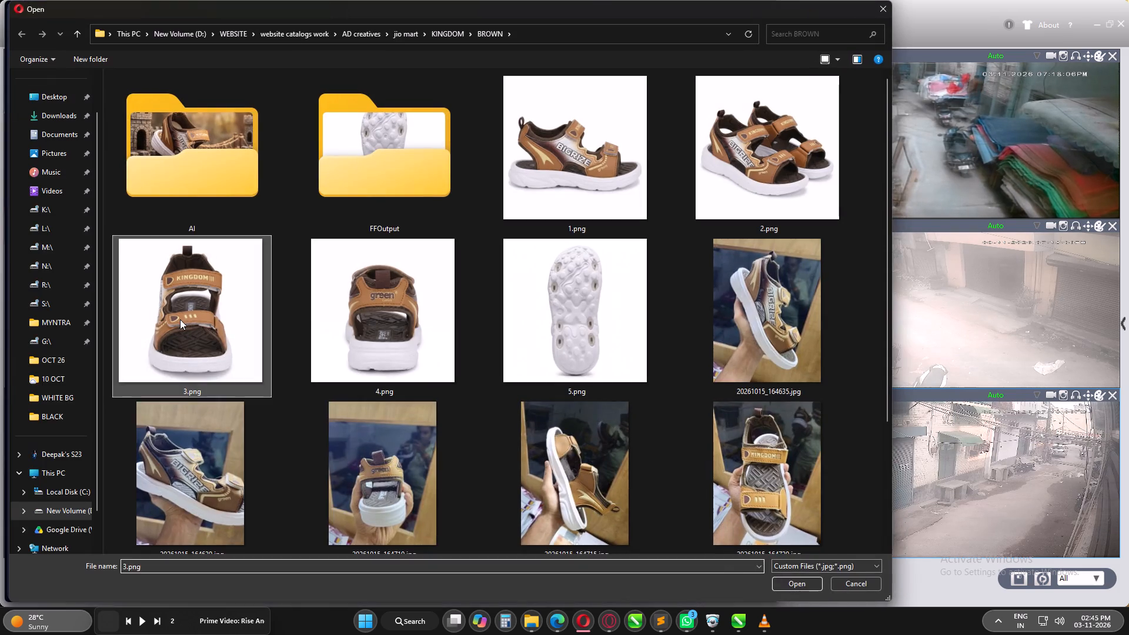
{"action": "key", "text": "Return"}
Upload the sandal's back-view photo 4.png from the KINGDOM > BROWN folder as the Close up shot.
{"action": "left_click", "coordinate": [330, 248]}
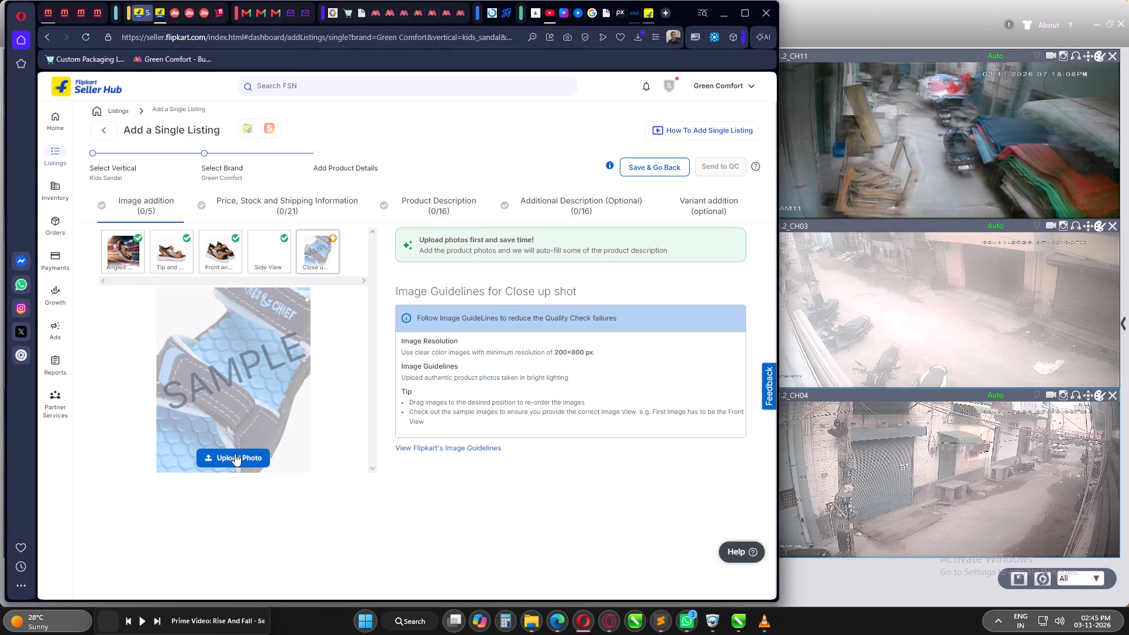
{"action": "left_click", "coordinate": [235, 453]}
{"action": "left_click", "coordinate": [363, 312]}
{"action": "key", "text": "Return"}
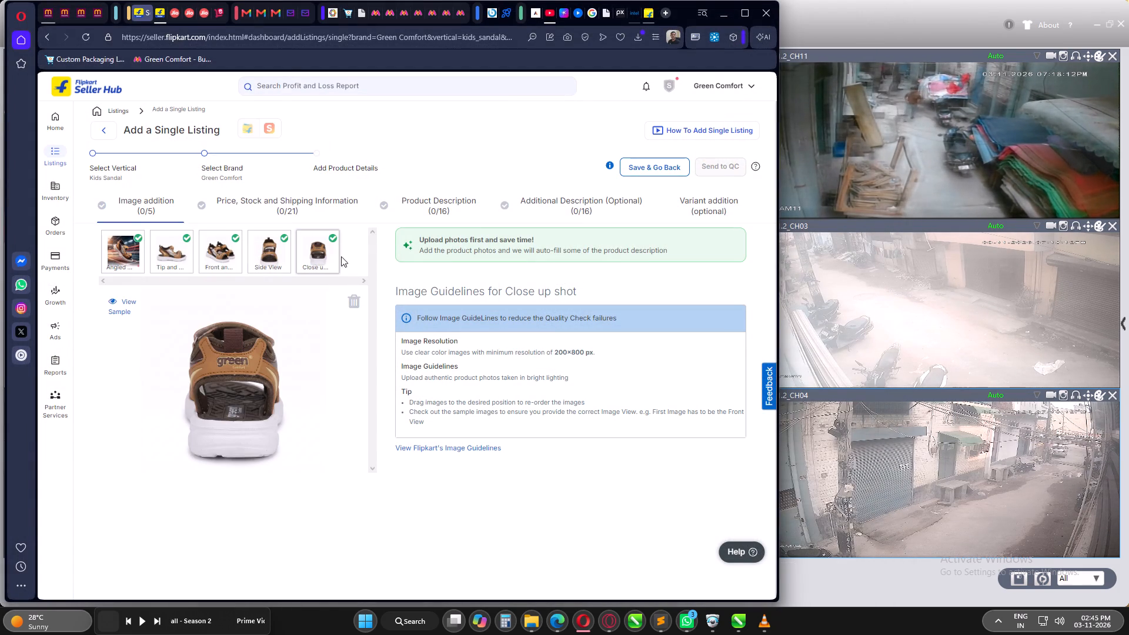
Enter KINGDOM-BROWN 4 as the Seller SKU ID in the price, stock and shipping section, and save the draft listing.
{"action": "left_click", "coordinate": [296, 209]}
{"action": "left_click", "coordinate": [263, 341]}
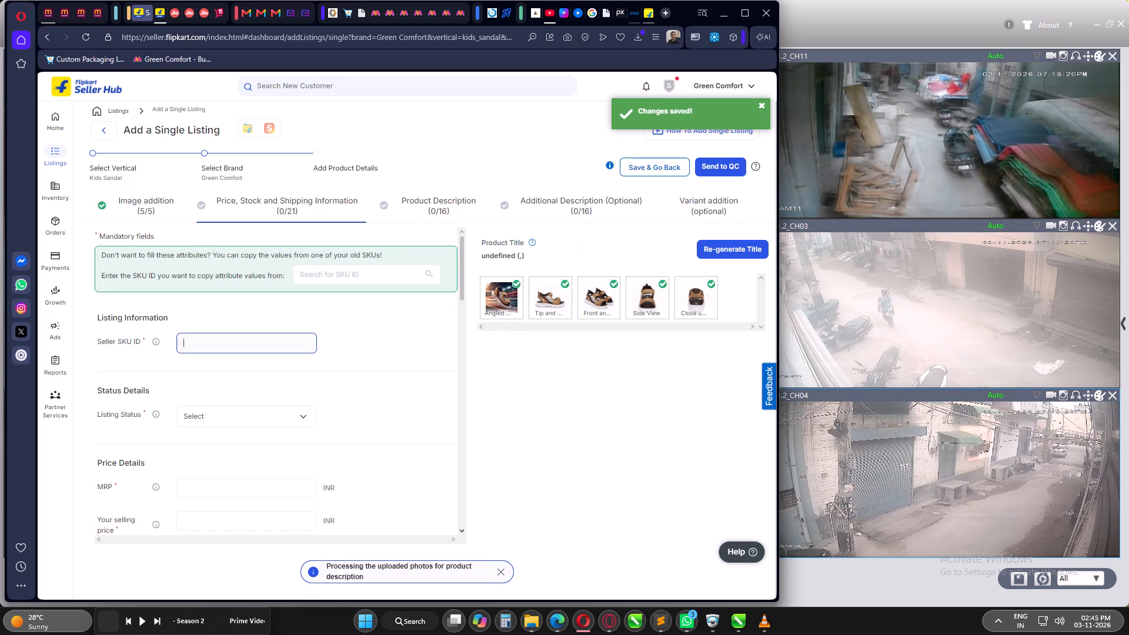
{"action": "type", "text": "KINGDOM-BROWN"}
{"action": "key", "text": "space"}
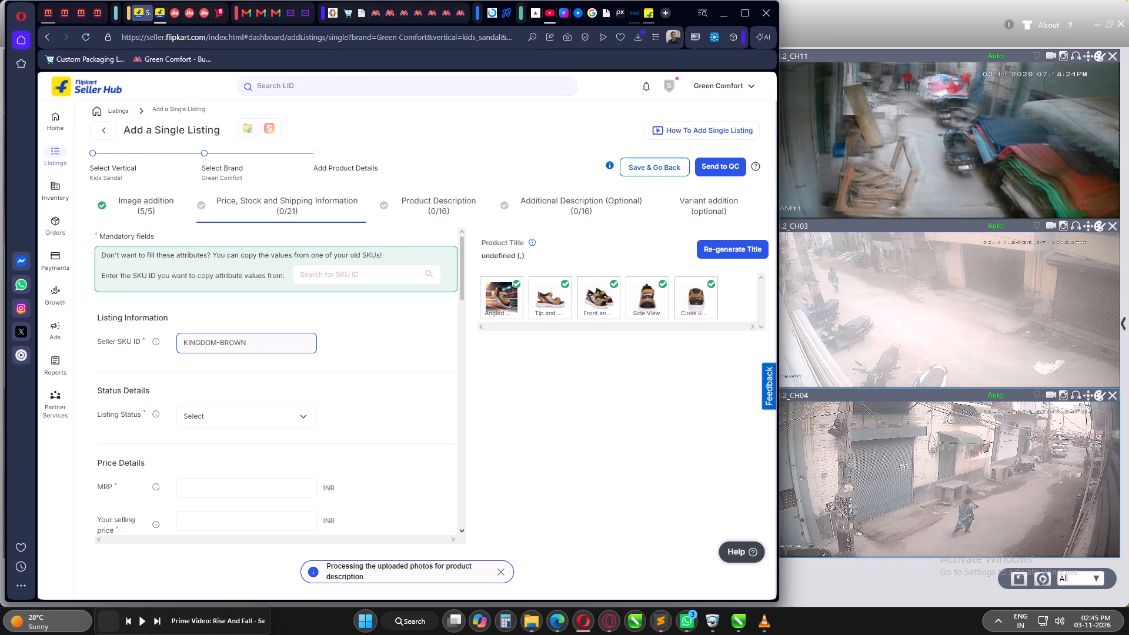
{"action": "key", "text": "4"}
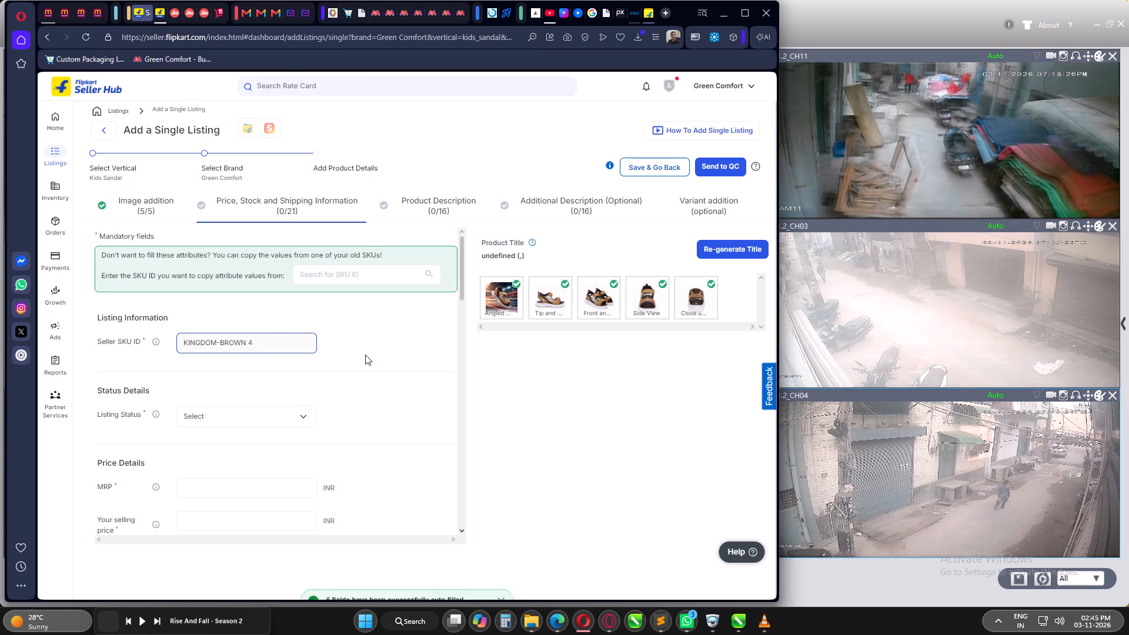
{"action": "left_click", "coordinate": [667, 163]}
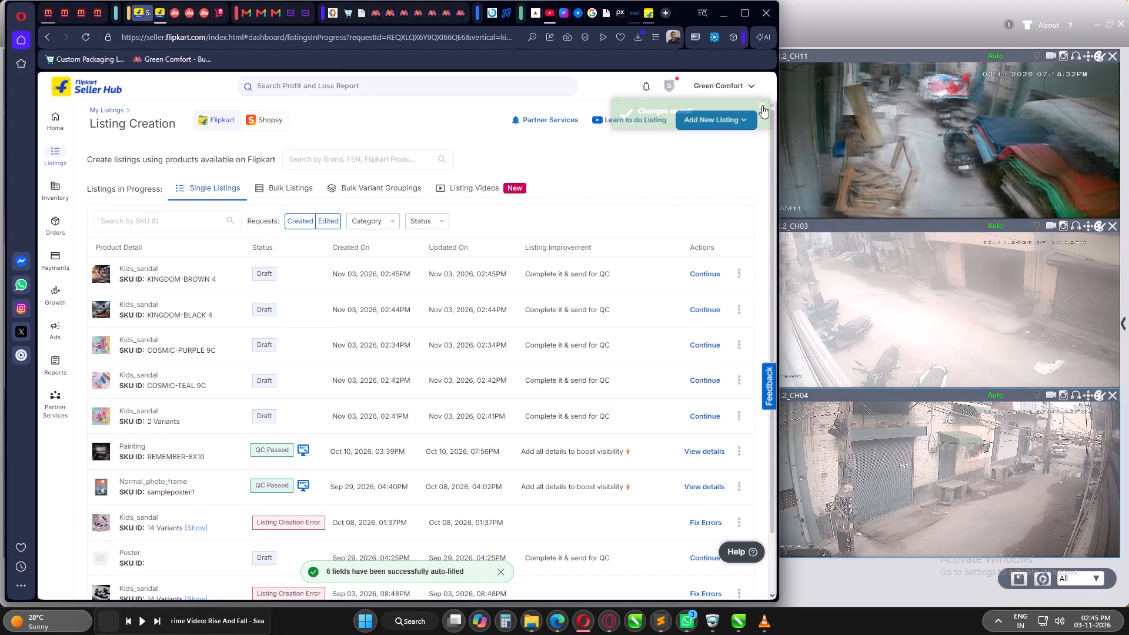
Create another single listing in the Kids Sandal vertical under the Green Comfort brand.
{"action": "left_click", "coordinate": [717, 121]}
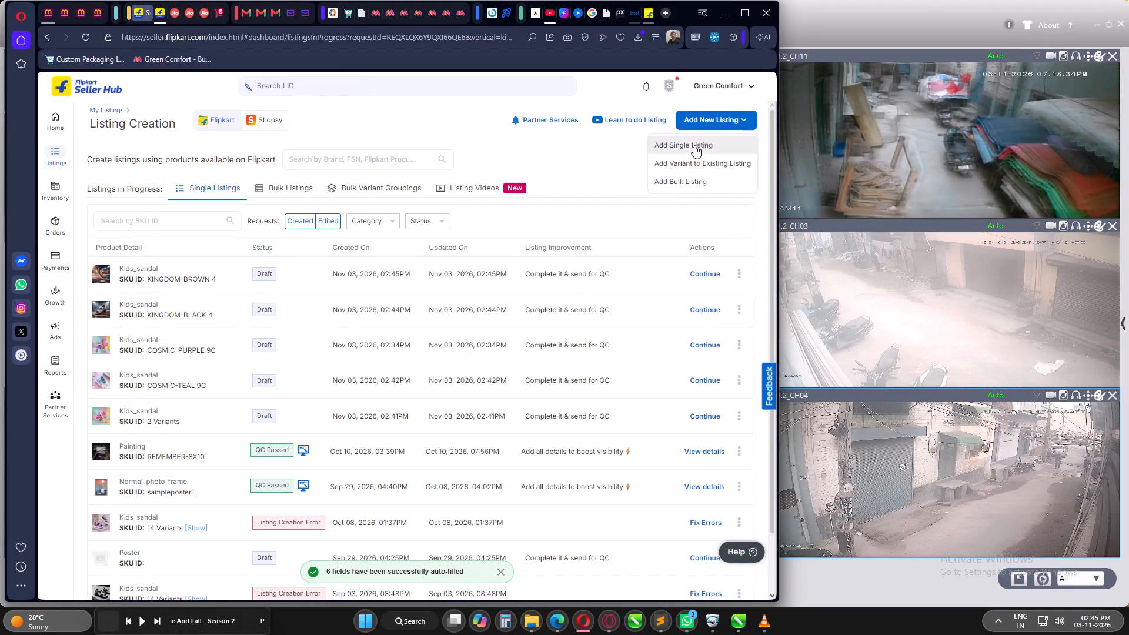
{"action": "left_click", "coordinate": [694, 145]}
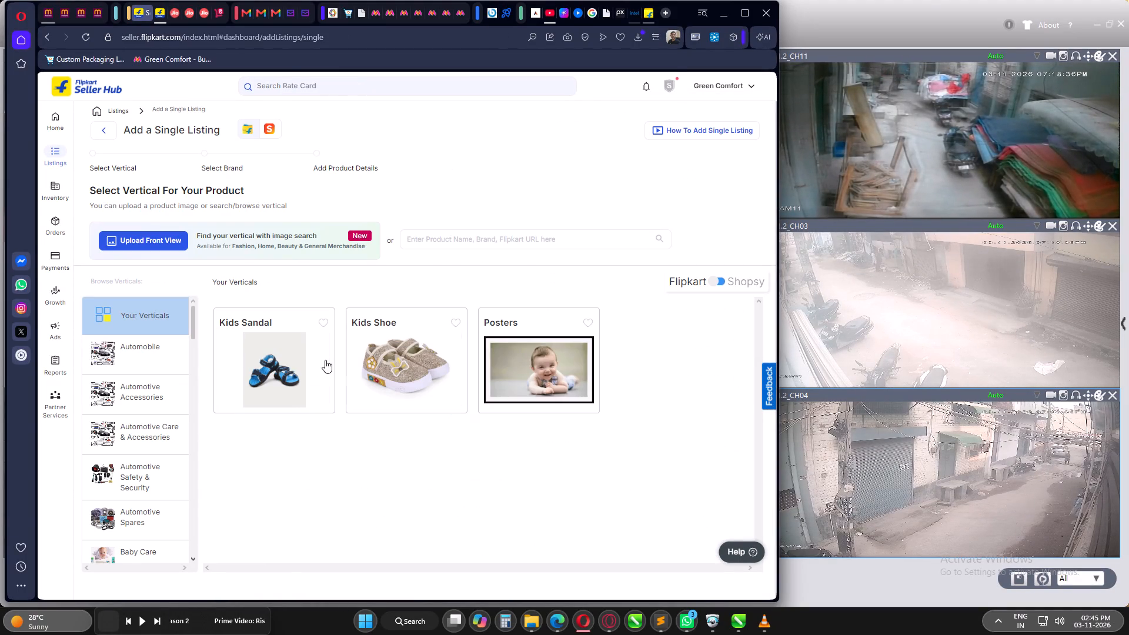
{"action": "left_click", "coordinate": [285, 354]}
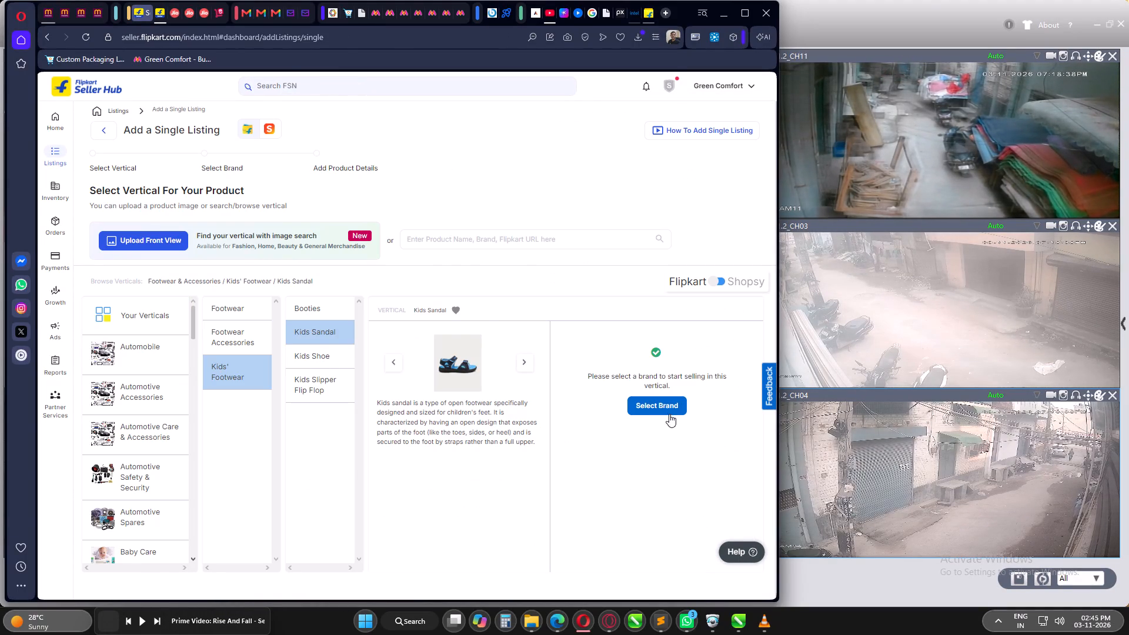
{"action": "left_click", "coordinate": [667, 411]}
{"action": "left_click", "coordinate": [132, 338]}
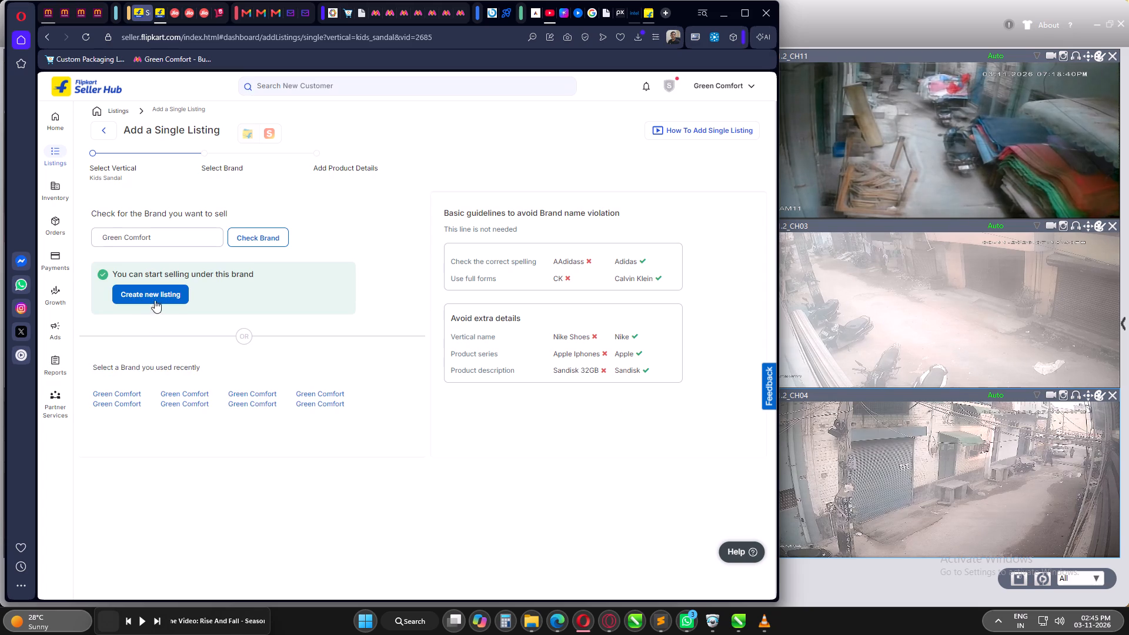
{"action": "left_click", "coordinate": [155, 298]}
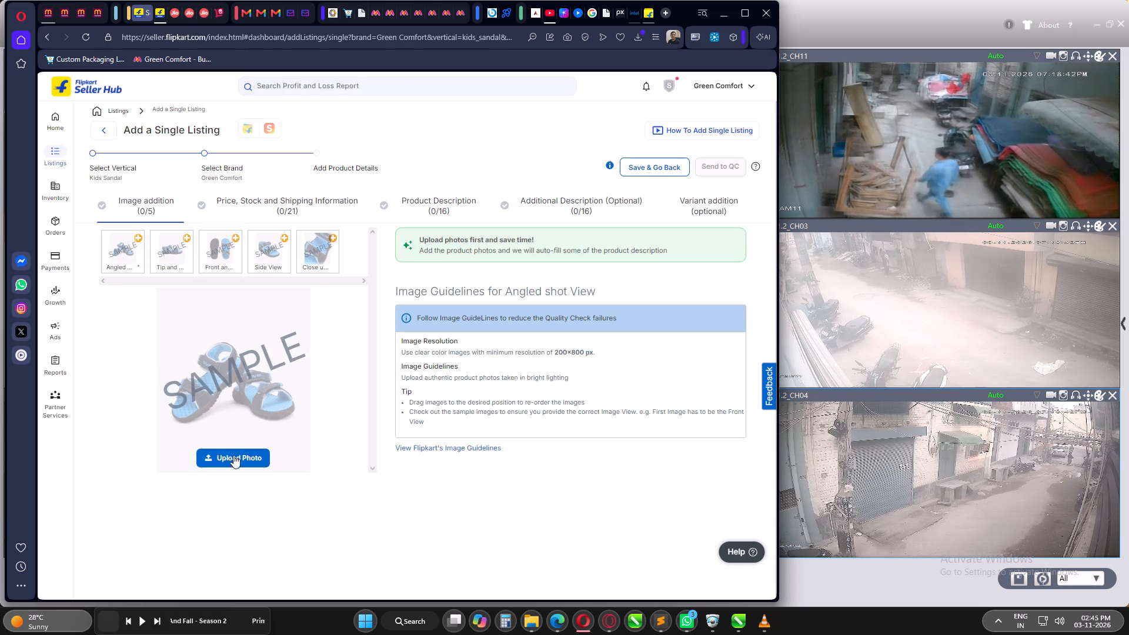
Upload 1.png, the water-splash scene, from the KINGDOM > NAVY > AI folder as the Angled shot View.
{"action": "left_click", "coordinate": [233, 452]}
{"action": "left_click", "coordinate": [489, 292]}
{"action": "key", "text": "BackSpace"}
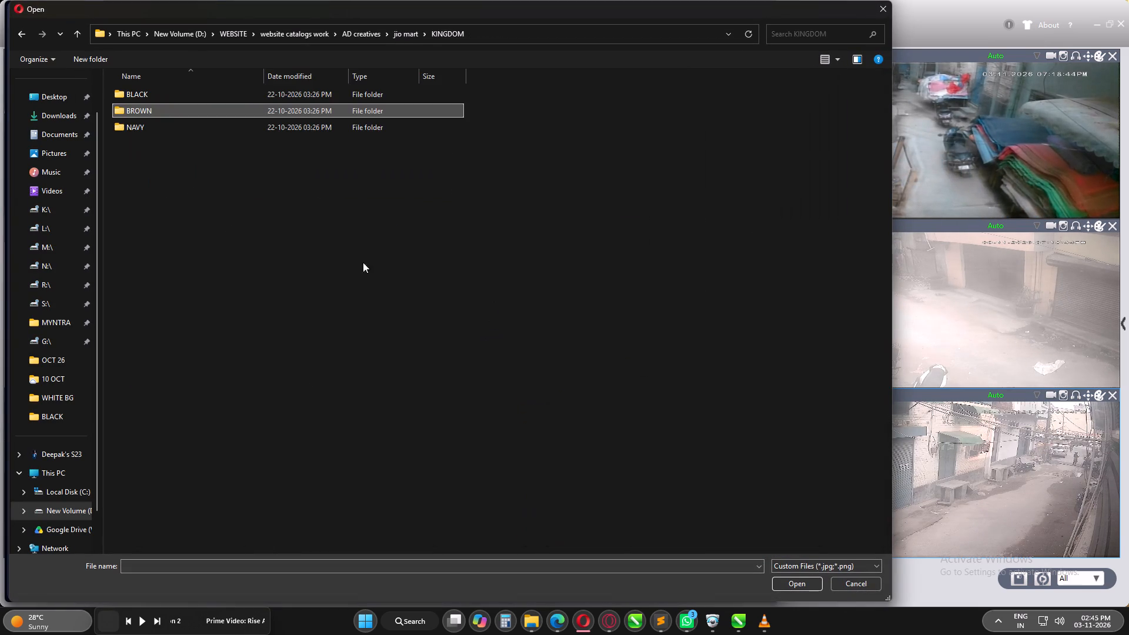
{"action": "double_click", "coordinate": [165, 125]}
{"action": "double_click", "coordinate": [226, 125]}
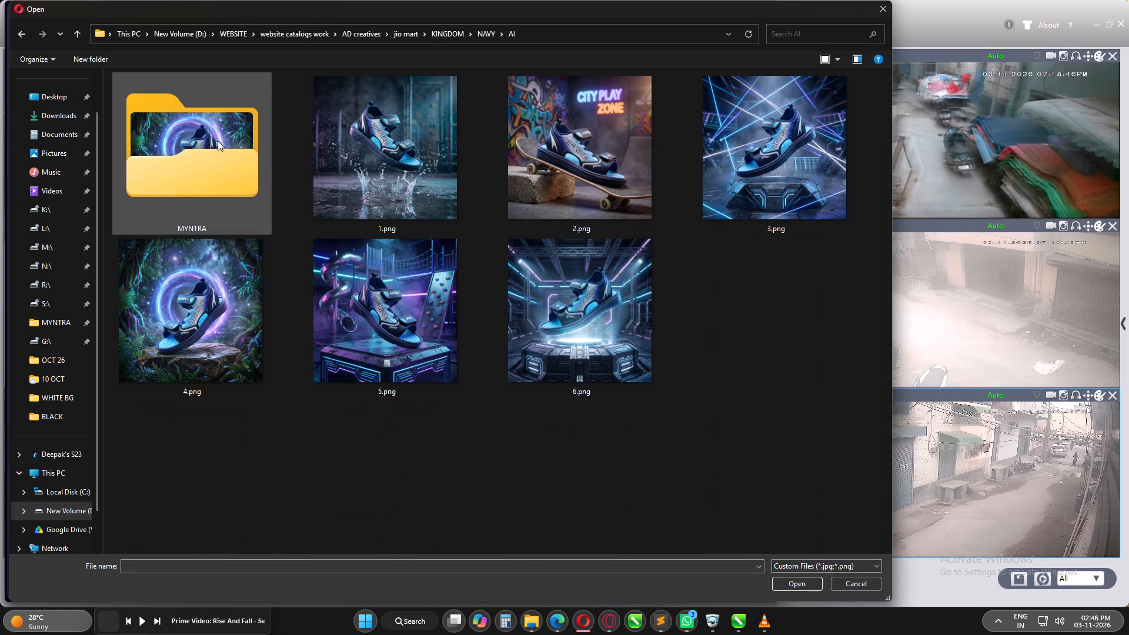
{"action": "left_click", "coordinate": [364, 154]}
{"action": "key", "text": "Return"}
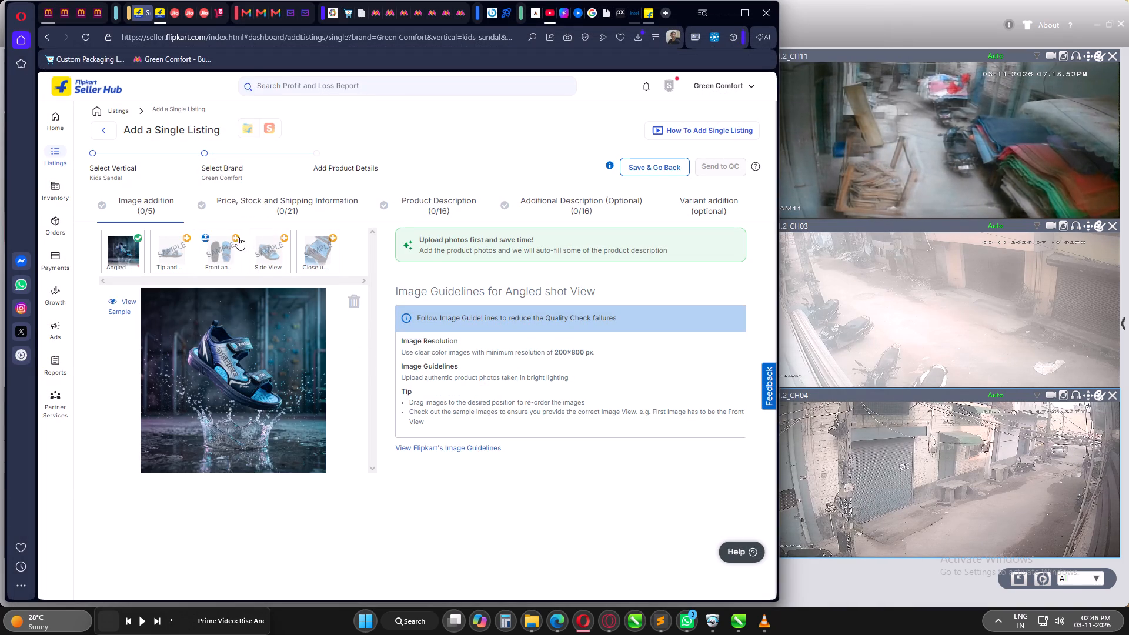
Upload 1.png from the KINGDOM > NAVY folder as the Tip and Heel View.
{"action": "left_click", "coordinate": [173, 252]}
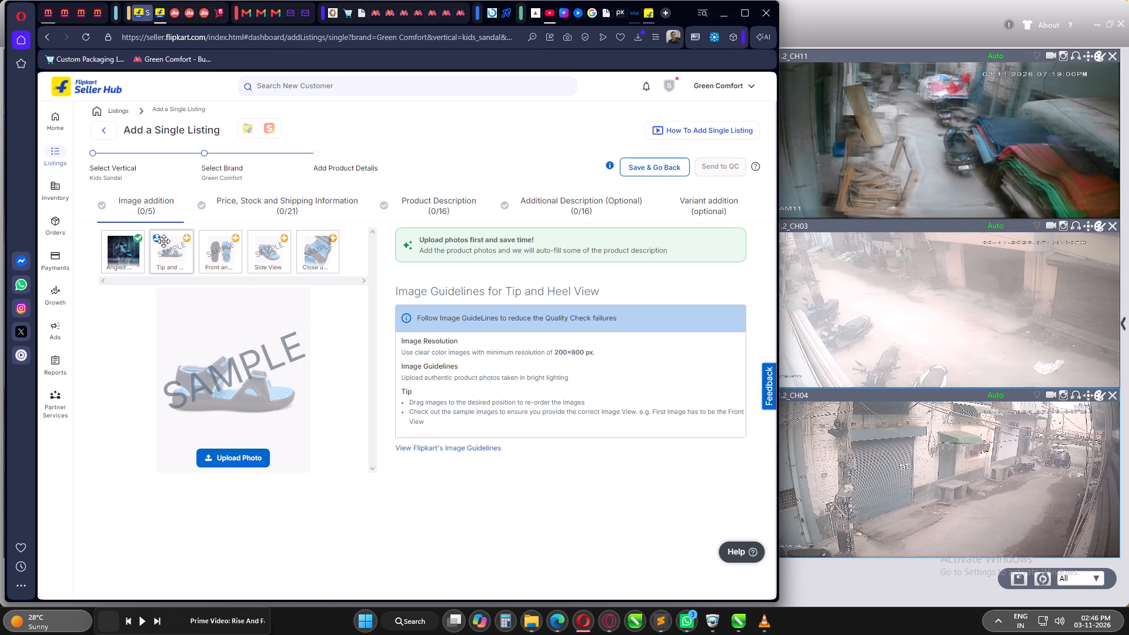
{"action": "left_click", "coordinate": [223, 457]}
{"action": "left_click", "coordinate": [455, 418]}
{"action": "key", "text": "BackSpace"}
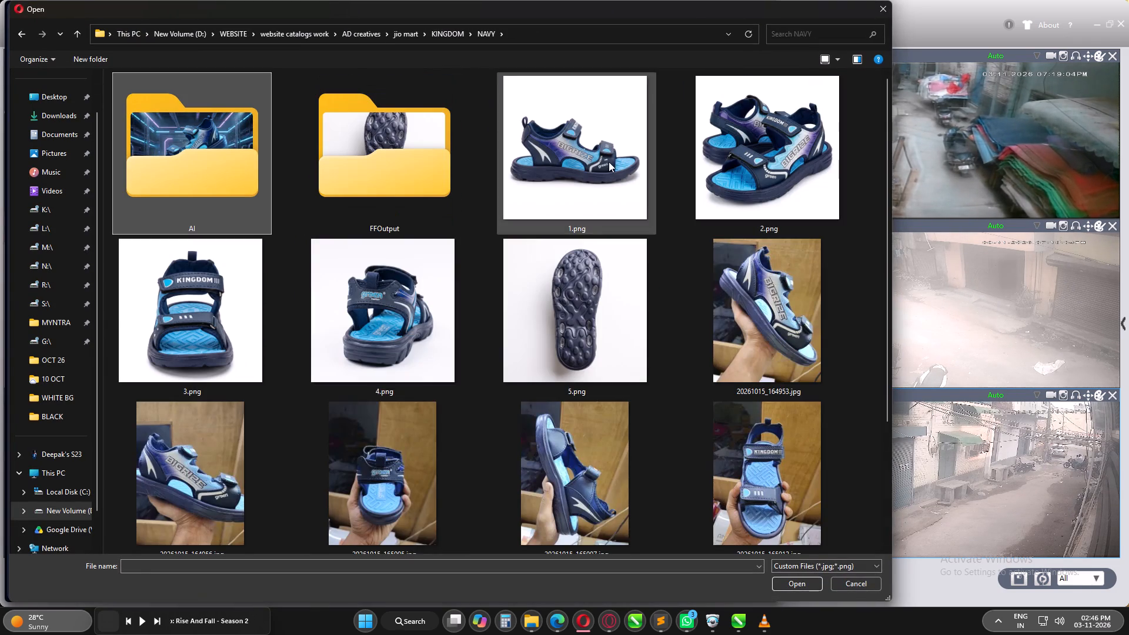
{"action": "left_click", "coordinate": [609, 162]}
{"action": "key", "text": "shift+Return"}
Upload 2.png as the Front and Sole View and 3.png as the Side View from the KINGDOM > NAVY folder.
{"action": "left_click", "coordinate": [213, 255]}
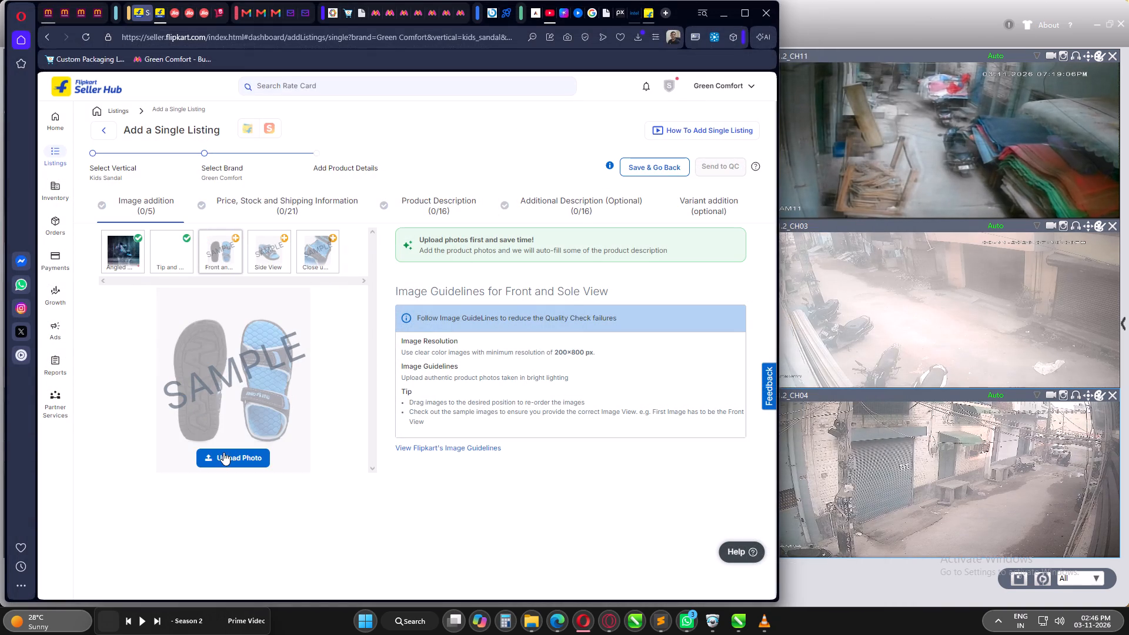
{"action": "left_click", "coordinate": [224, 452]}
{"action": "left_click", "coordinate": [750, 154]}
{"action": "key", "text": "Return"}
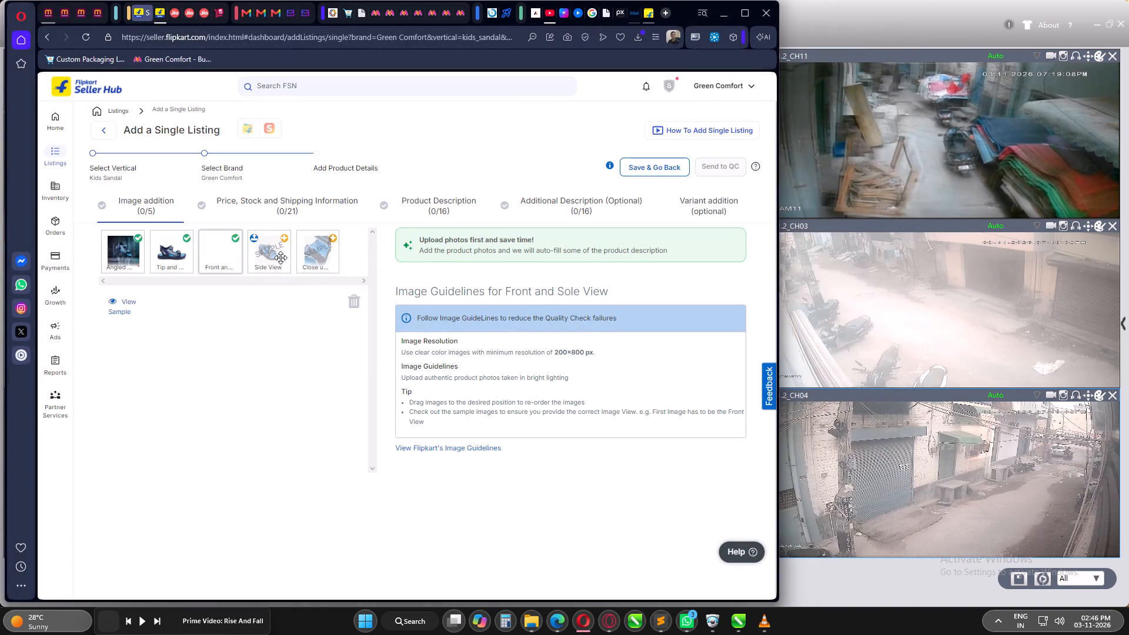
{"action": "left_click", "coordinate": [280, 258]}
{"action": "left_click", "coordinate": [248, 454]}
{"action": "left_click", "coordinate": [183, 298]}
{"action": "key", "text": "Return"}
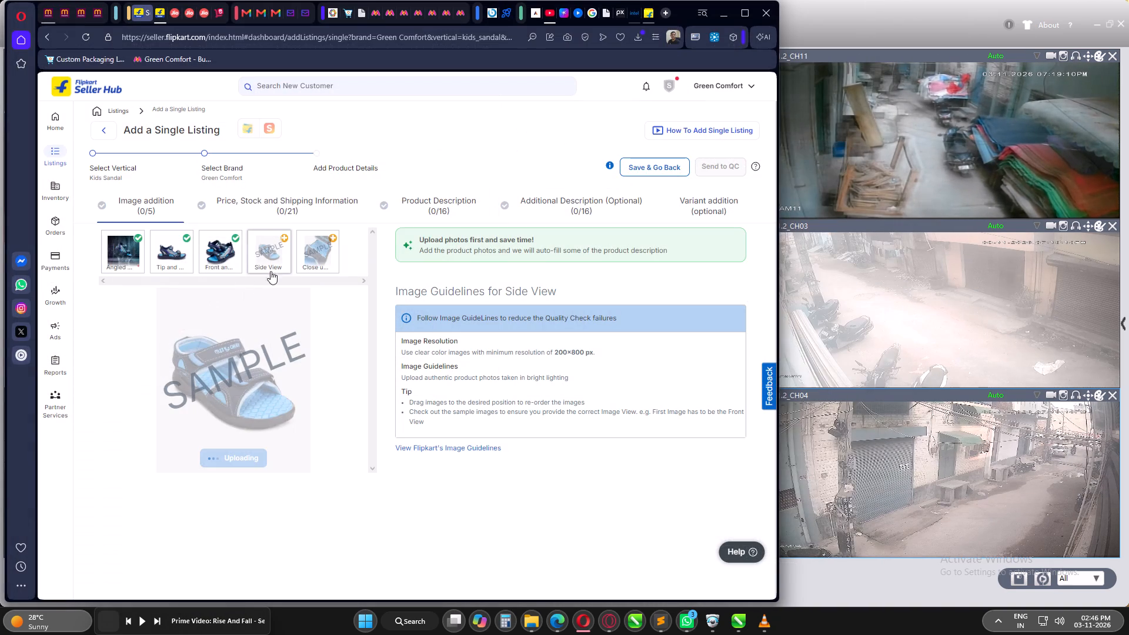
Upload the sandal's back-view photo 4.png from the KINGDOM > NAVY folder as the Close up shot.
{"action": "left_click", "coordinate": [326, 250]}
{"action": "left_click", "coordinate": [246, 463]}
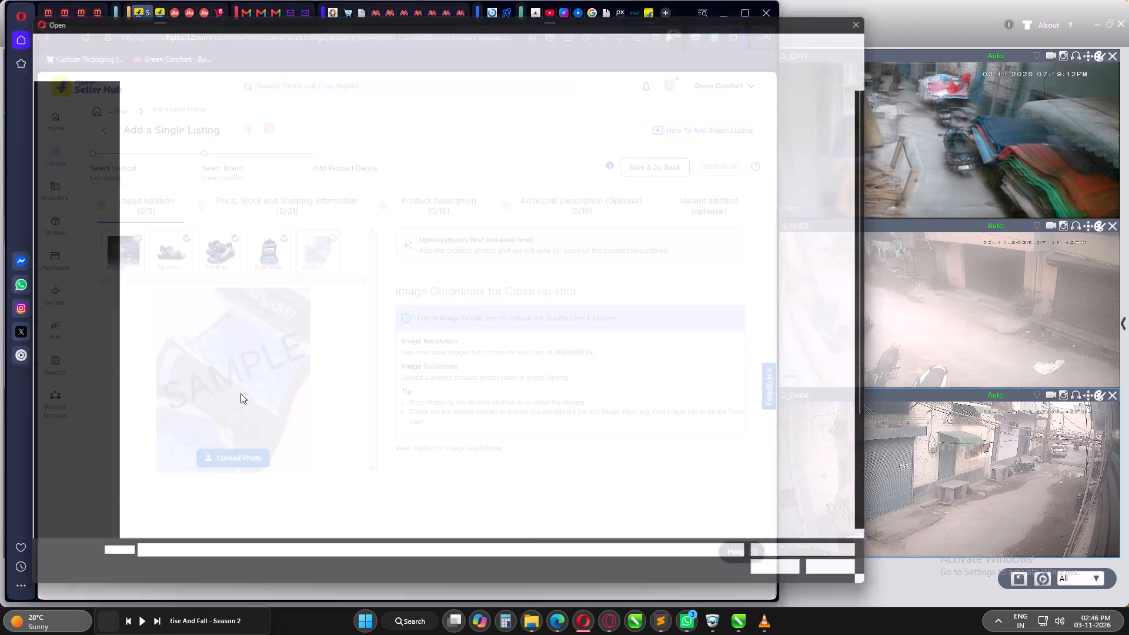
{"action": "left_click", "coordinate": [353, 321]}
{"action": "key", "text": "Return"}
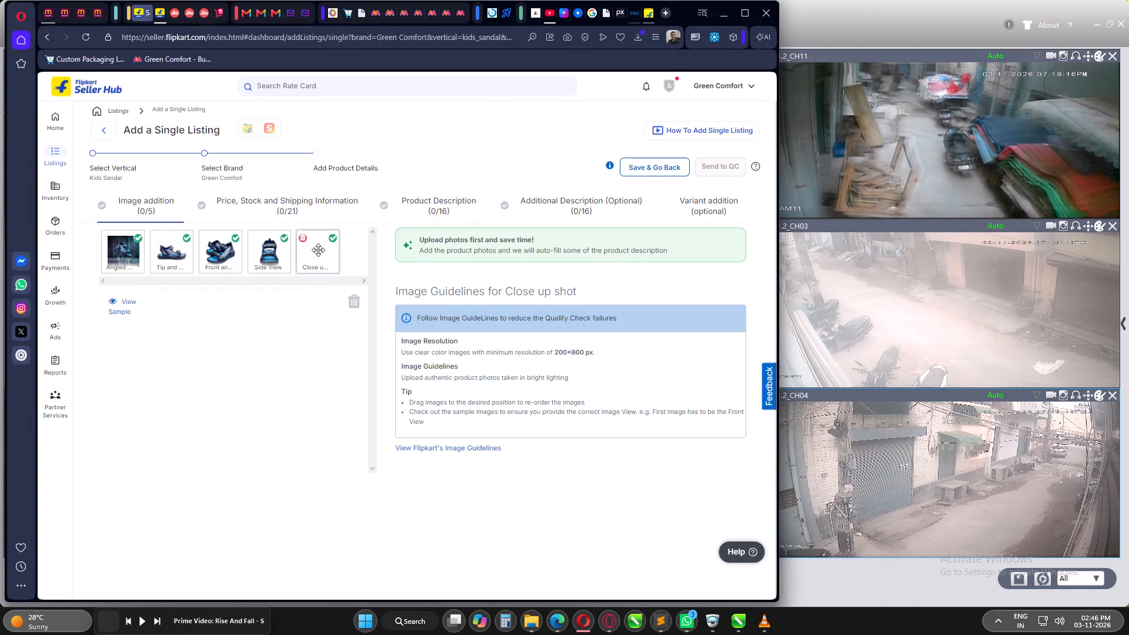
Enter KINGDOM-NAVY 4 as the Seller SKU ID, save the draft listing, and return to the listings in progress in the browser.
{"action": "left_click", "coordinate": [310, 196]}
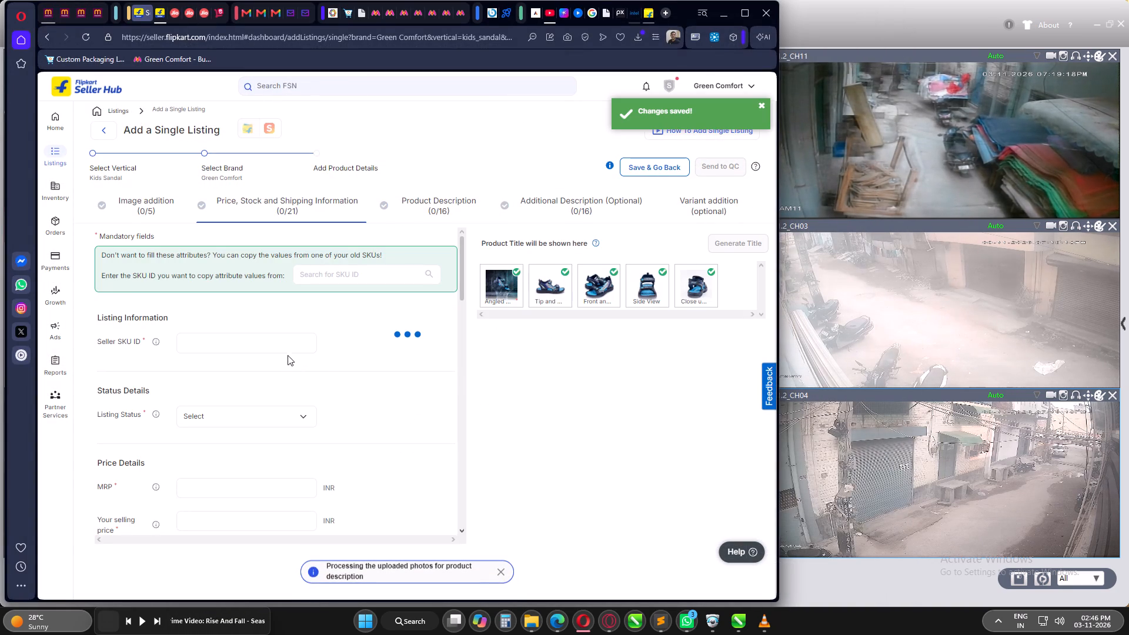
{"action": "left_click", "coordinate": [282, 338]}
{"action": "type", "text": "KING"}
{"action": "type", "text": "DOM-"}
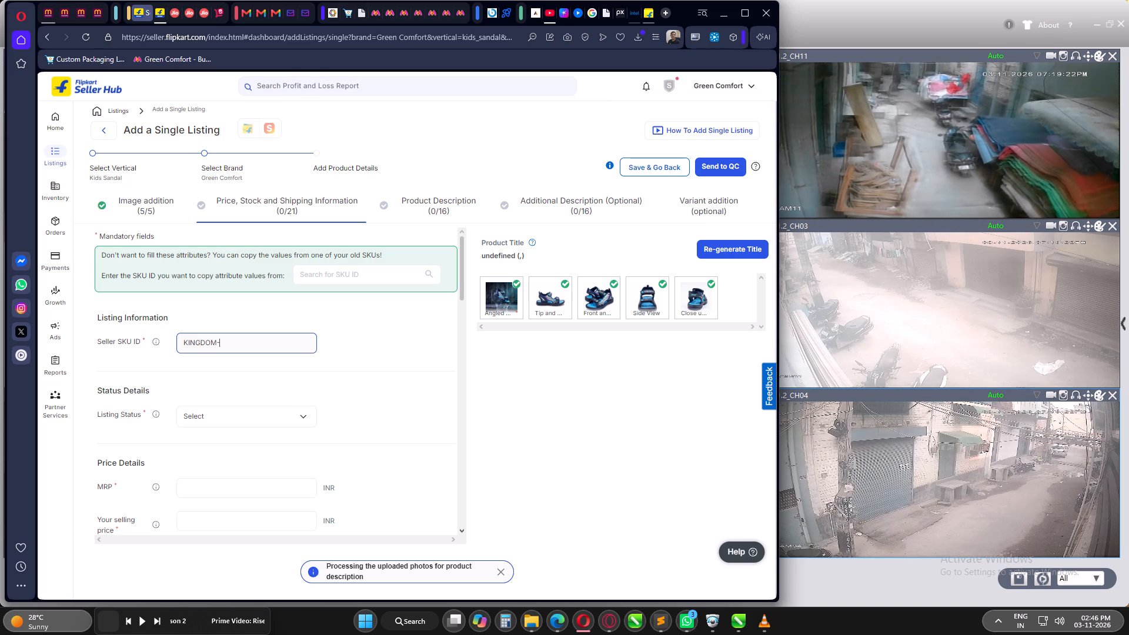
{"action": "type", "text": "NAVY 4"}
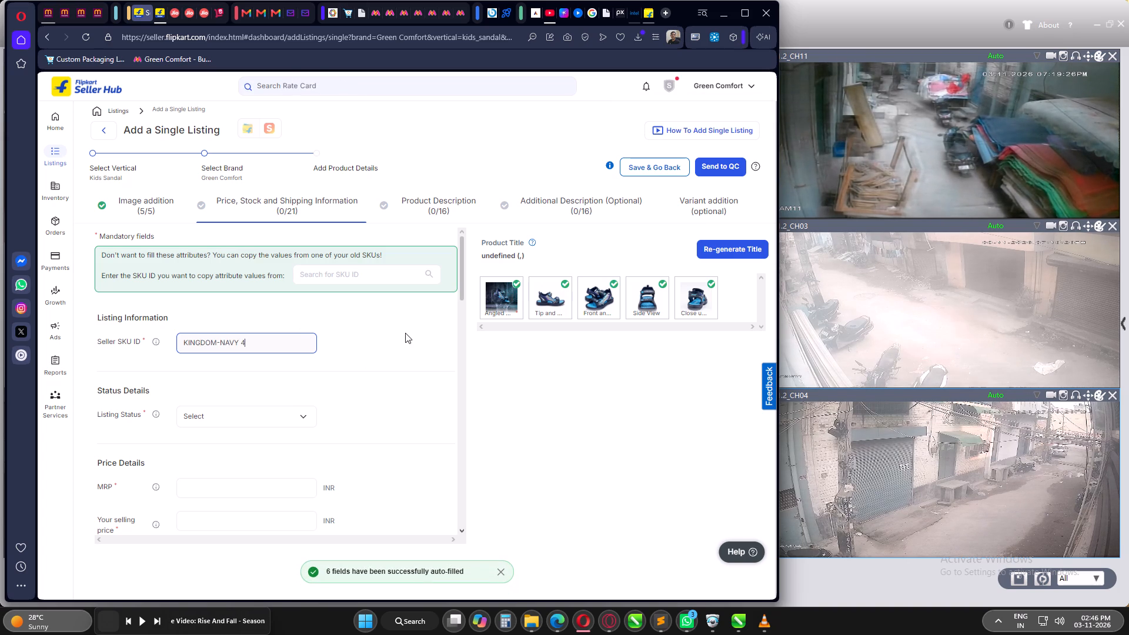
{"action": "left_click", "coordinate": [654, 168]}
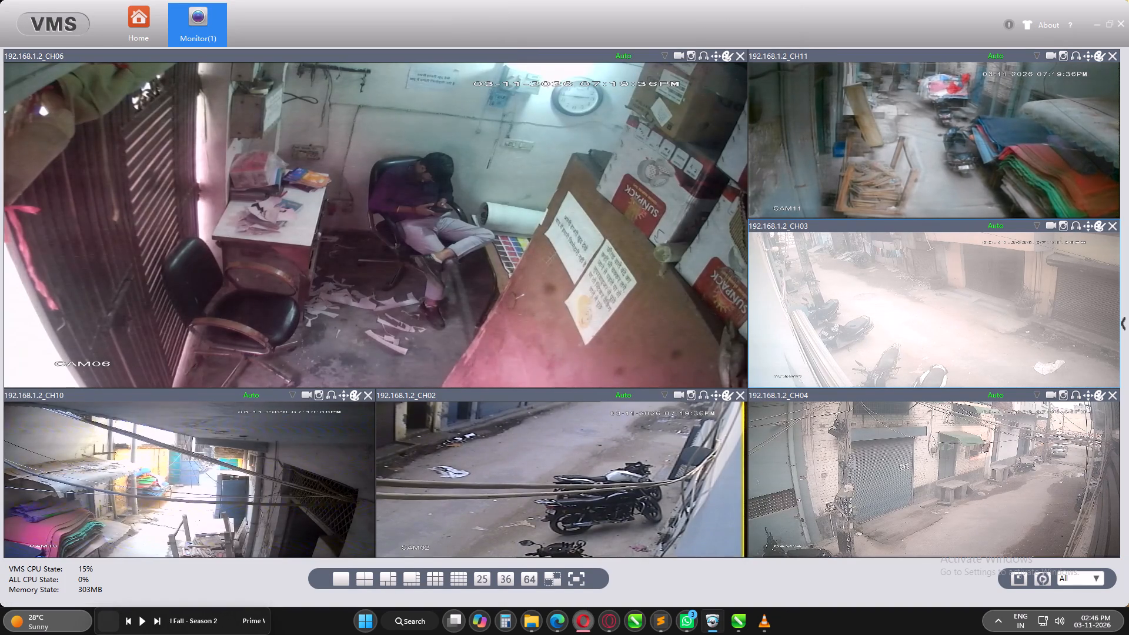
{"action": "left_click", "coordinate": [581, 630]}
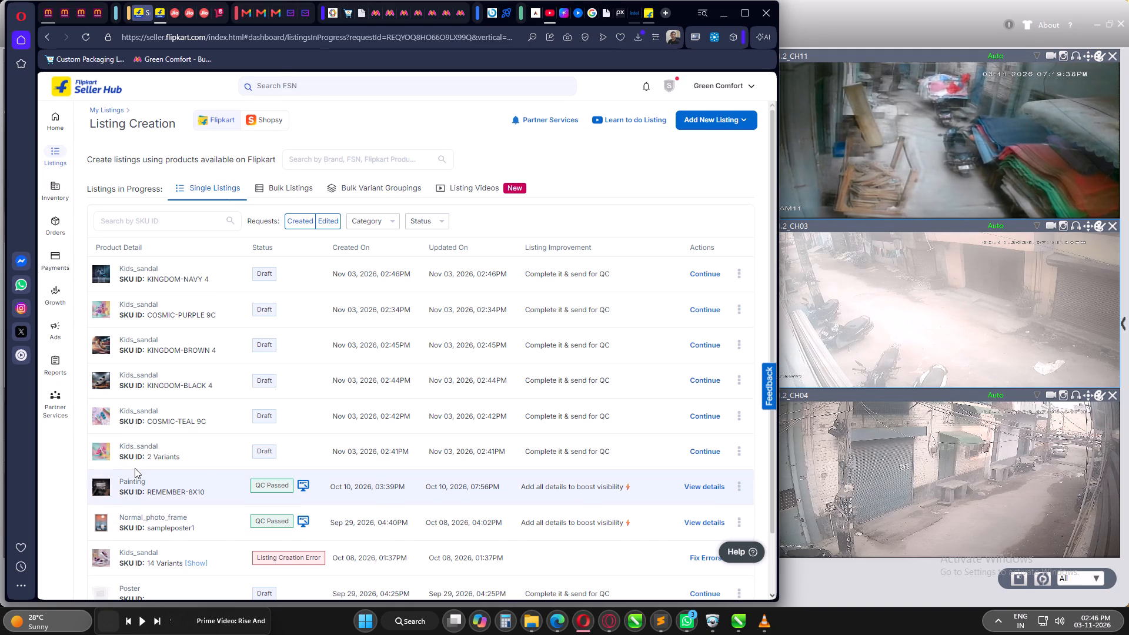
Continue the Kids_sandal draft with 2 Variants and go to its optional Additional Description section.
{"action": "left_click", "coordinate": [703, 449]}
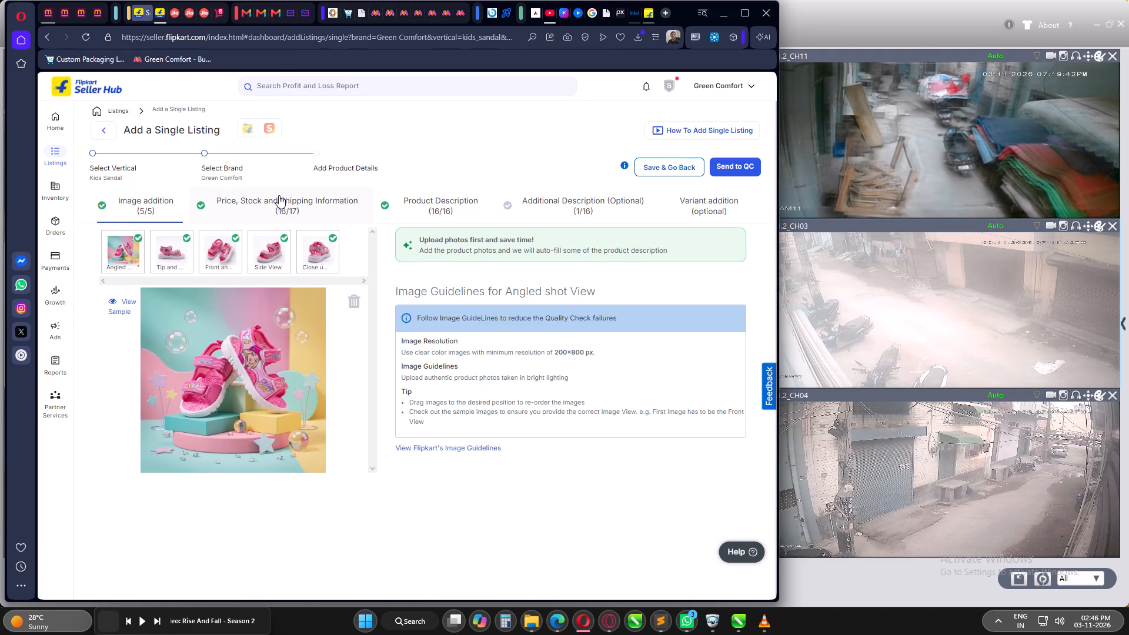
{"action": "left_click", "coordinate": [279, 195]}
{"action": "left_click", "coordinate": [462, 202]}
{"action": "left_click", "coordinate": [549, 204]}
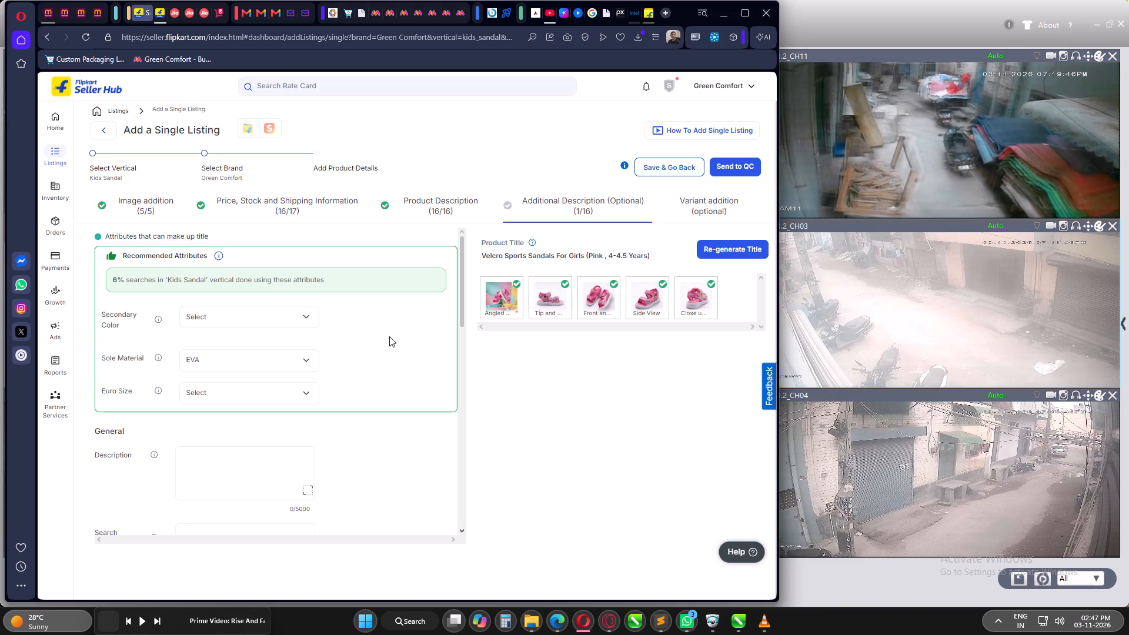
Add "Wipe with clean cloth" as the Care Instructions in the draft's additional description.
{"action": "scroll", "coordinate": [389, 336], "scroll_direction": "down", "scroll_amount": 2}
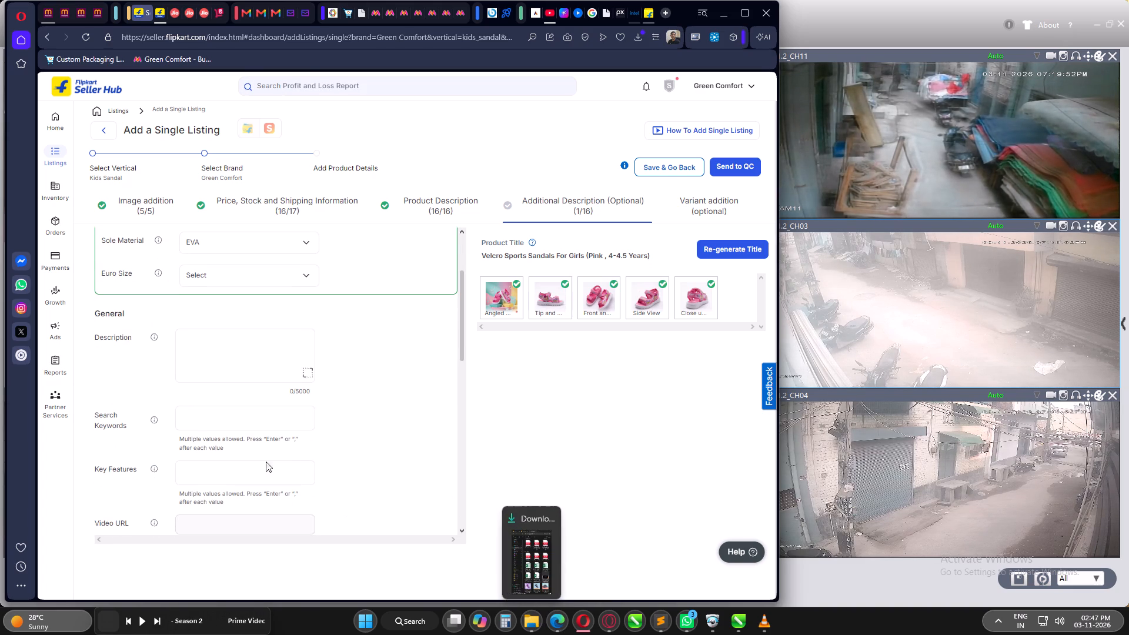
{"action": "scroll", "coordinate": [162, 377], "scroll_direction": "down", "scroll_amount": 1}
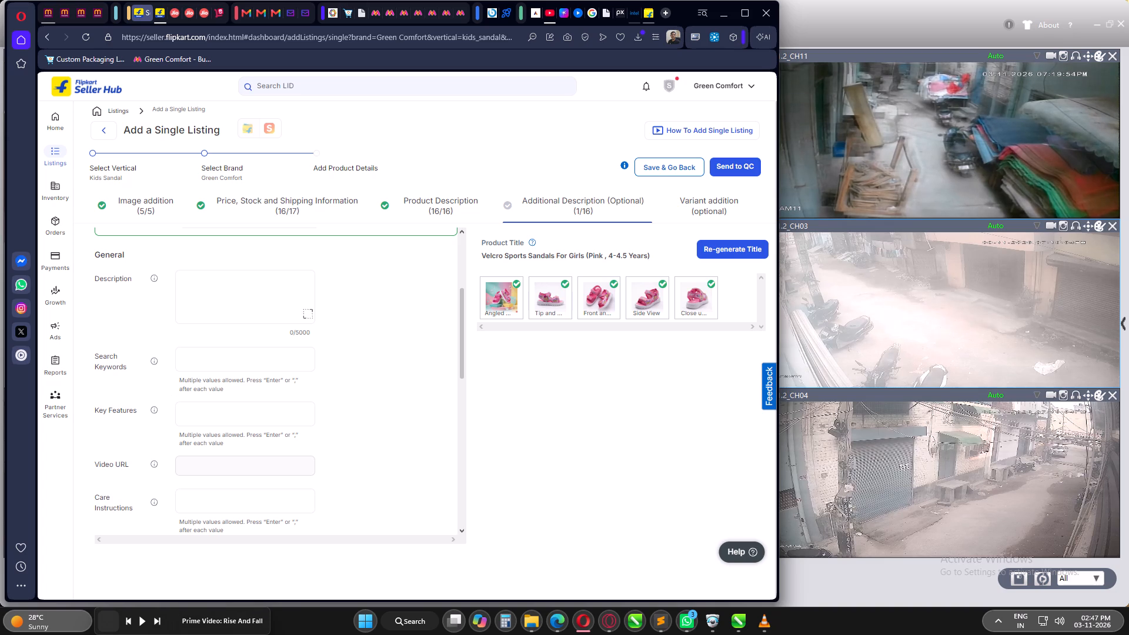
{"action": "scroll", "coordinate": [289, 430], "scroll_direction": "up", "scroll_amount": 5}
{"action": "scroll", "coordinate": [289, 433], "scroll_direction": "down", "scroll_amount": 5}
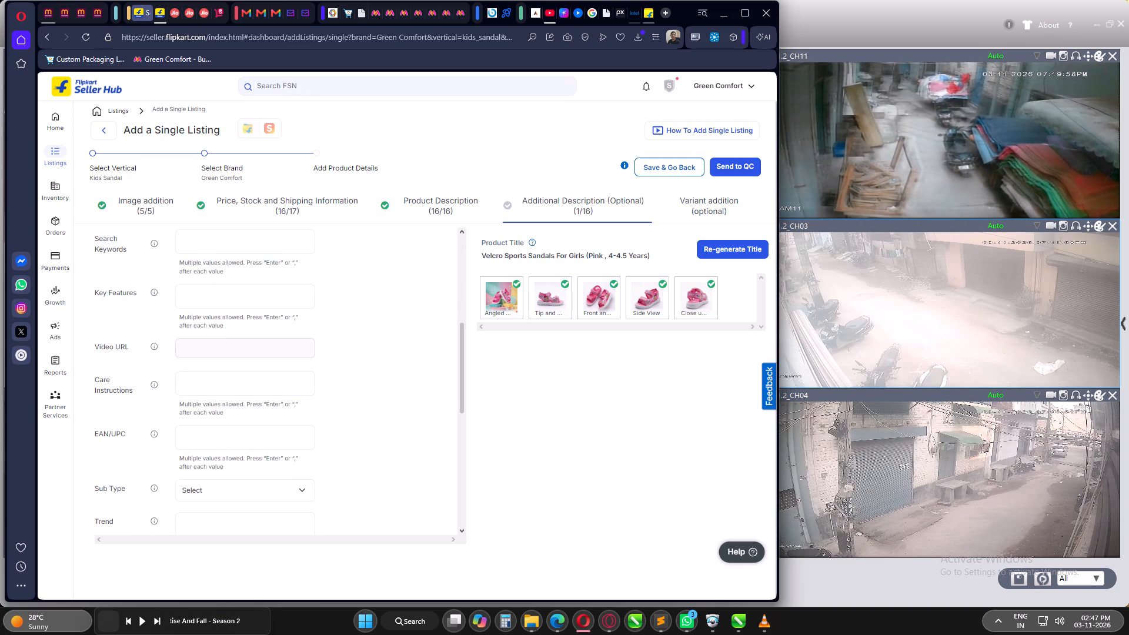
{"action": "left_click", "coordinate": [229, 377]}
{"action": "left_click", "coordinate": [271, 409]}
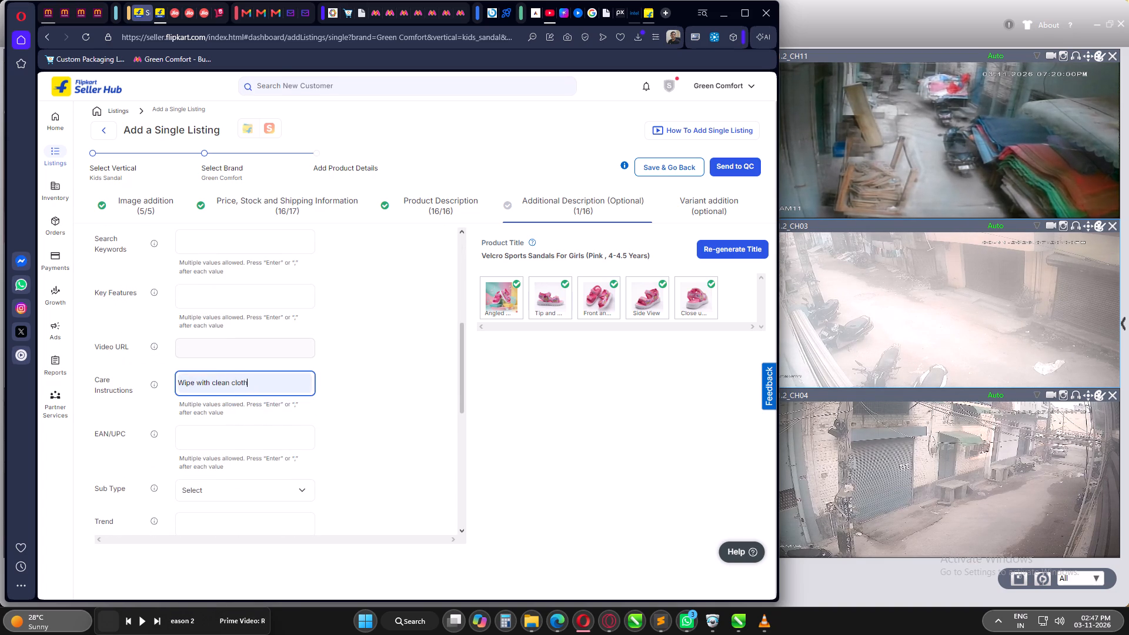
{"action": "left_click", "coordinate": [216, 341]}
Look through the other optional fields, including Key Features, Search Keywords, Description, Sub Type, Trend, Dimensions, Additional Features and Warranty.
{"action": "left_click", "coordinate": [209, 300]}
{"action": "left_click", "coordinate": [221, 293]}
{"action": "scroll", "coordinate": [216, 326], "scroll_direction": "up", "scroll_amount": 1}
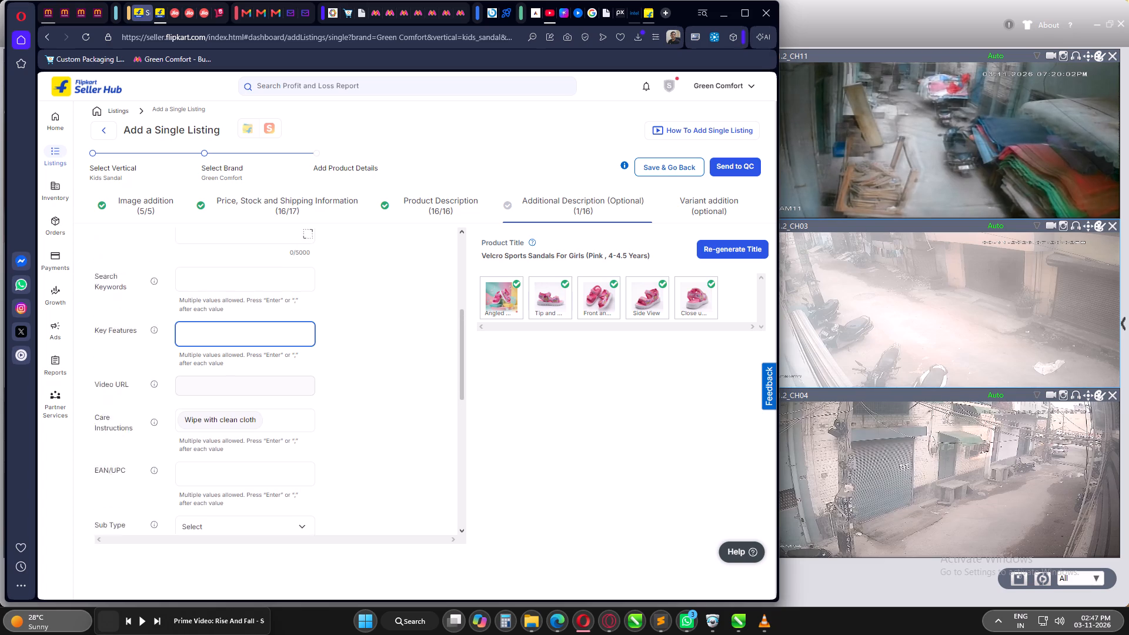
{"action": "left_click", "coordinate": [219, 304]}
{"action": "scroll", "coordinate": [309, 367], "scroll_direction": "up", "scroll_amount": 2}
{"action": "left_click", "coordinate": [245, 345]}
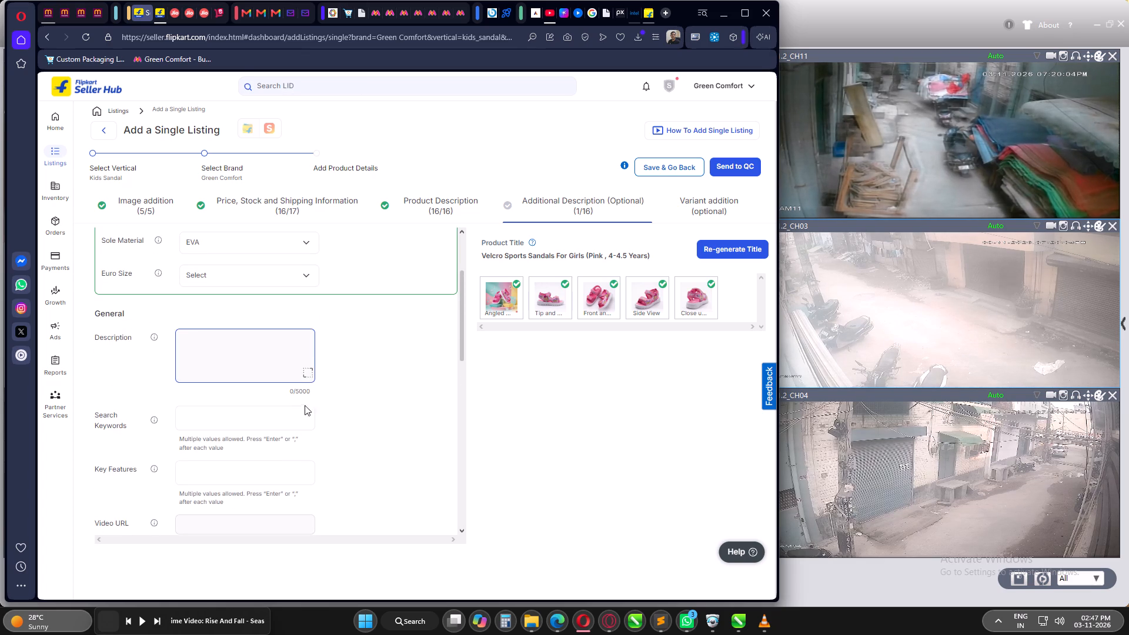
{"action": "left_click", "coordinate": [304, 372]}
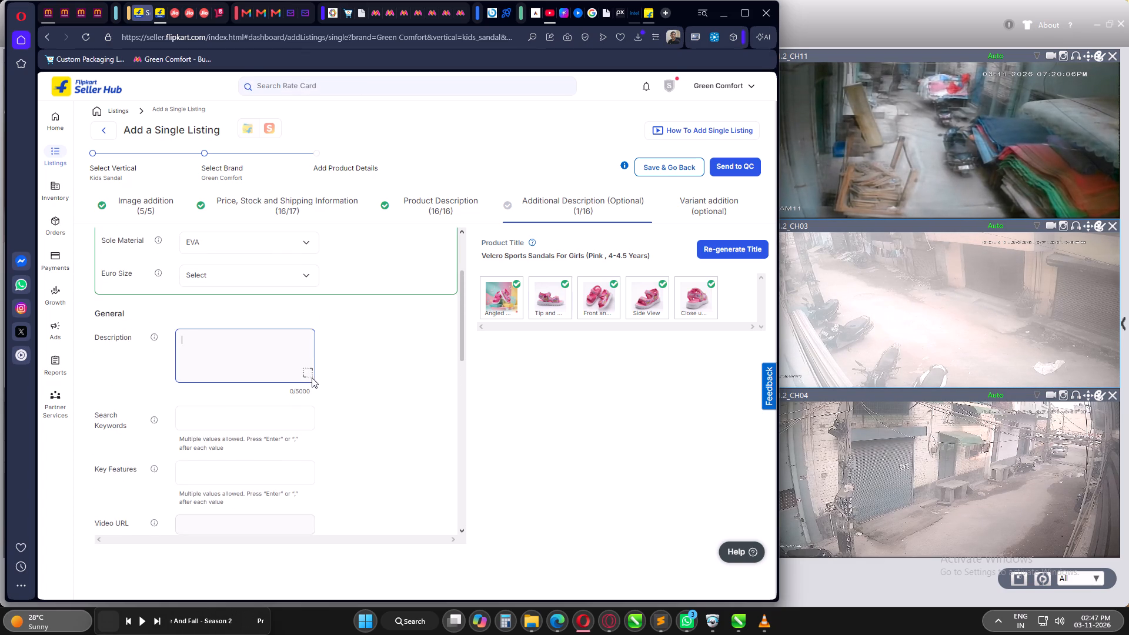
{"action": "left_click_drag", "start_coordinate": [304, 369], "coordinate": [310, 372]}
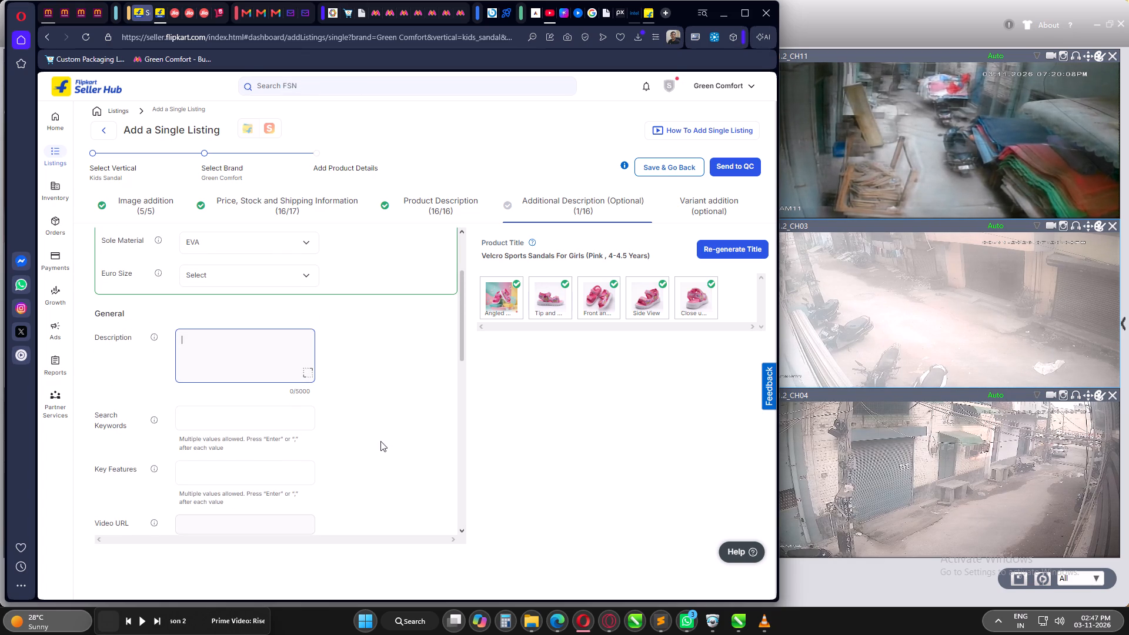
{"action": "left_click", "coordinate": [380, 441]}
{"action": "scroll", "coordinate": [256, 374], "scroll_direction": "down", "scroll_amount": 6}
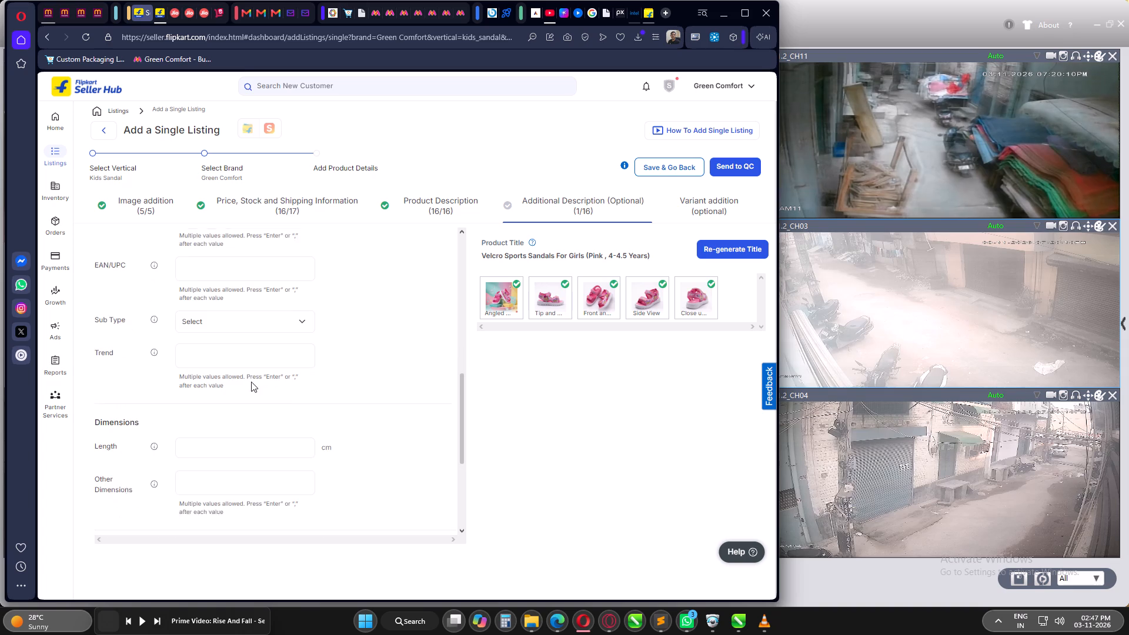
{"action": "scroll", "coordinate": [272, 408], "scroll_direction": "down", "scroll_amount": 2}
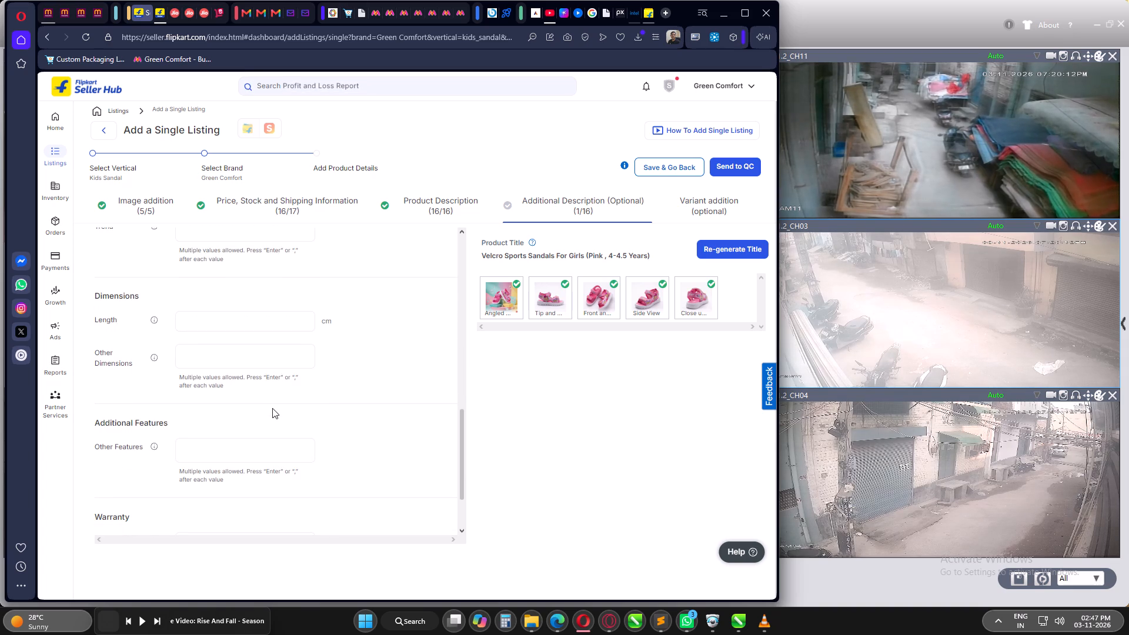
{"action": "scroll", "coordinate": [272, 408], "scroll_direction": "down", "scroll_amount": 3}
{"action": "scroll", "coordinate": [305, 401], "scroll_direction": "up", "scroll_amount": 12}
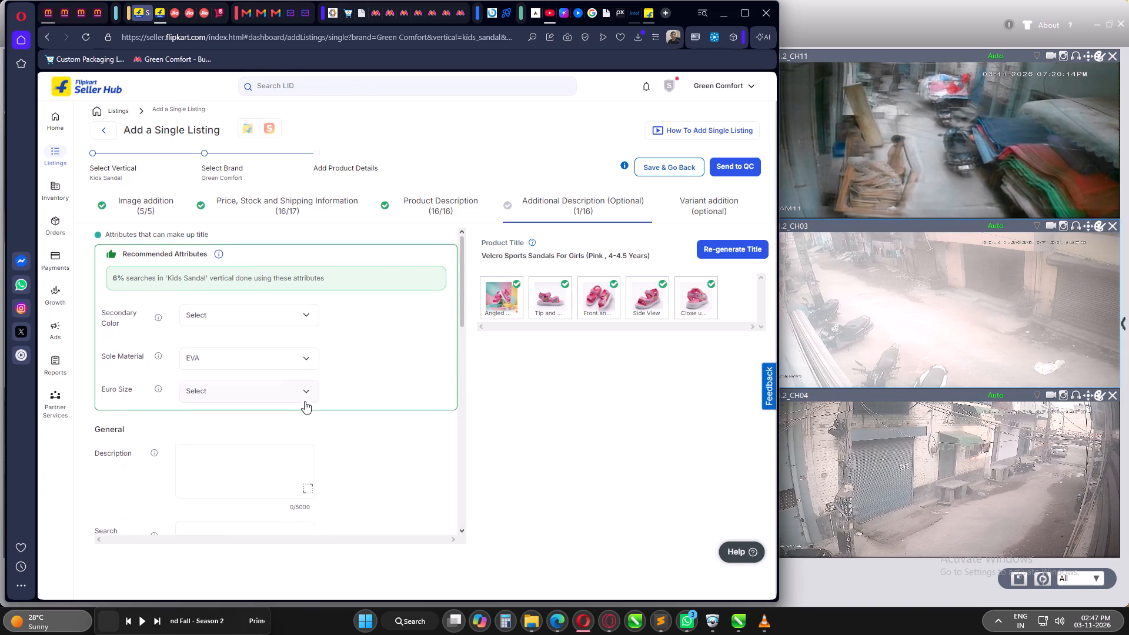
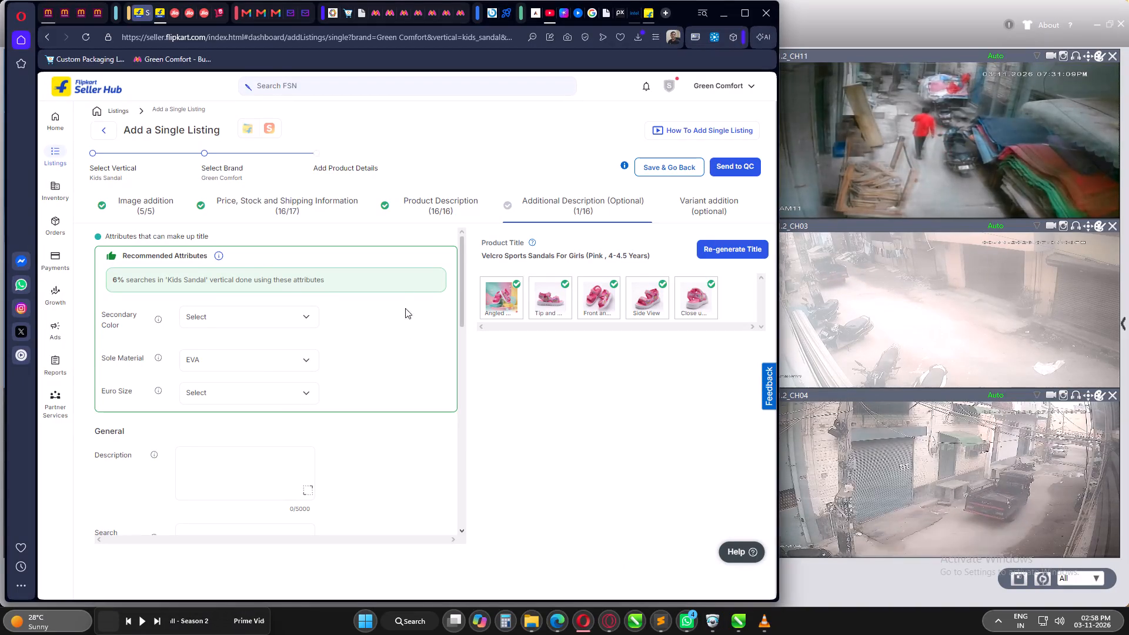
Switch to Microsoft Edge and open the Copilot chat beside the Meesho page.
{"action": "scroll", "coordinate": [390, 359], "scroll_direction": "down", "scroll_amount": 1}
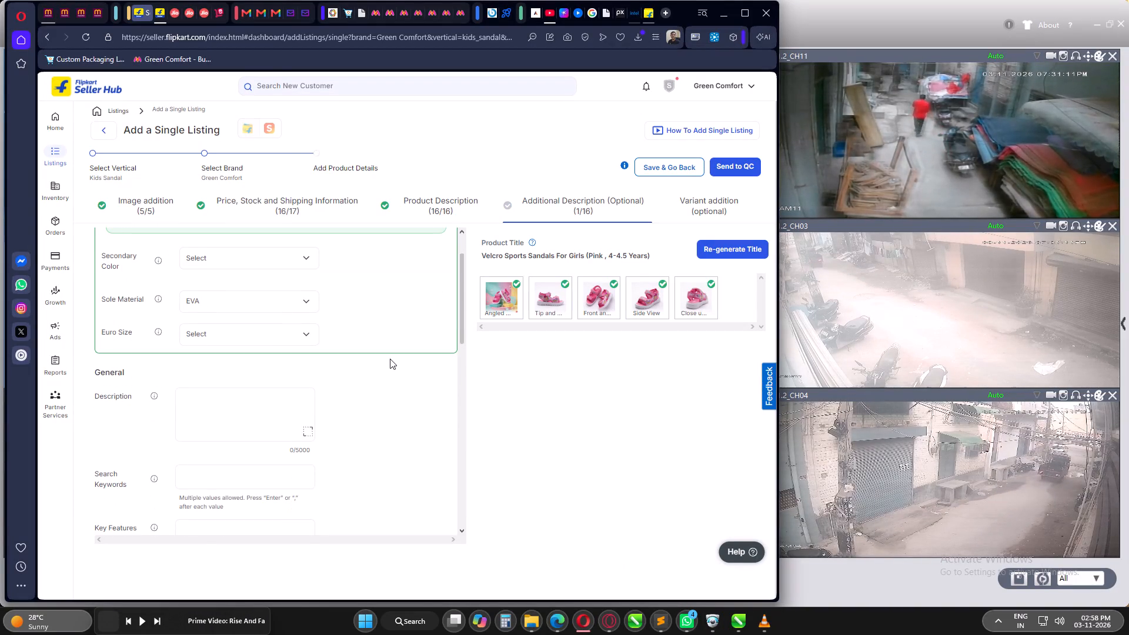
{"action": "left_click", "coordinate": [556, 621]}
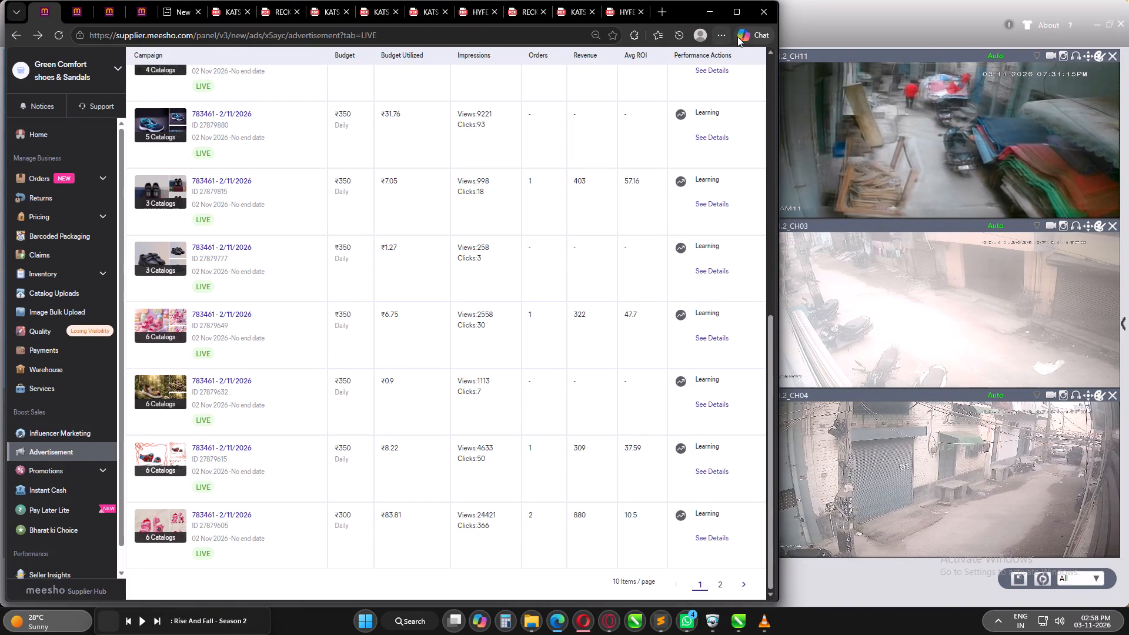
{"action": "left_click", "coordinate": [739, 36]}
In File Explorer, browse drive D: through website catalogs work, AD creatives, jio mart and COSMIC to the pink sandal's WHITE BG folder.
{"action": "left_click", "coordinate": [532, 620]}
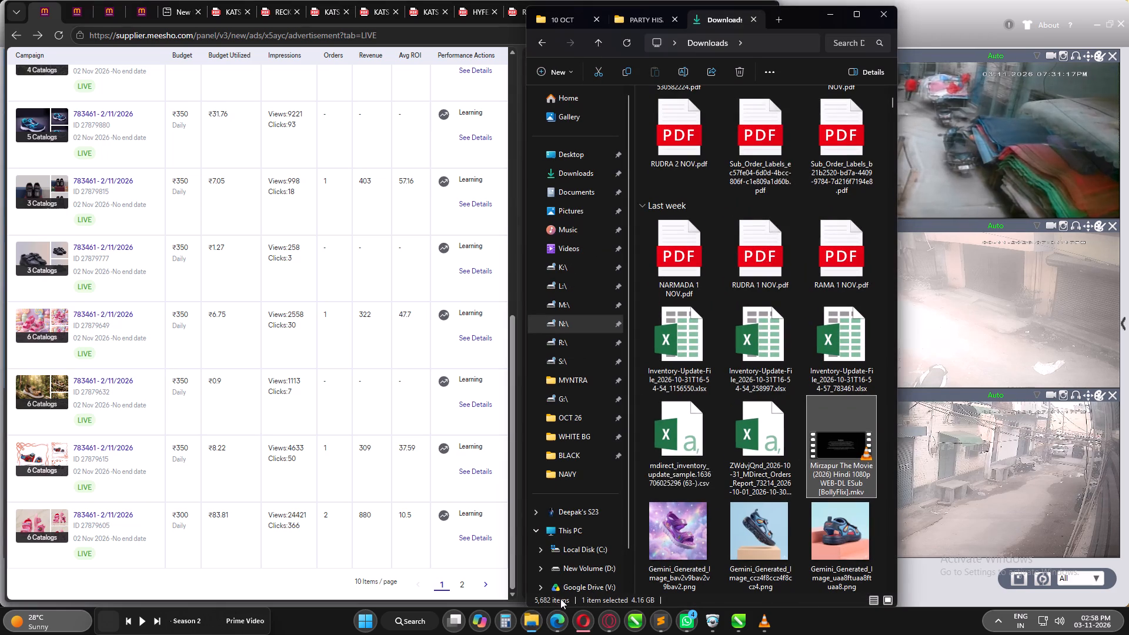
{"action": "left_click_drag", "start_coordinate": [804, 21], "coordinate": [1003, 19]}
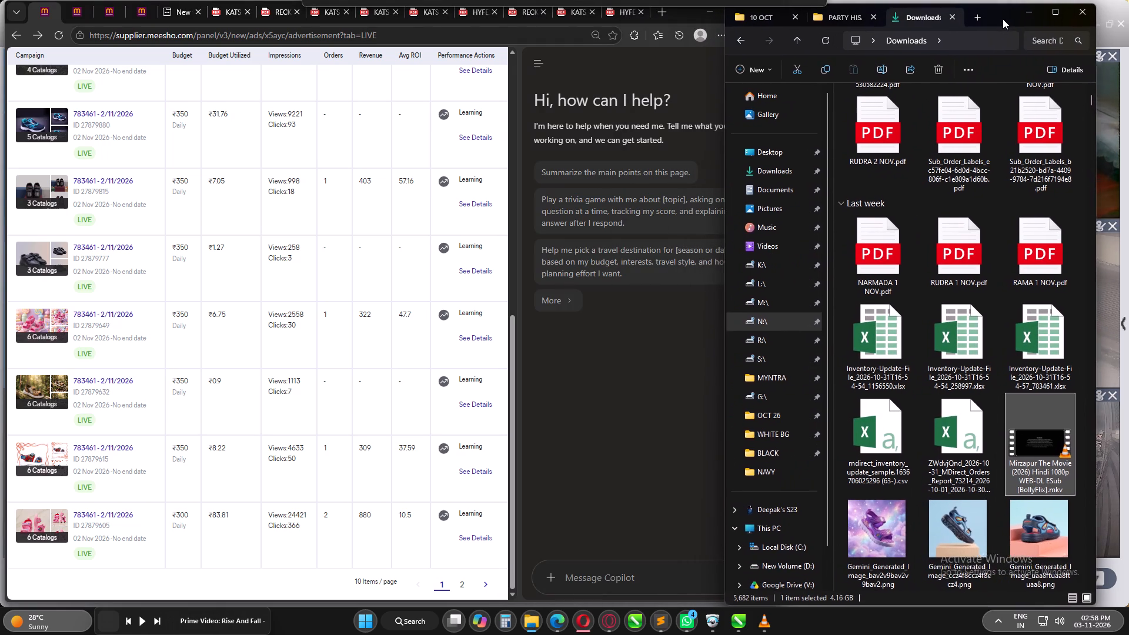
{"action": "left_click_drag", "start_coordinate": [1003, 19], "coordinate": [1008, 11]}
{"action": "scroll", "coordinate": [790, 423], "scroll_direction": "down", "scroll_amount": 4}
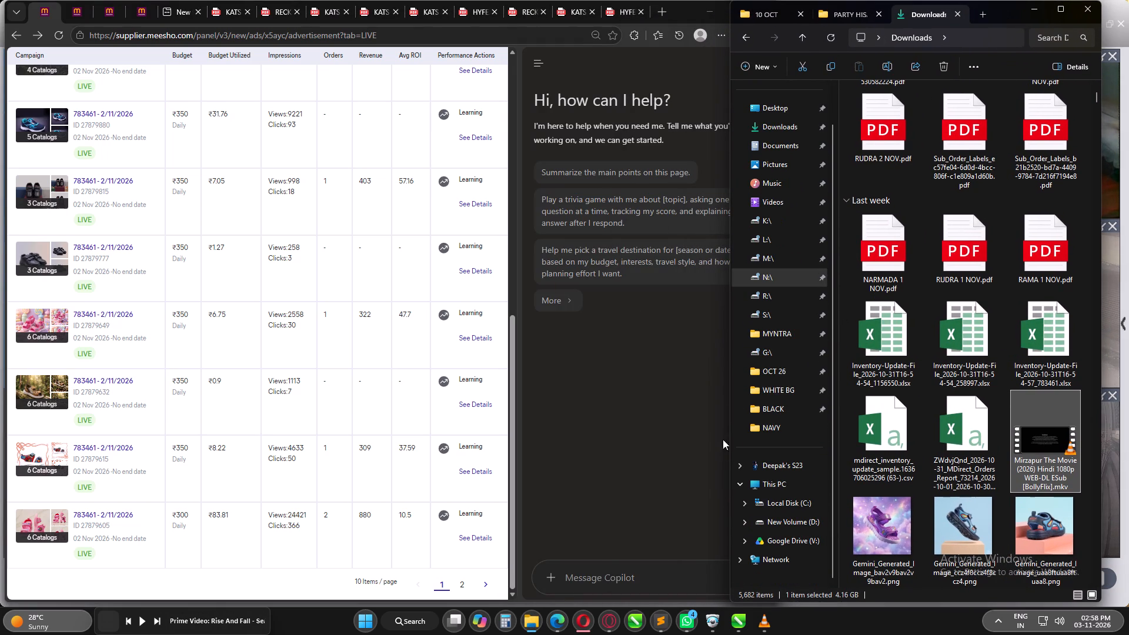
{"action": "scroll", "coordinate": [953, 454], "scroll_direction": "down", "scroll_amount": 1}
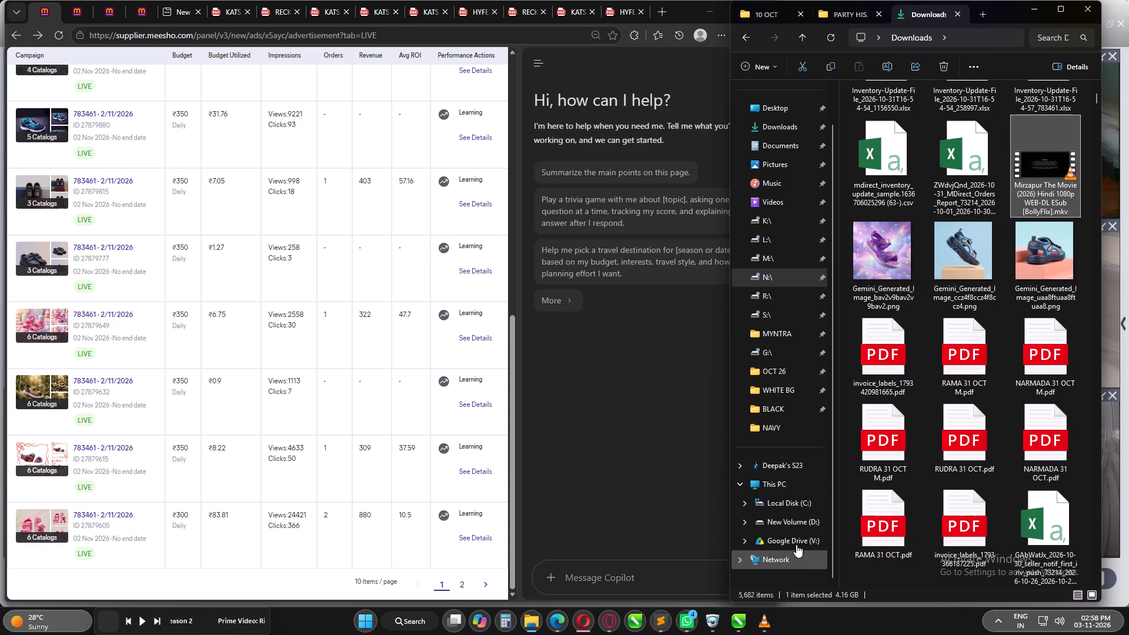
{"action": "left_click", "coordinate": [796, 516]}
{"action": "scroll", "coordinate": [998, 360], "scroll_direction": "down", "scroll_amount": 5}
{"action": "double_click", "coordinate": [881, 288]}
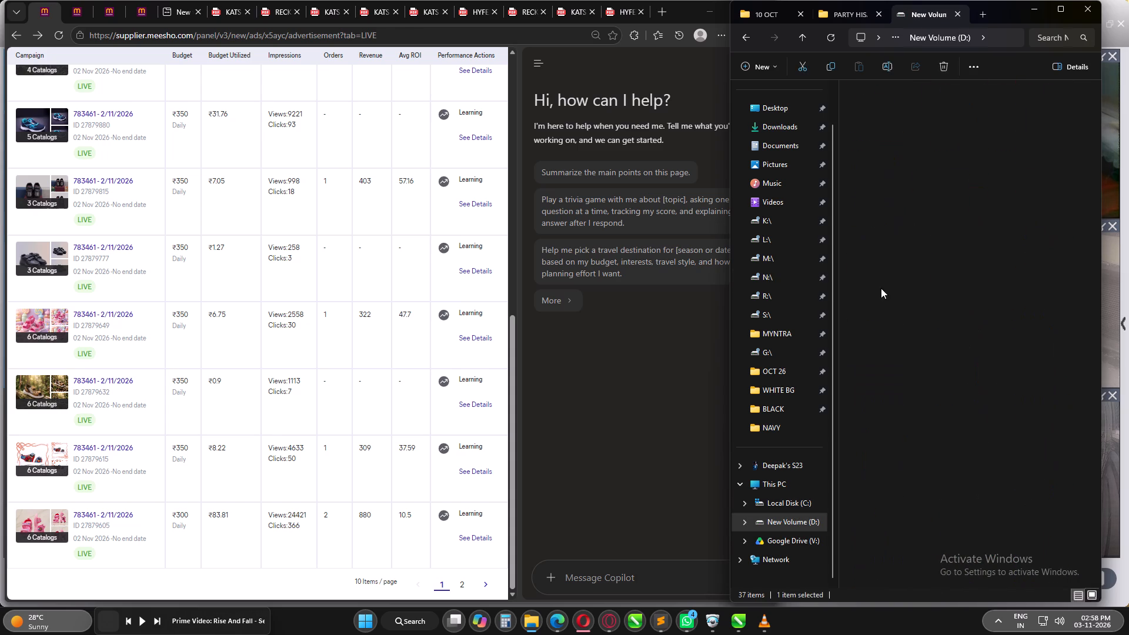
{"action": "double_click", "coordinate": [851, 128]}
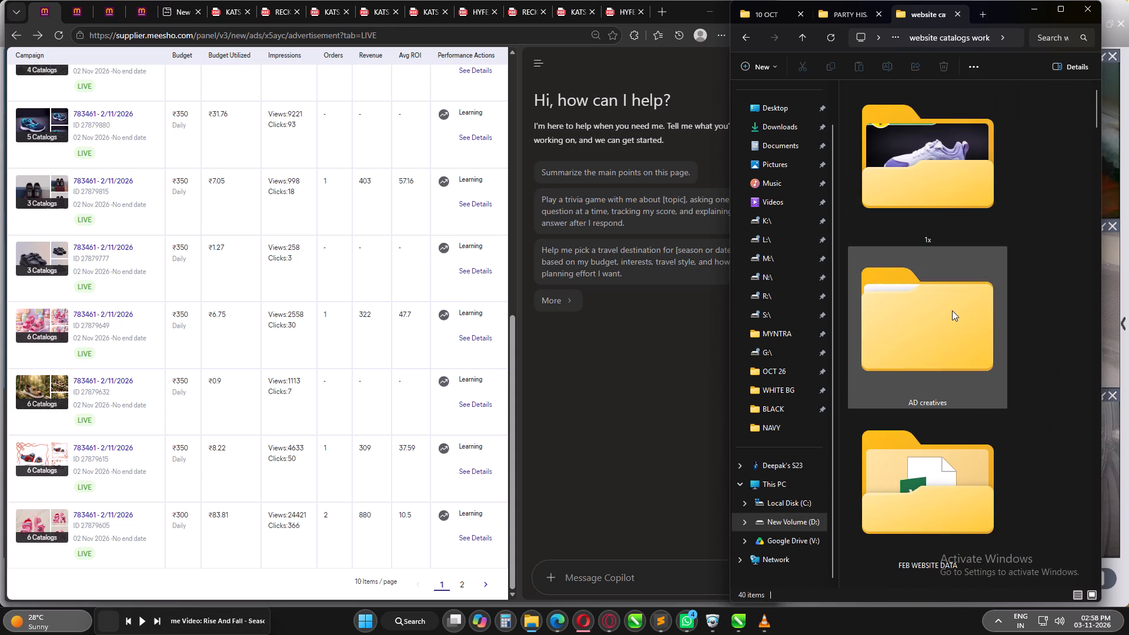
{"action": "double_click", "coordinate": [952, 310]}
{"action": "key", "text": "j"}
{"action": "double_click", "coordinate": [914, 383]}
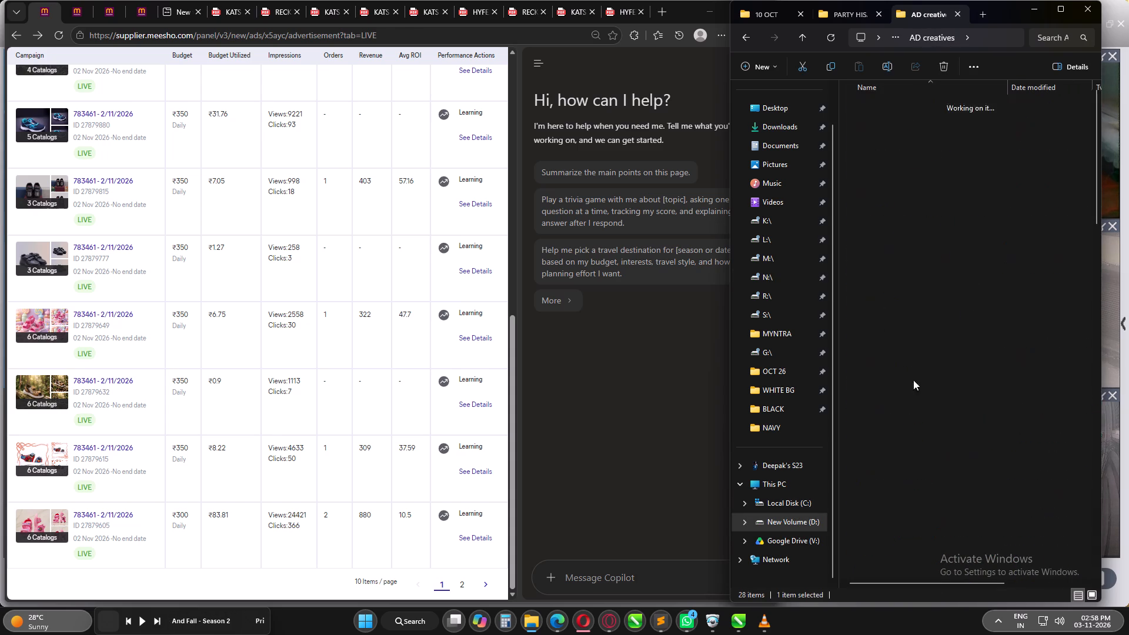
{"action": "left_click", "coordinate": [909, 161]}
{"action": "key", "text": "c"}
{"action": "double_click", "coordinate": [879, 403]}
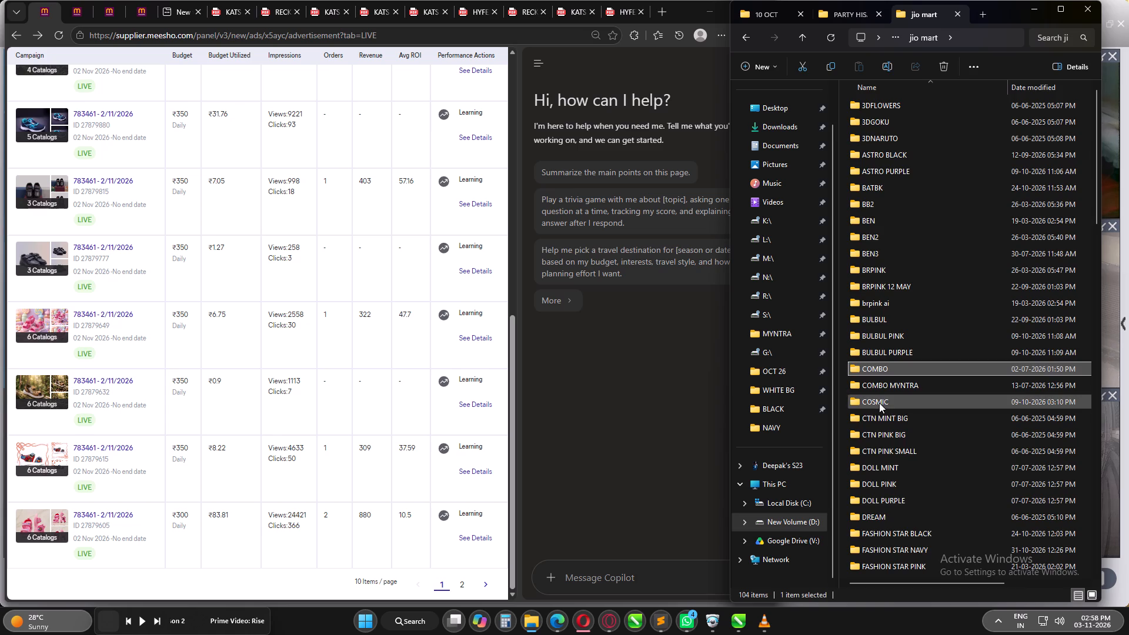
{"action": "left_click", "coordinate": [910, 114]}
{"action": "double_click", "coordinate": [910, 109]}
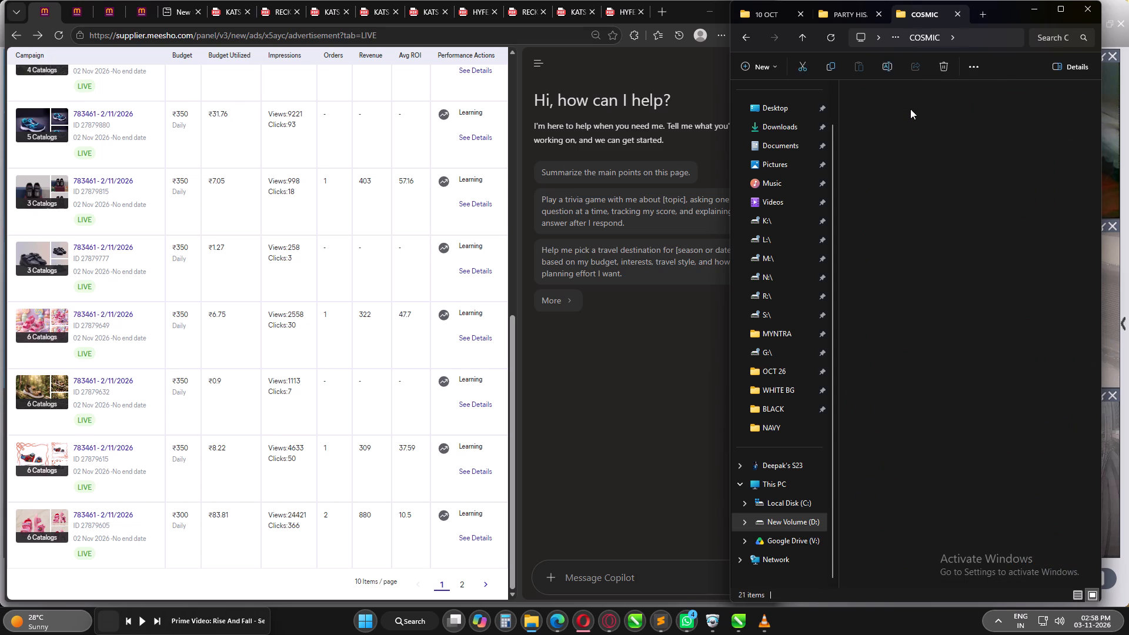
{"action": "double_click", "coordinate": [1060, 107]}
{"action": "left_click", "coordinate": [936, 108]}
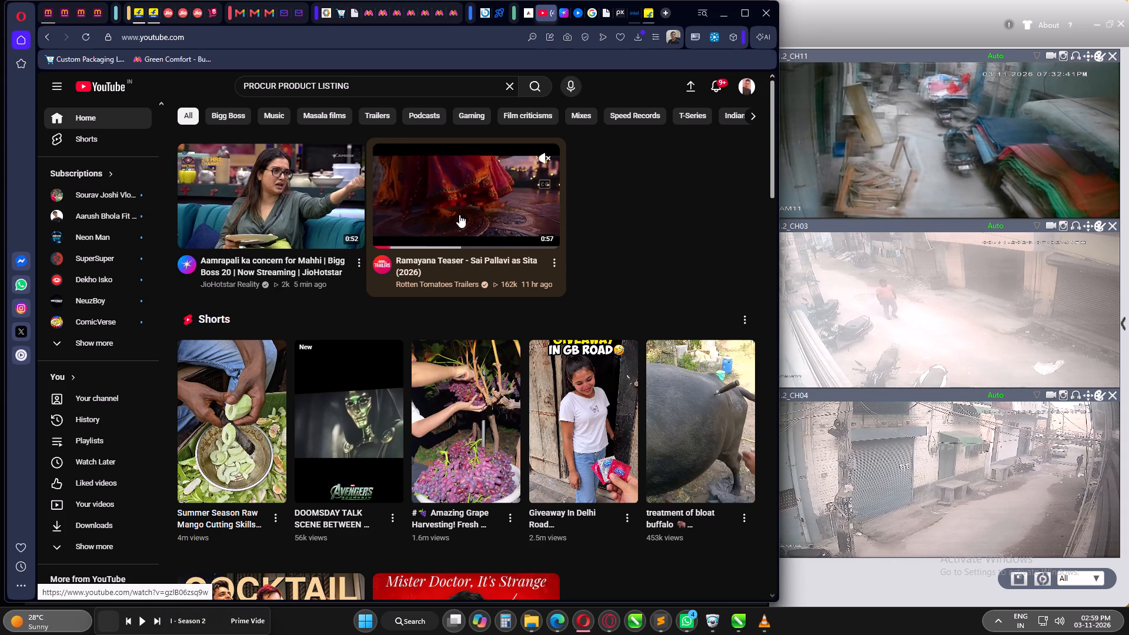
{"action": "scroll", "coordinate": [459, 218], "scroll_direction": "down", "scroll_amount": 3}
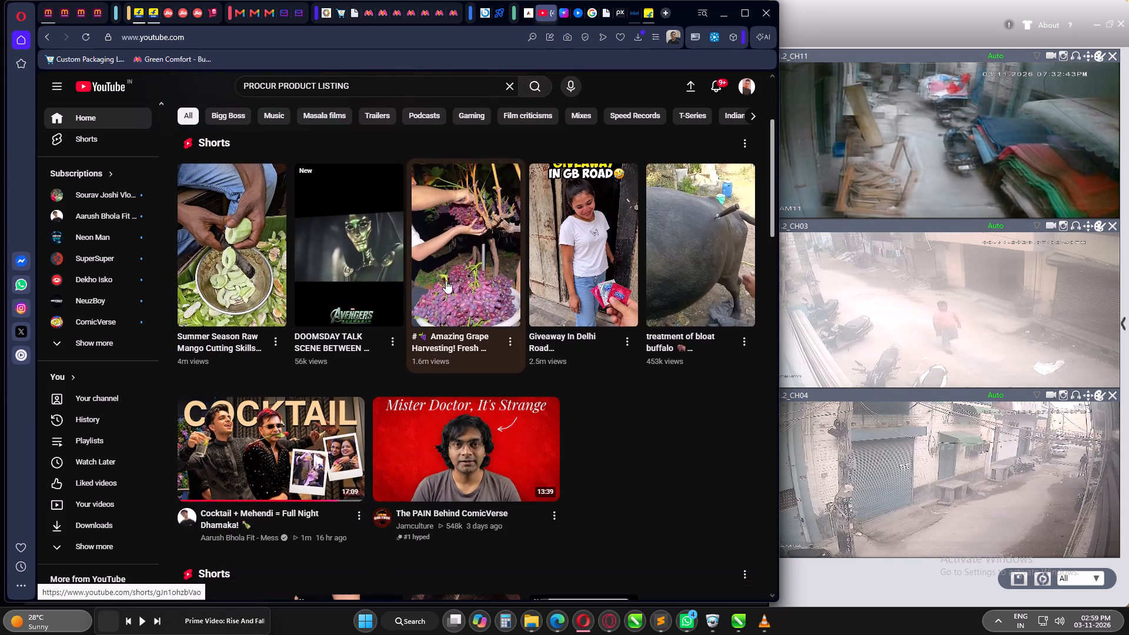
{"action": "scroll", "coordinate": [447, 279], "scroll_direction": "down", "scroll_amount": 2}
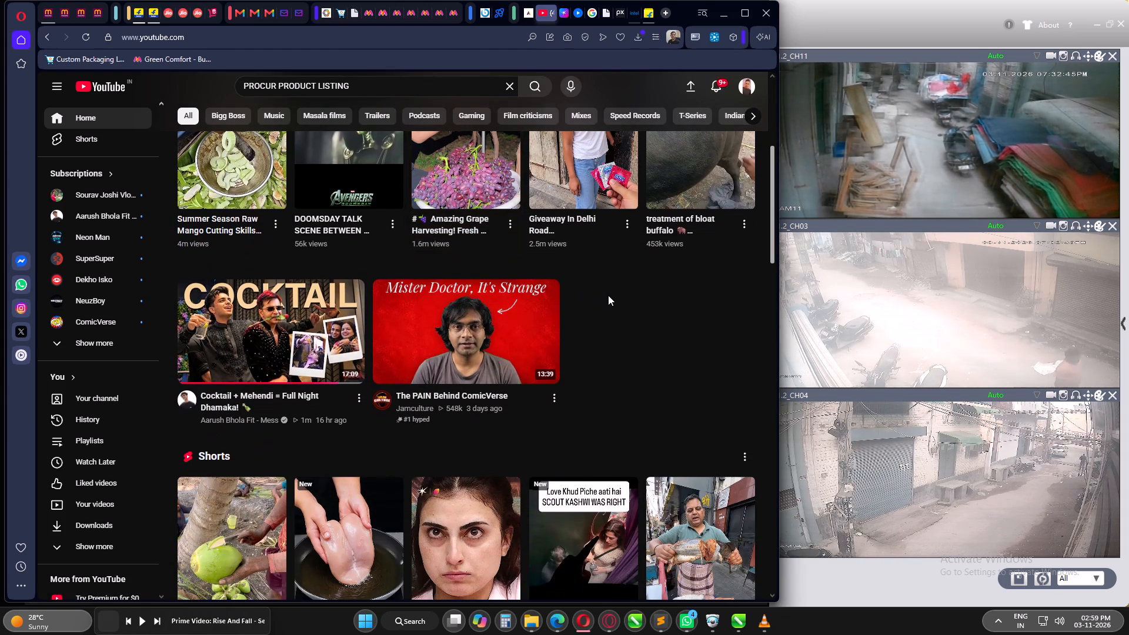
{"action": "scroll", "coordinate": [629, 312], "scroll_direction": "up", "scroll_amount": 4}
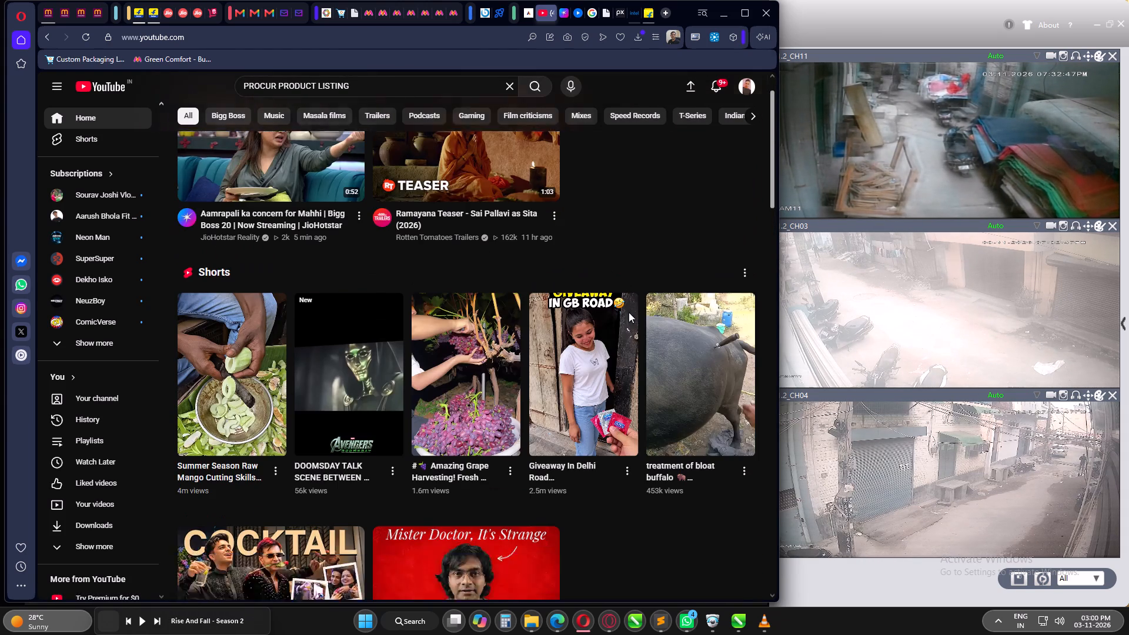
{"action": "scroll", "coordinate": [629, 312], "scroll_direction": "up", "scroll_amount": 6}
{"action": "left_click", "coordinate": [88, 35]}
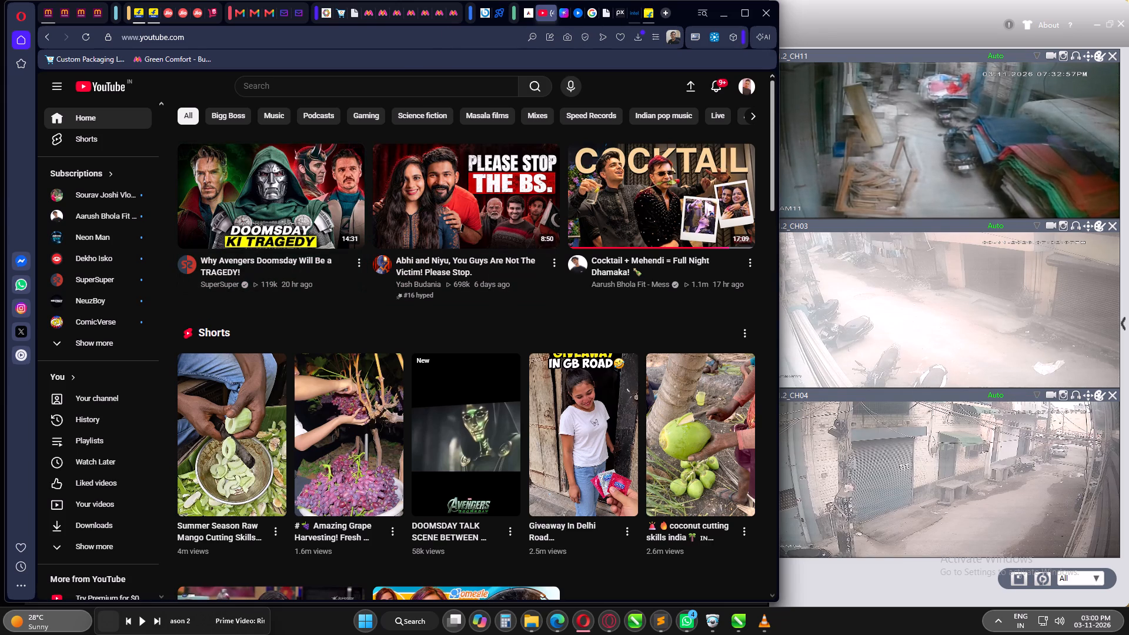
Open VisionQuest from the recent searches on JioHotstar and look through its season 1 episode list.
{"action": "left_click", "coordinate": [561, 13]}
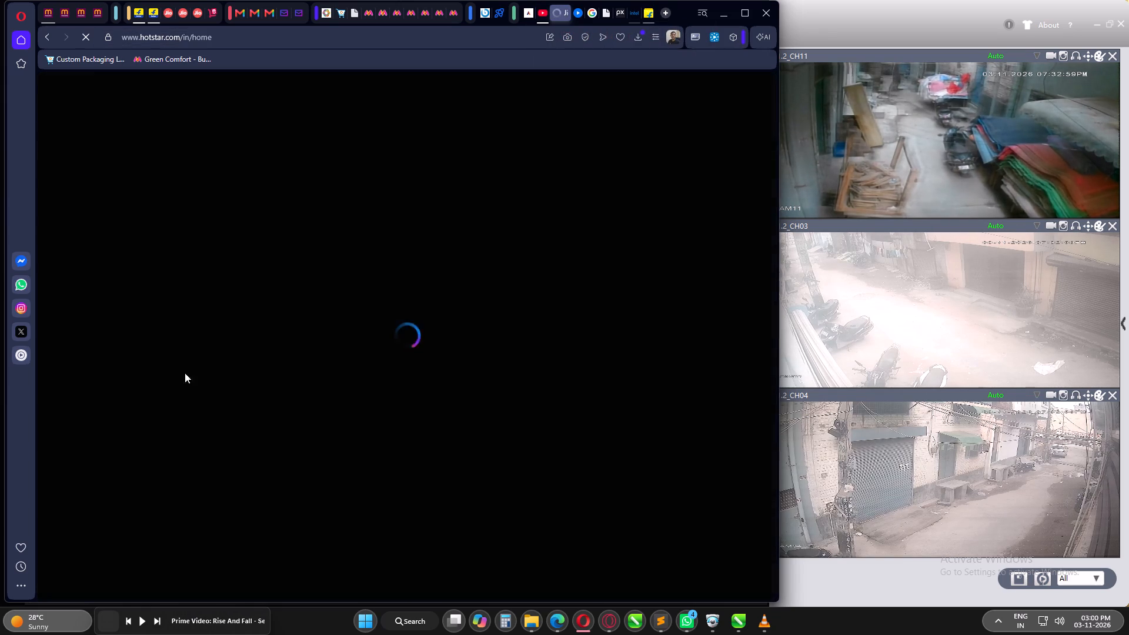
{"action": "left_click", "coordinate": [203, 363]}
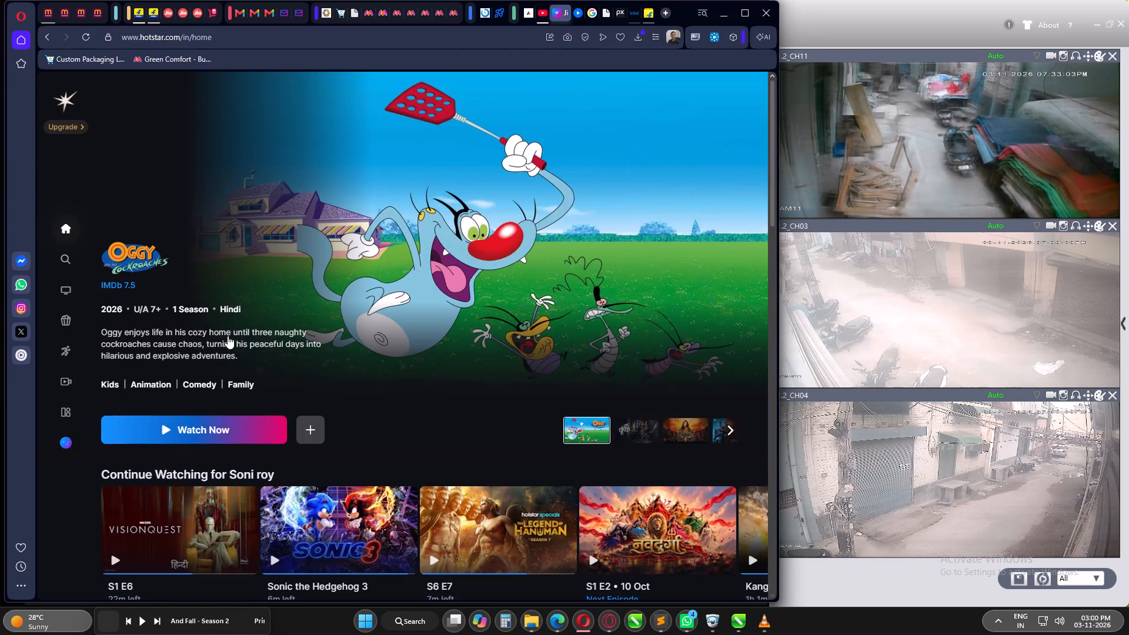
{"action": "scroll", "coordinate": [239, 310], "scroll_direction": "down", "scroll_amount": 1}
{"action": "scroll", "coordinate": [253, 322], "scroll_direction": "up", "scroll_amount": 4}
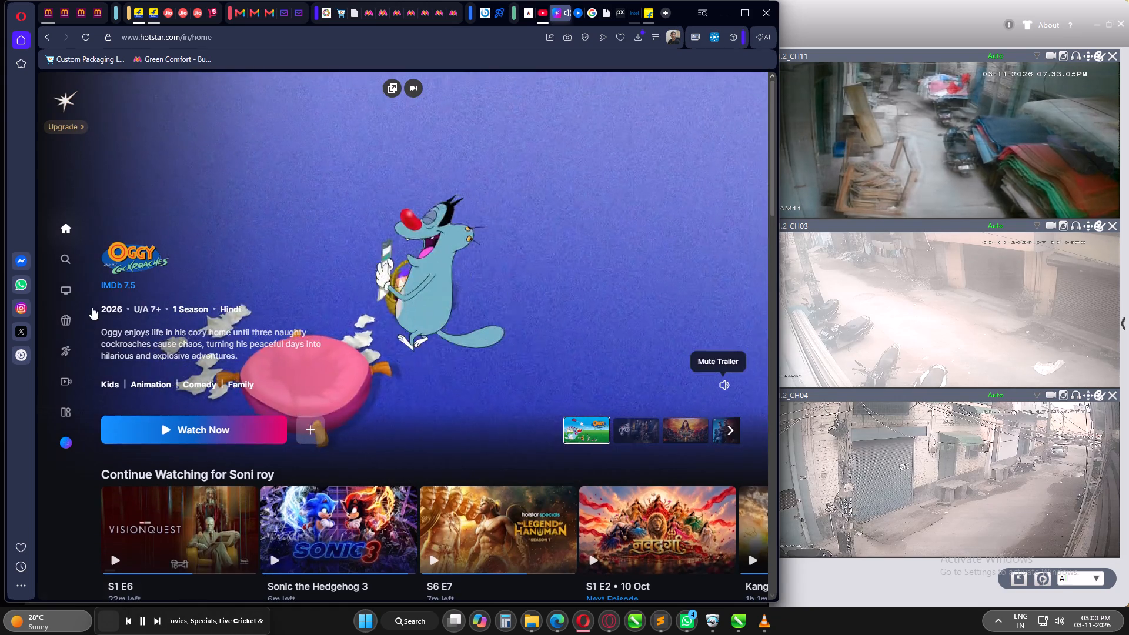
{"action": "left_click", "coordinate": [74, 265]}
{"action": "left_click", "coordinate": [102, 262]}
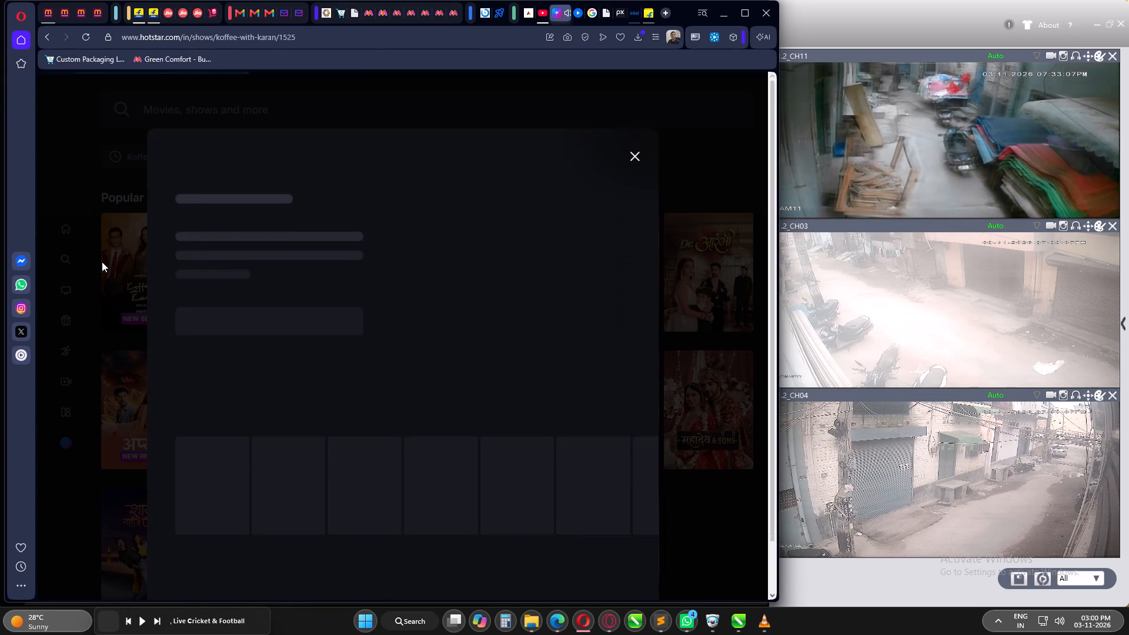
{"action": "left_click", "coordinate": [638, 158]}
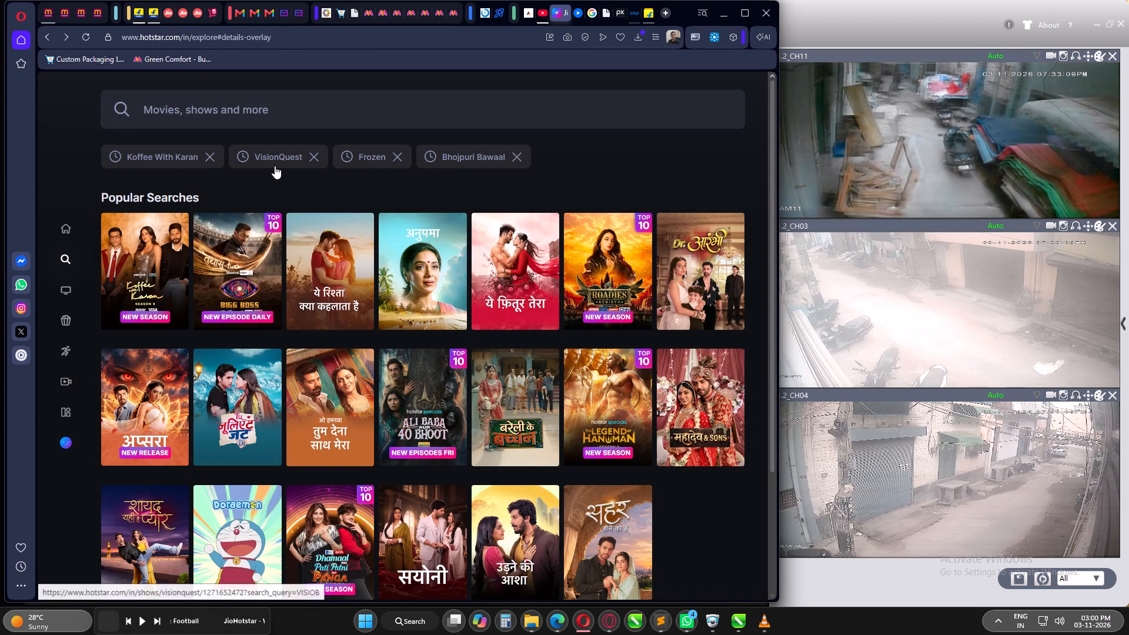
{"action": "left_click", "coordinate": [275, 158]}
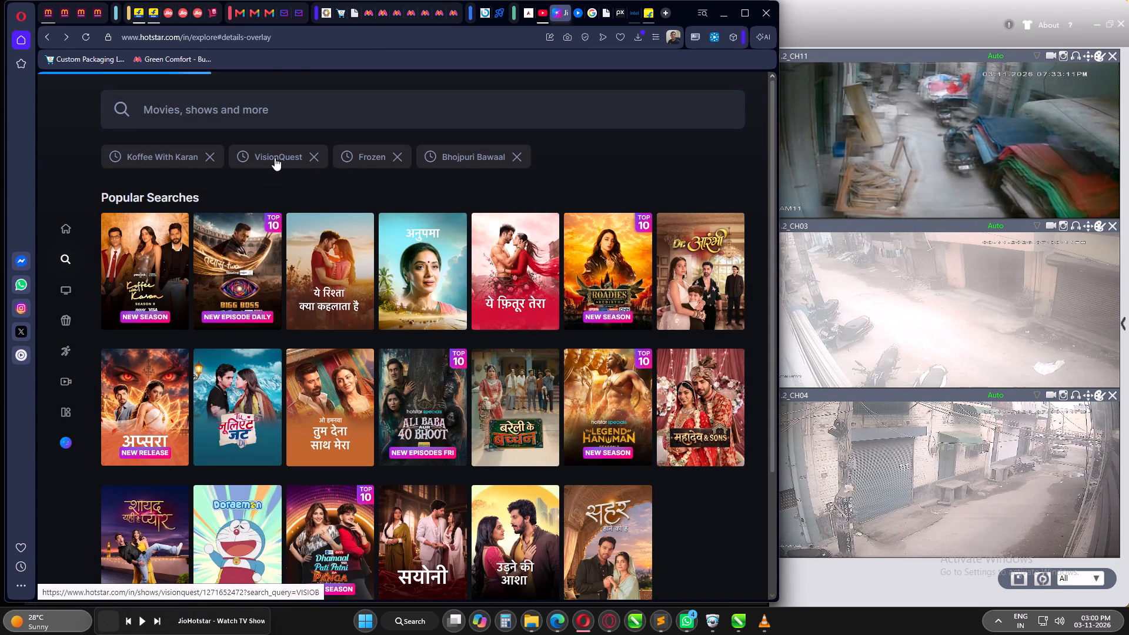
{"action": "scroll", "coordinate": [305, 440], "scroll_direction": "down", "scroll_amount": 10}
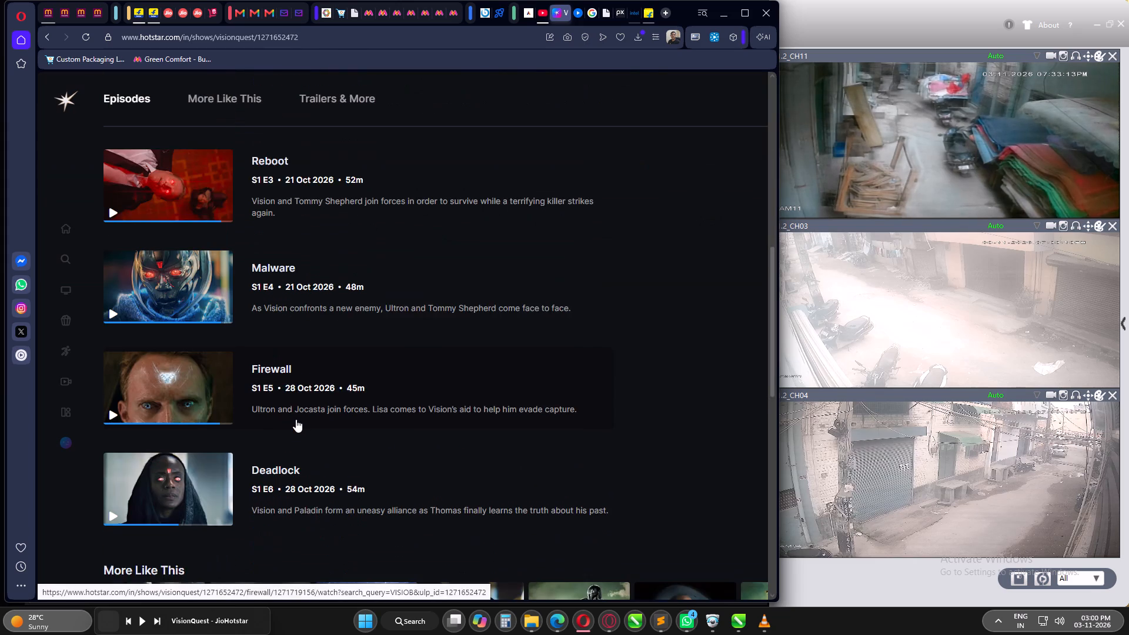
{"action": "scroll", "coordinate": [296, 419], "scroll_direction": "down", "scroll_amount": 3}
{"action": "scroll", "coordinate": [296, 406], "scroll_direction": "up", "scroll_amount": 4}
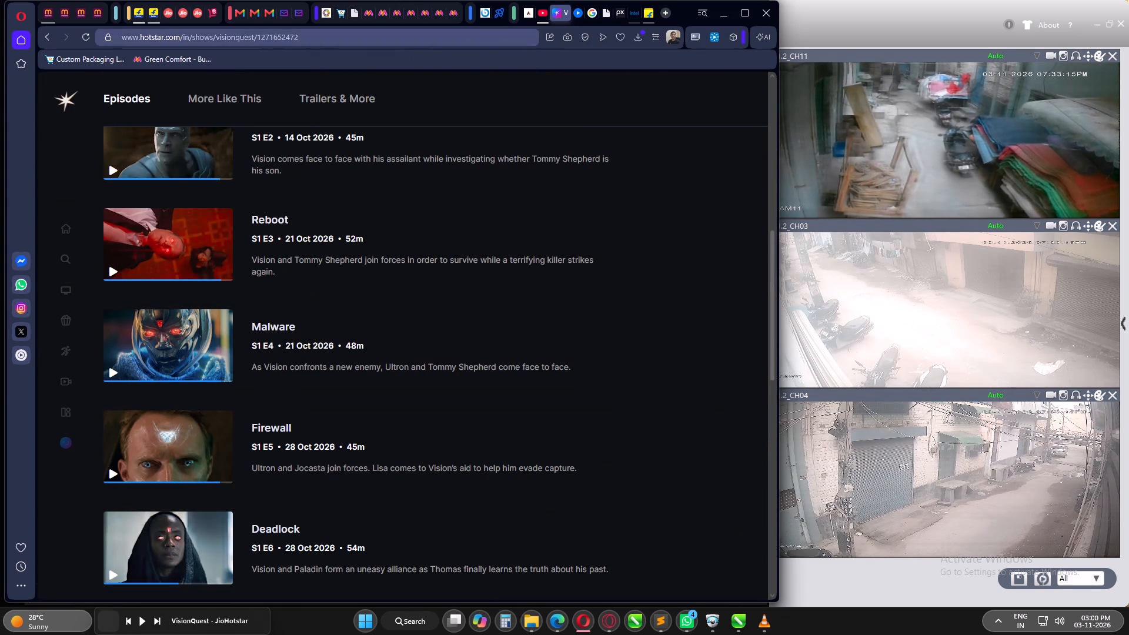
Copy the Cosmic Glow description paragraph from Copilot in Edge into the Description field of the Flipkart listing in Opera.
{"action": "left_click", "coordinate": [555, 634]}
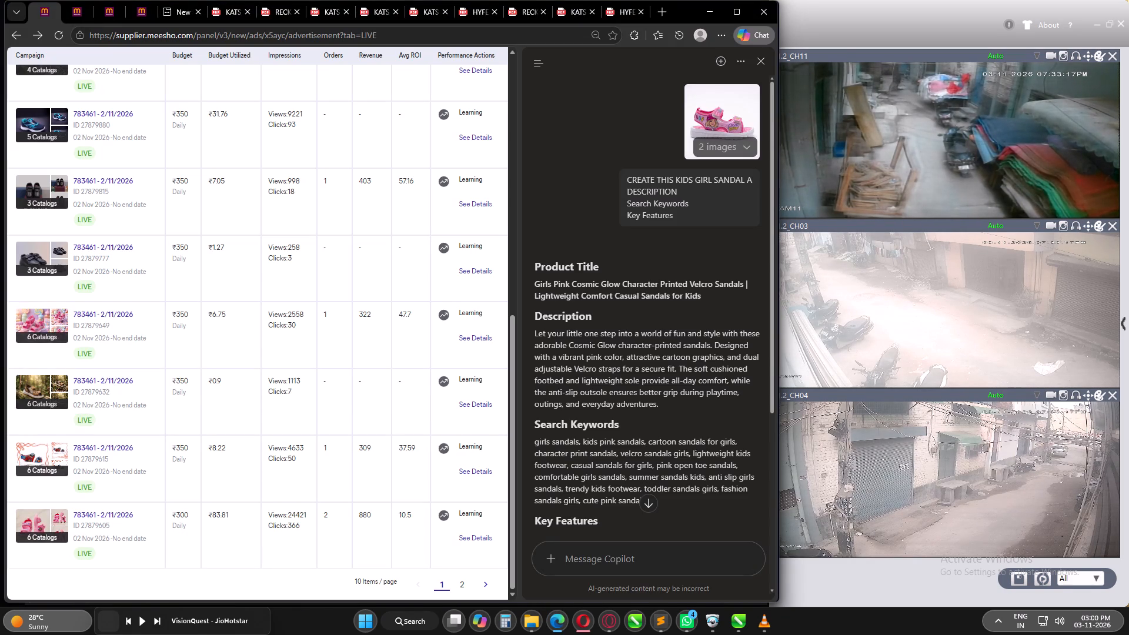
{"action": "left_click_drag", "start_coordinate": [660, 406], "coordinate": [527, 335]}
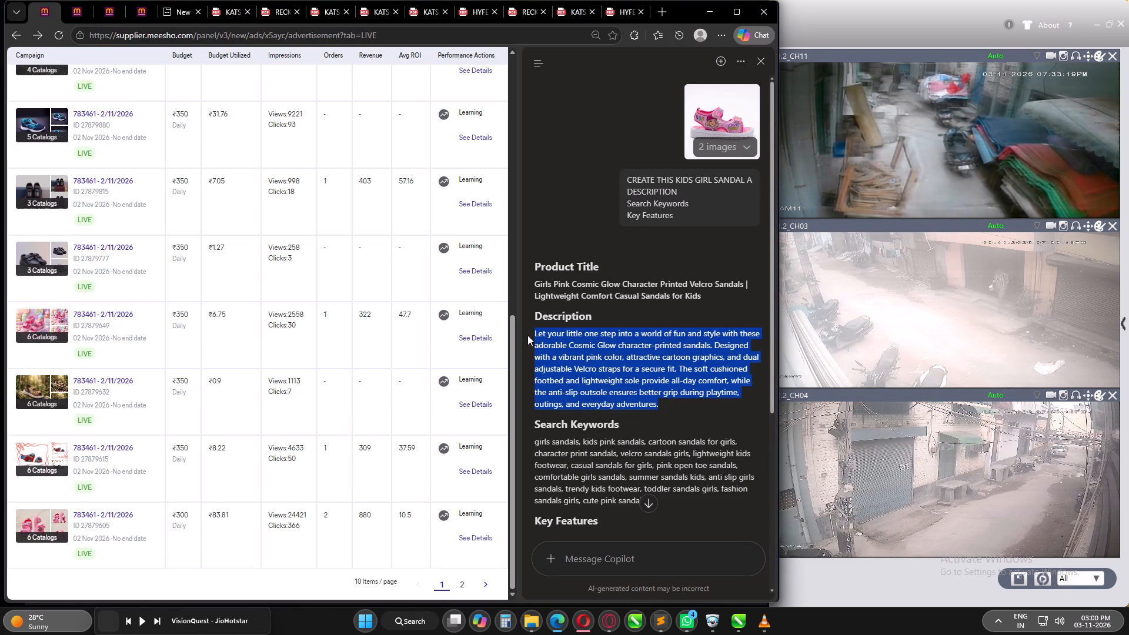
{"action": "key", "text": "ctrl+c"}
{"action": "left_click", "coordinate": [584, 621]}
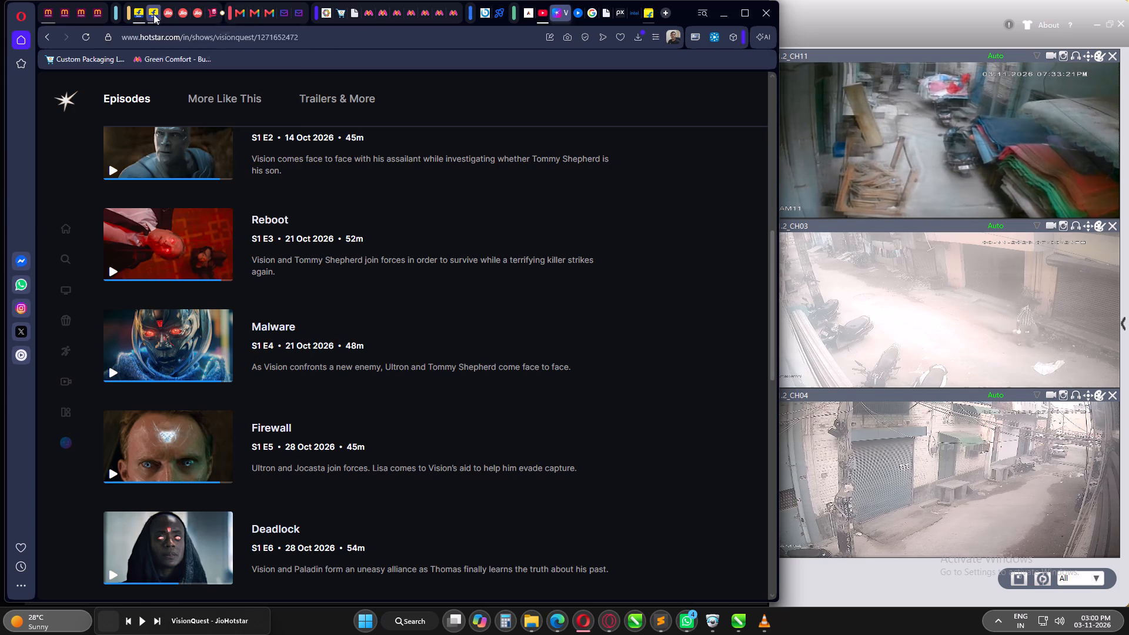
{"action": "left_click", "coordinate": [141, 15]}
{"action": "left_click", "coordinate": [243, 466]}
{"action": "key", "text": "ctrl+v"}
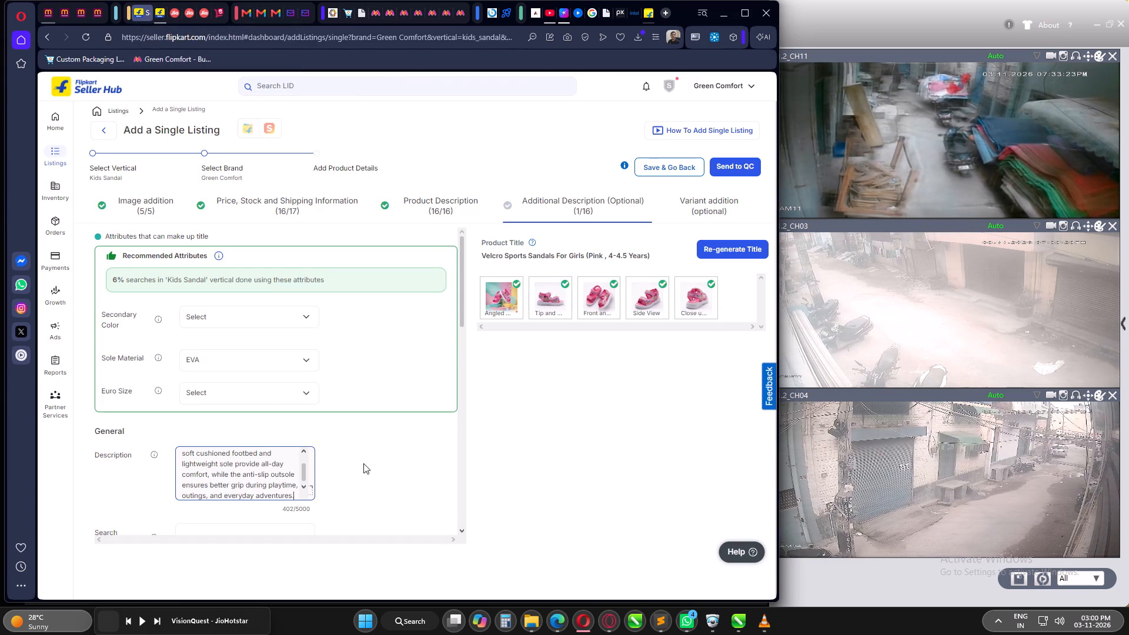
Copy all search keywords, from "girls sandals" to "cute pink sandals", from Copilot into the Flipkart listing's Search Keywords field.
{"action": "scroll", "coordinate": [403, 429], "scroll_direction": "down", "scroll_amount": 4}
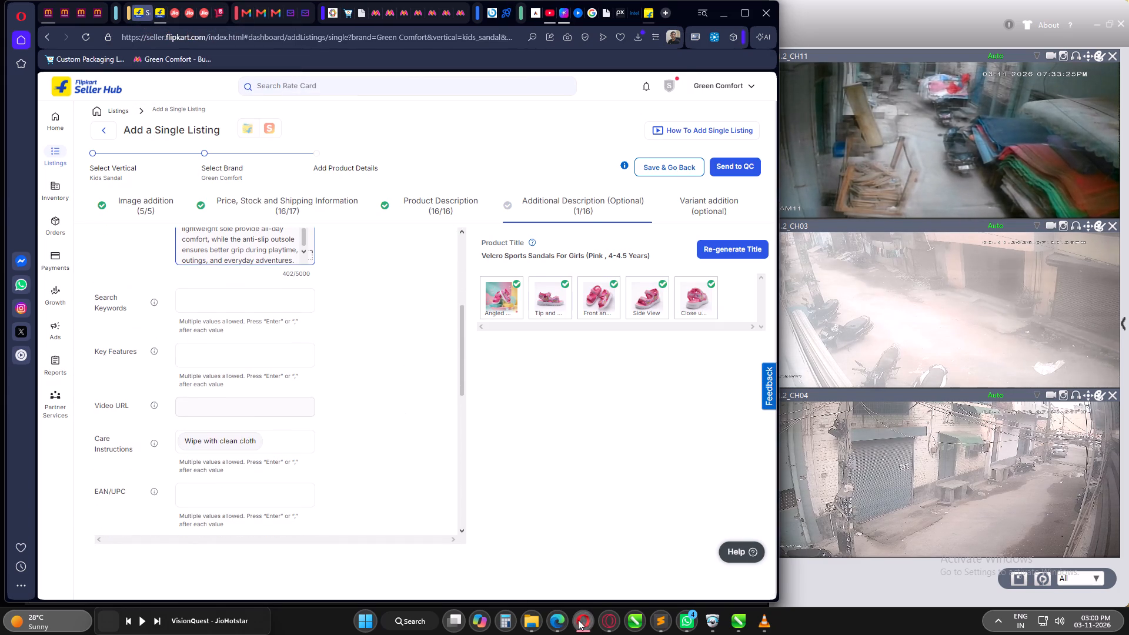
{"action": "left_click", "coordinate": [561, 619]}
{"action": "scroll", "coordinate": [621, 415], "scroll_direction": "down", "scroll_amount": 1}
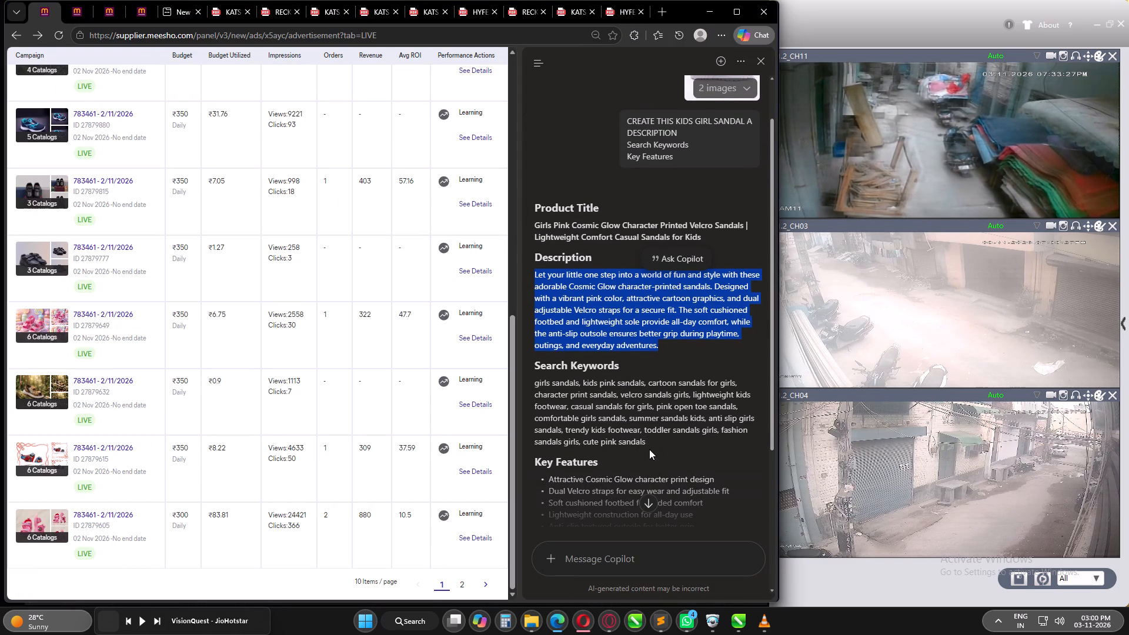
{"action": "left_click_drag", "start_coordinate": [650, 446], "coordinate": [532, 386]}
{"action": "key", "text": "ctrl+c"}
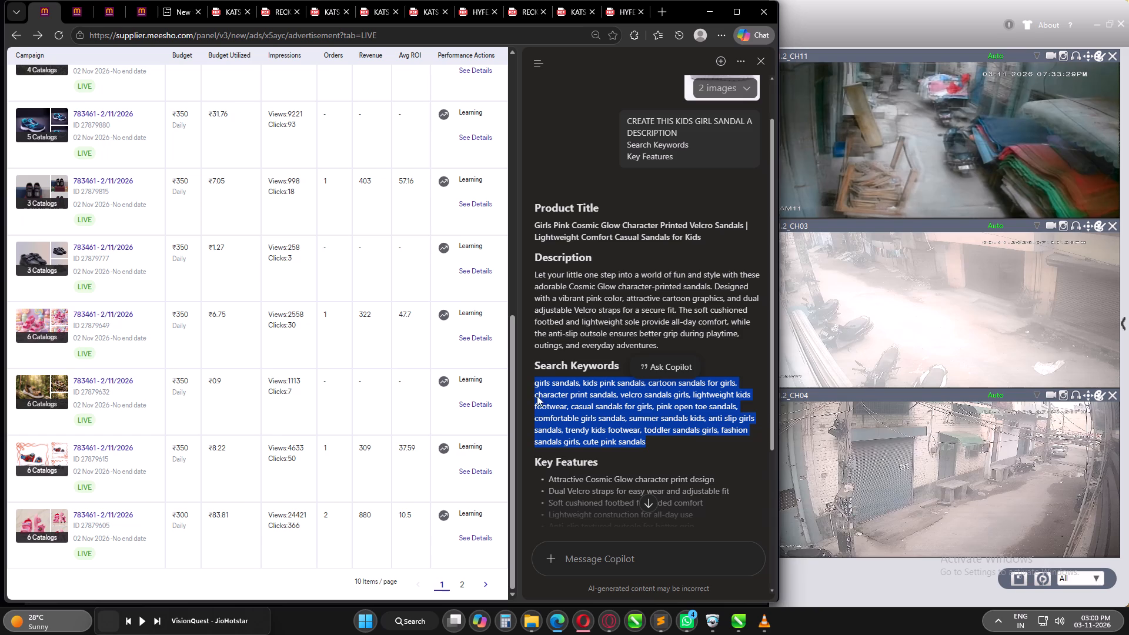
{"action": "left_click", "coordinate": [580, 615]}
{"action": "left_click", "coordinate": [213, 350]}
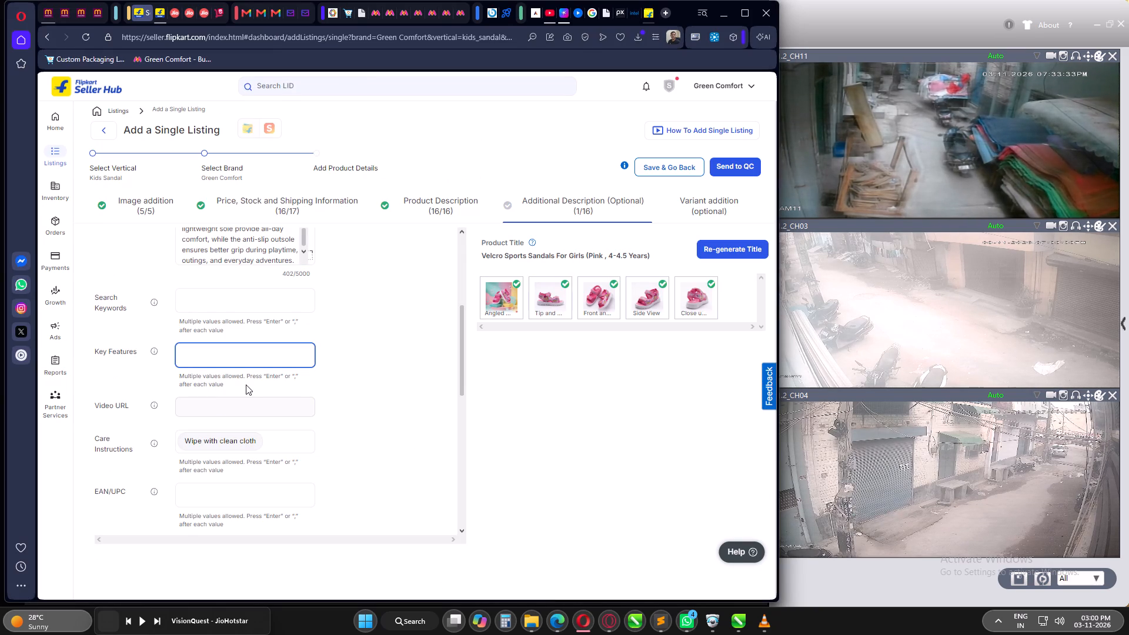
{"action": "left_click", "coordinate": [213, 297]}
{"action": "key", "text": "ctrl+v"}
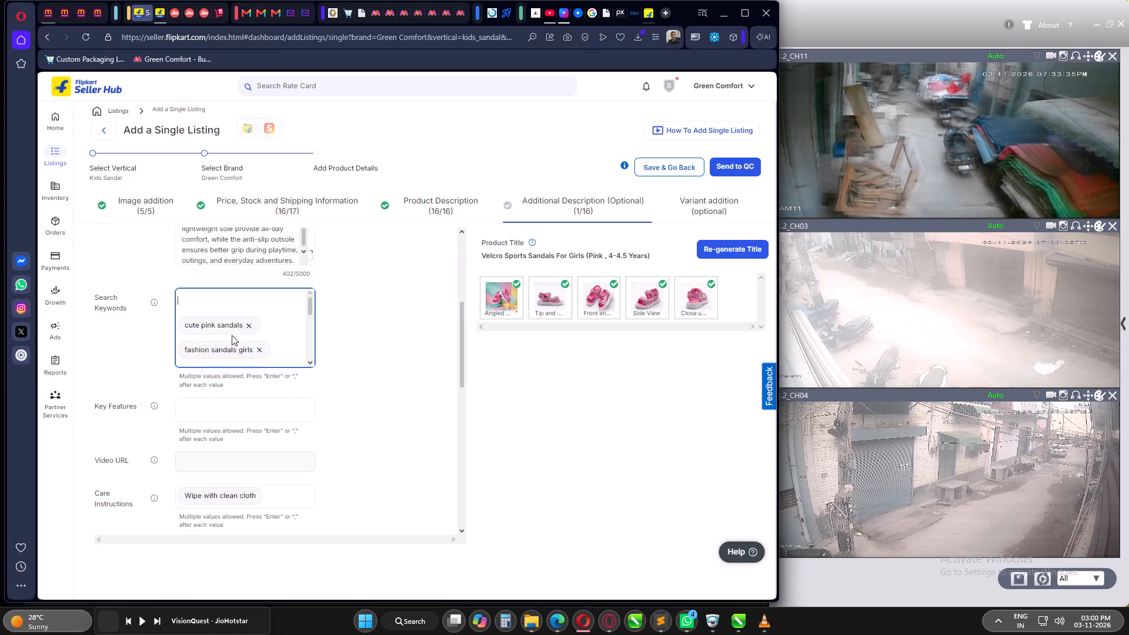
Remove "cute pink sandals", "fashion sandals girls" and "toddler sandals girls" from Search Keywords, and review the remaining keywords.
{"action": "scroll", "coordinate": [228, 330], "scroll_direction": "down", "scroll_amount": 15}
{"action": "scroll", "coordinate": [228, 330], "scroll_direction": "up", "scroll_amount": 7}
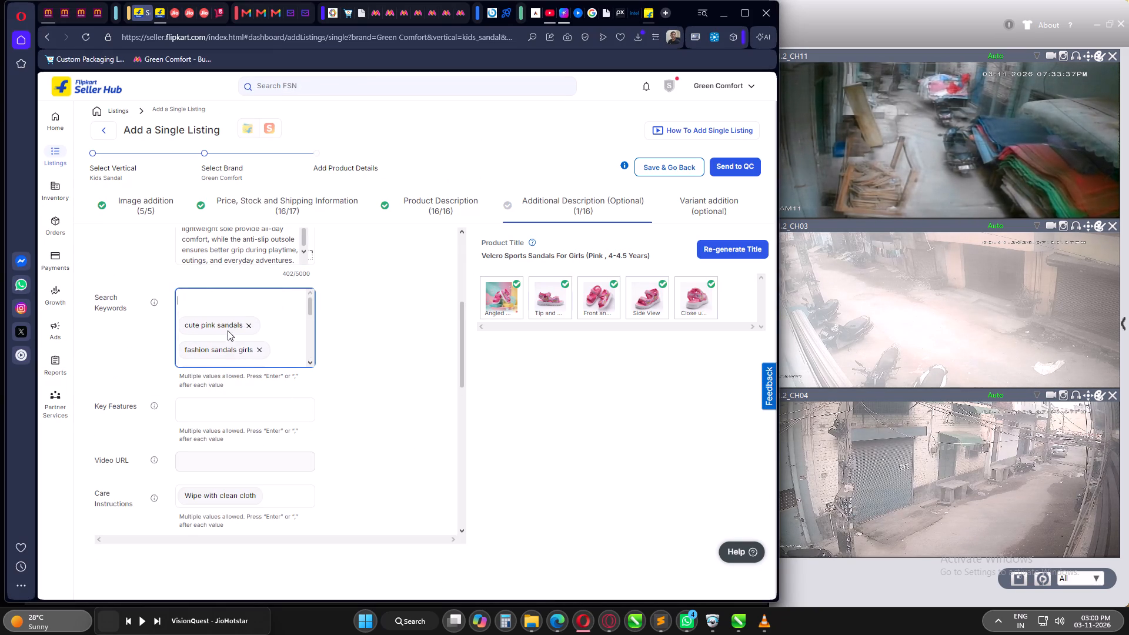
{"action": "scroll", "coordinate": [228, 330], "scroll_direction": "up", "scroll_amount": 5}
{"action": "key", "text": "BackSpace"}
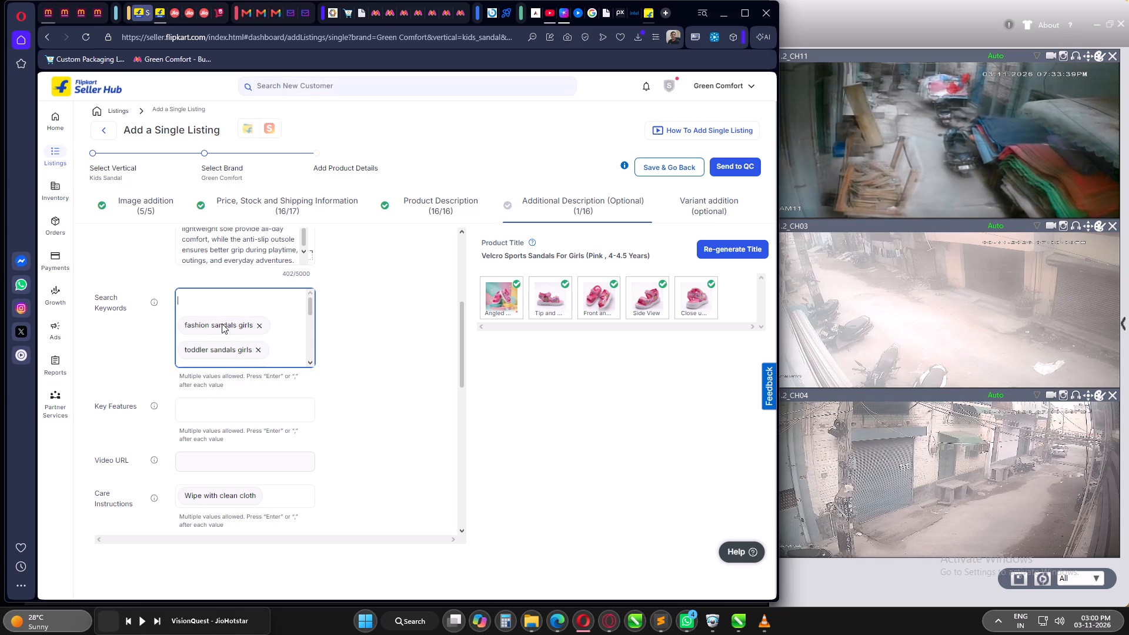
{"action": "key", "text": "BackSpace"}
{"action": "key", "text": "BackSpace"}
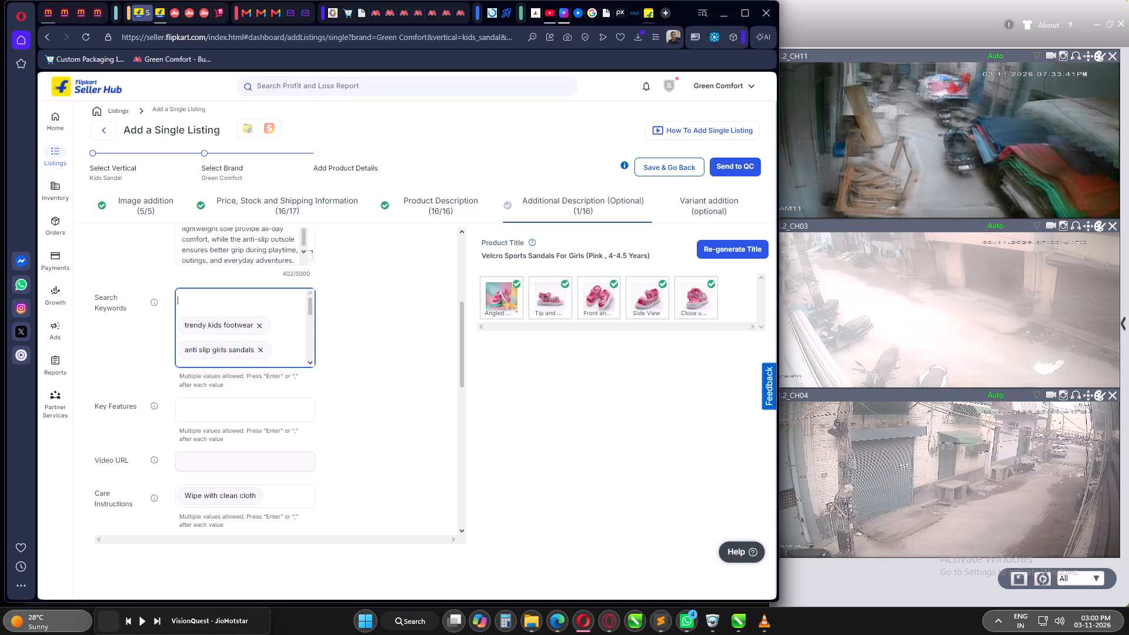
{"action": "key", "text": "ctrl+a"}
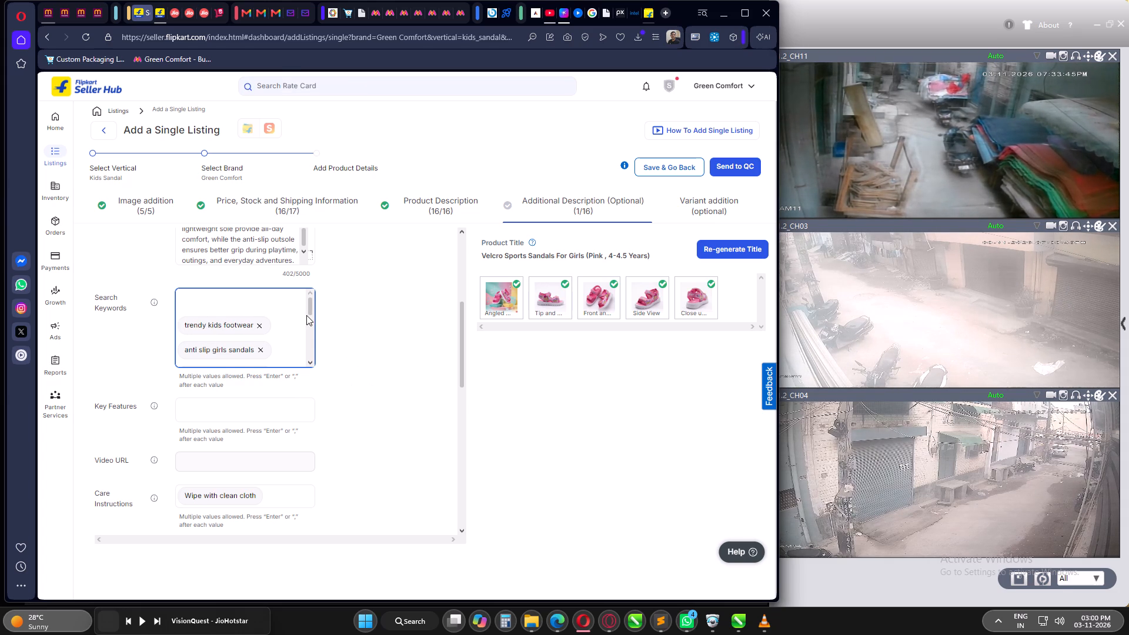
{"action": "left_click_drag", "start_coordinate": [309, 308], "coordinate": [312, 370]}
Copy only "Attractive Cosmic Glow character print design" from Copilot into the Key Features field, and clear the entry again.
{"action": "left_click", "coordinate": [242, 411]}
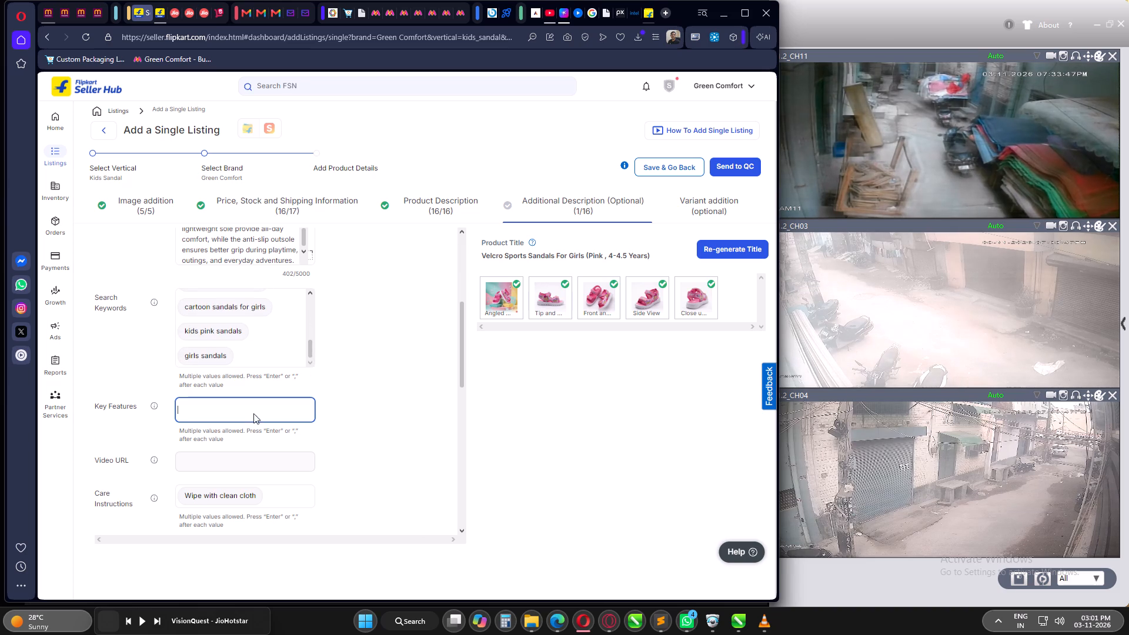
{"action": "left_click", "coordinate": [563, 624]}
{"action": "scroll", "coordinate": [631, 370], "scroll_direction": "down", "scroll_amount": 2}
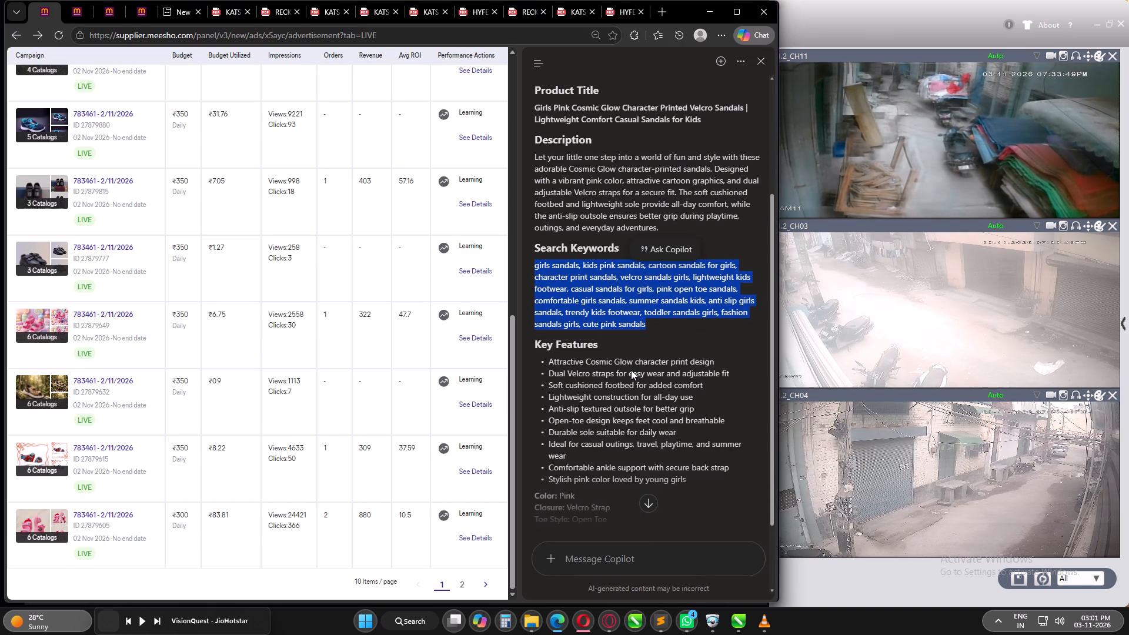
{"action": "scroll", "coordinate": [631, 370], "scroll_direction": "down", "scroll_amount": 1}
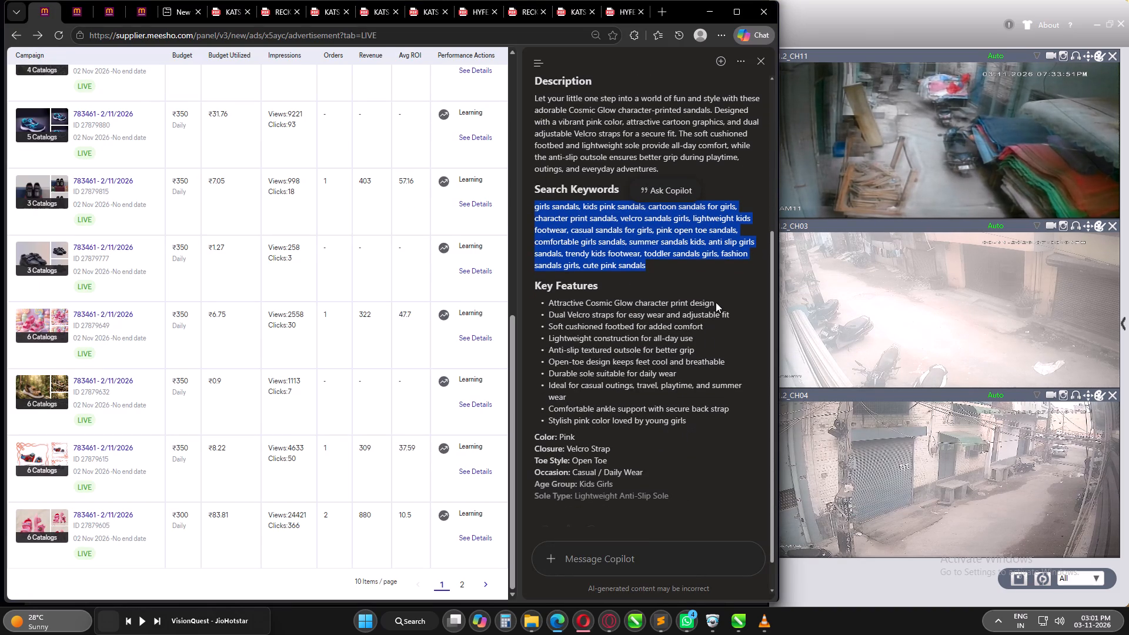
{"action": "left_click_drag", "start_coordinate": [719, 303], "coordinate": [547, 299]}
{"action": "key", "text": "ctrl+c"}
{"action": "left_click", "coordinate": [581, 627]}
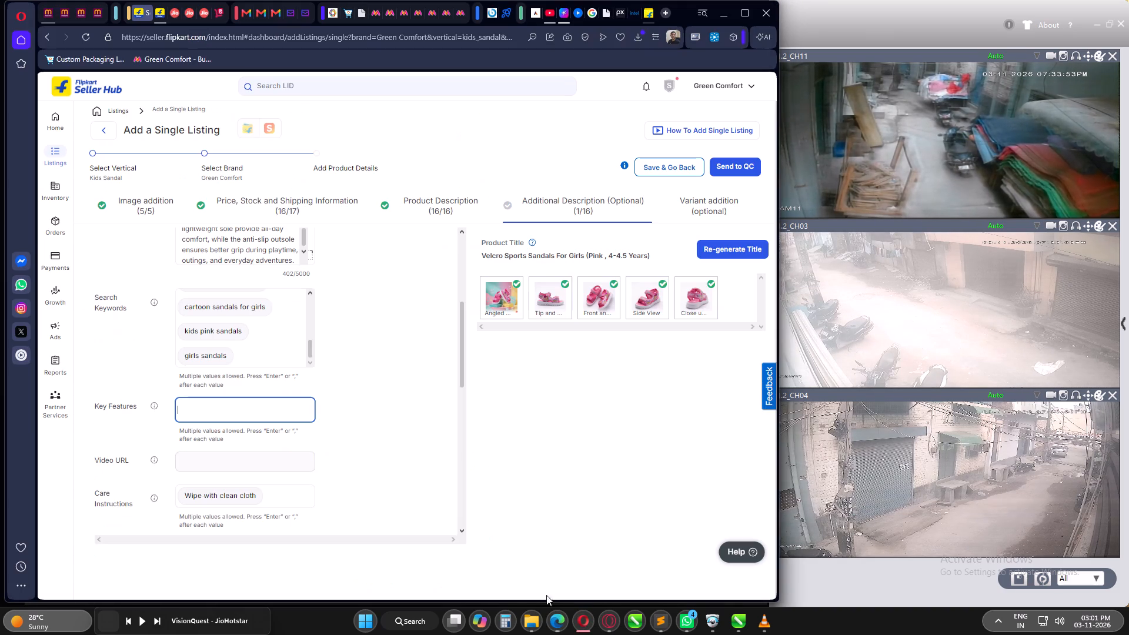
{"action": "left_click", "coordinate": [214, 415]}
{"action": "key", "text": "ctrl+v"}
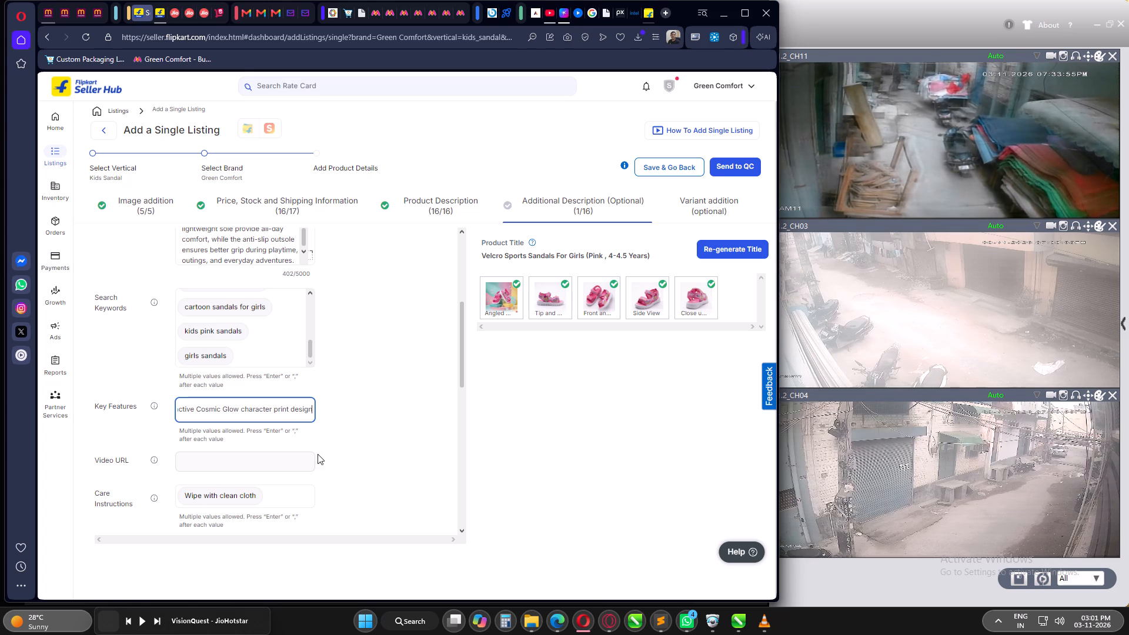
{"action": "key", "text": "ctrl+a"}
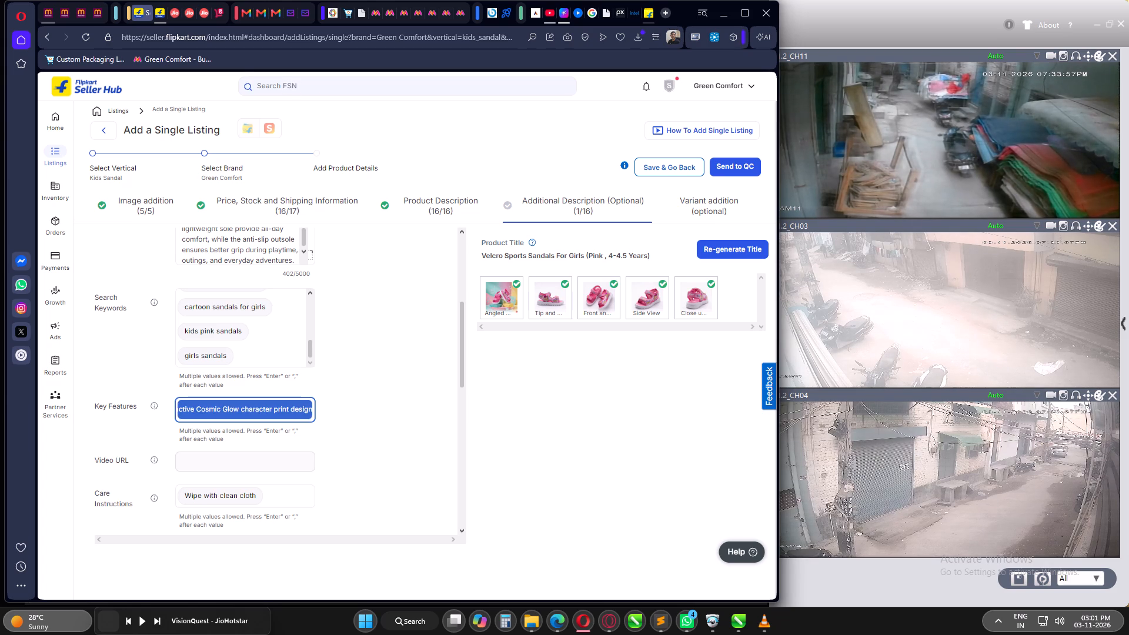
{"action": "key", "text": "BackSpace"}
Copy the full key features list, through "Stylish pink color loved by young girls", from Copilot into the Flipkart Key Features field.
{"action": "left_click", "coordinate": [559, 625]}
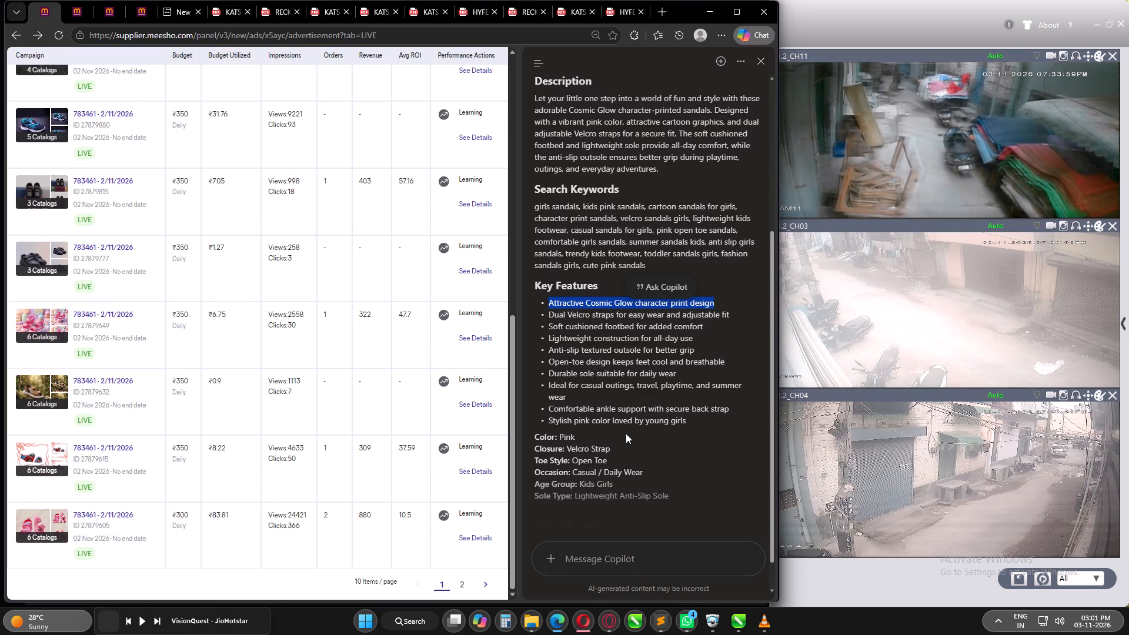
{"action": "left_click_drag", "start_coordinate": [688, 423], "coordinate": [549, 303]}
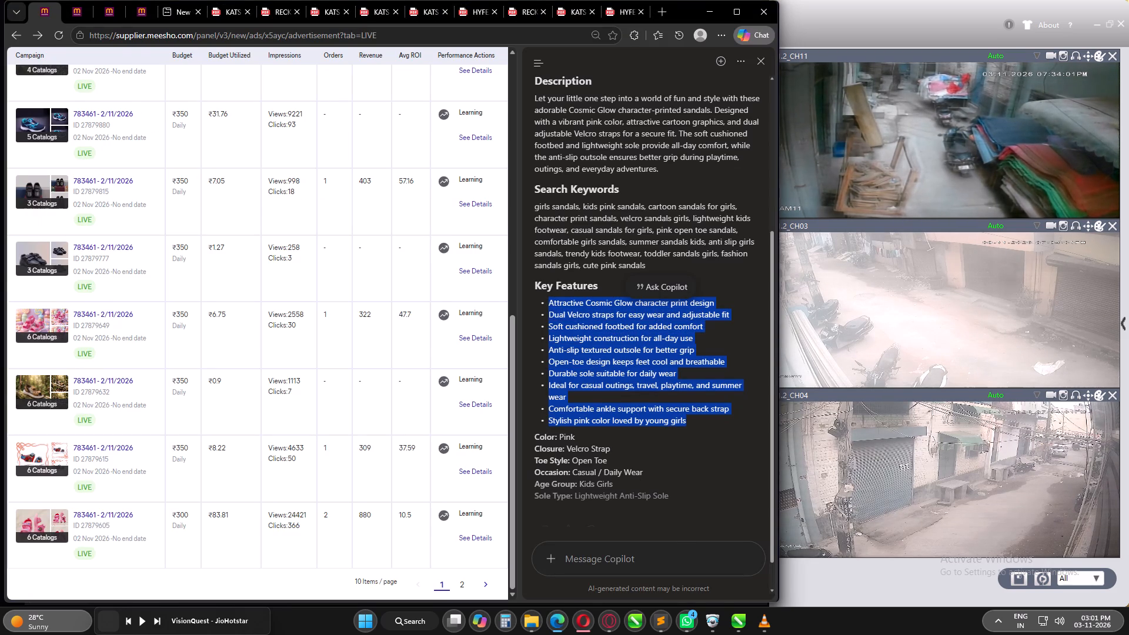
{"action": "left_click_drag", "start_coordinate": [549, 303], "coordinate": [537, 300]}
{"action": "key", "text": "ctrl+c"}
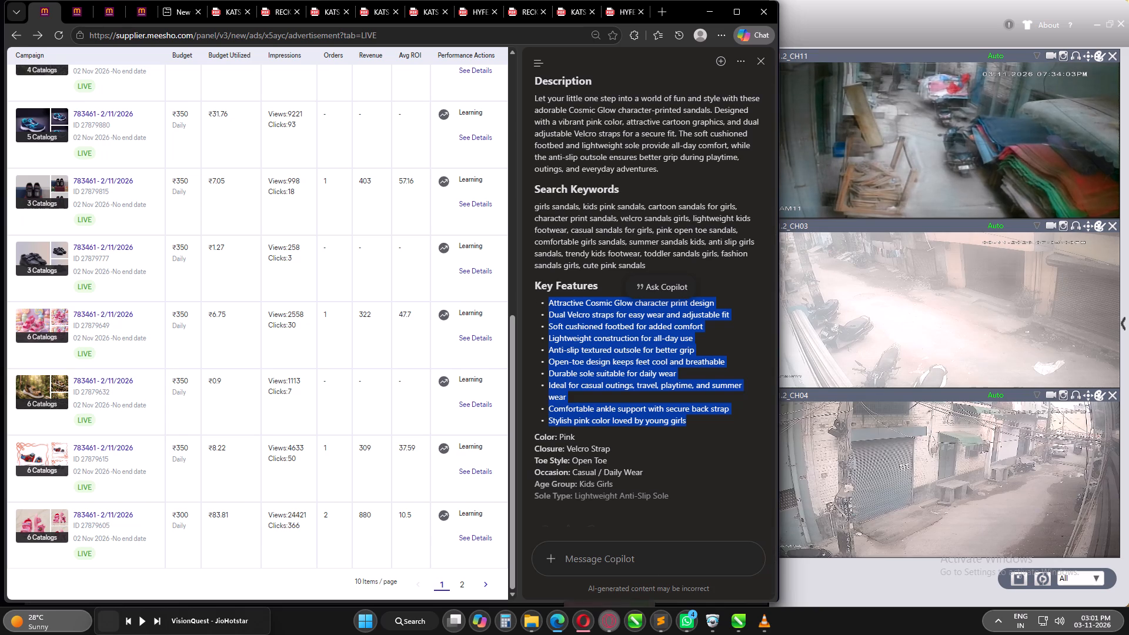
{"action": "left_click", "coordinate": [563, 620]}
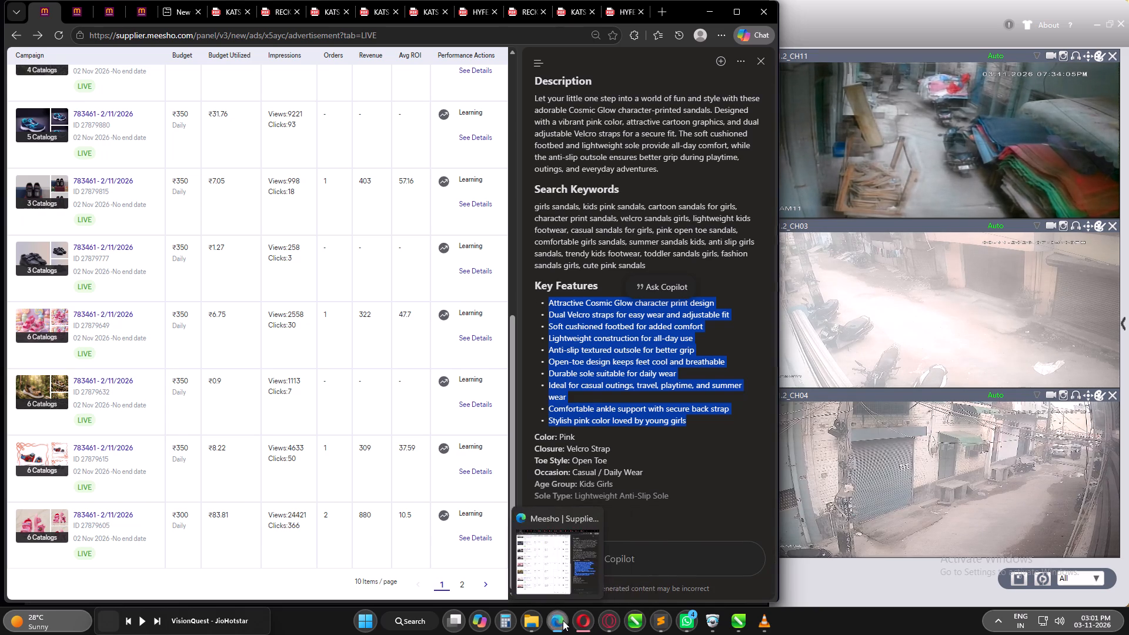
{"action": "left_click", "coordinate": [273, 409]}
{"action": "key", "text": "ctrl+v"}
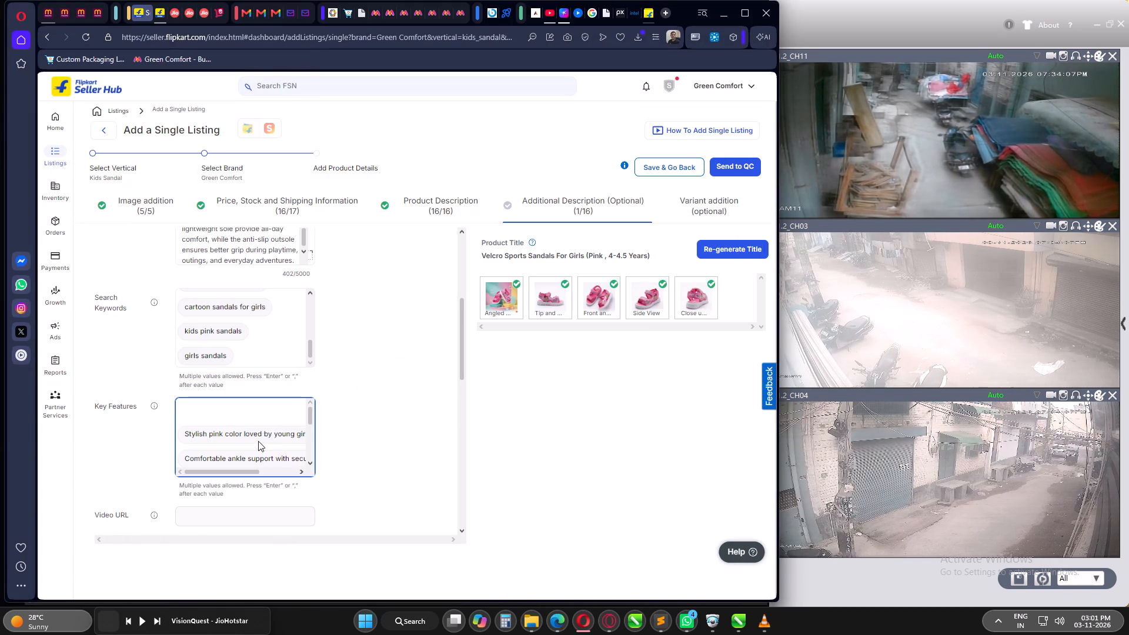
Review the entered Key Features and the optional fields down to Dimensions, and check Copilot's generated listing text in Edge.
{"action": "scroll", "coordinate": [258, 441], "scroll_direction": "down", "scroll_amount": 13}
{"action": "left_click", "coordinate": [390, 457]}
{"action": "scroll", "coordinate": [372, 405], "scroll_direction": "down", "scroll_amount": 2}
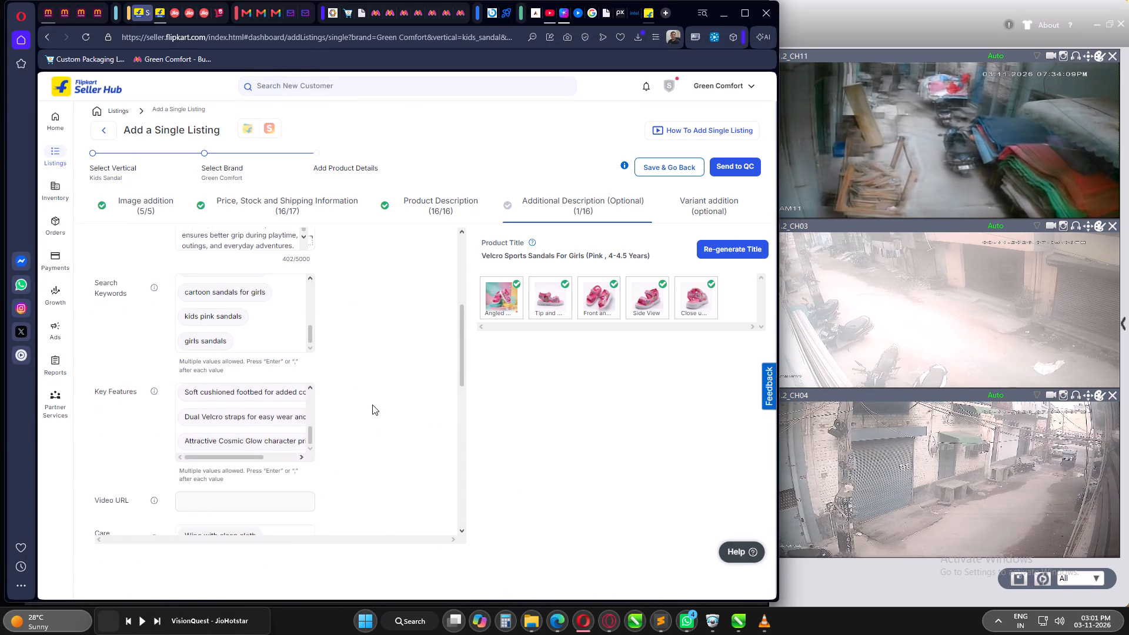
{"action": "scroll", "coordinate": [372, 405], "scroll_direction": "down", "scroll_amount": 1}
{"action": "scroll", "coordinate": [273, 443], "scroll_direction": "down", "scroll_amount": 1}
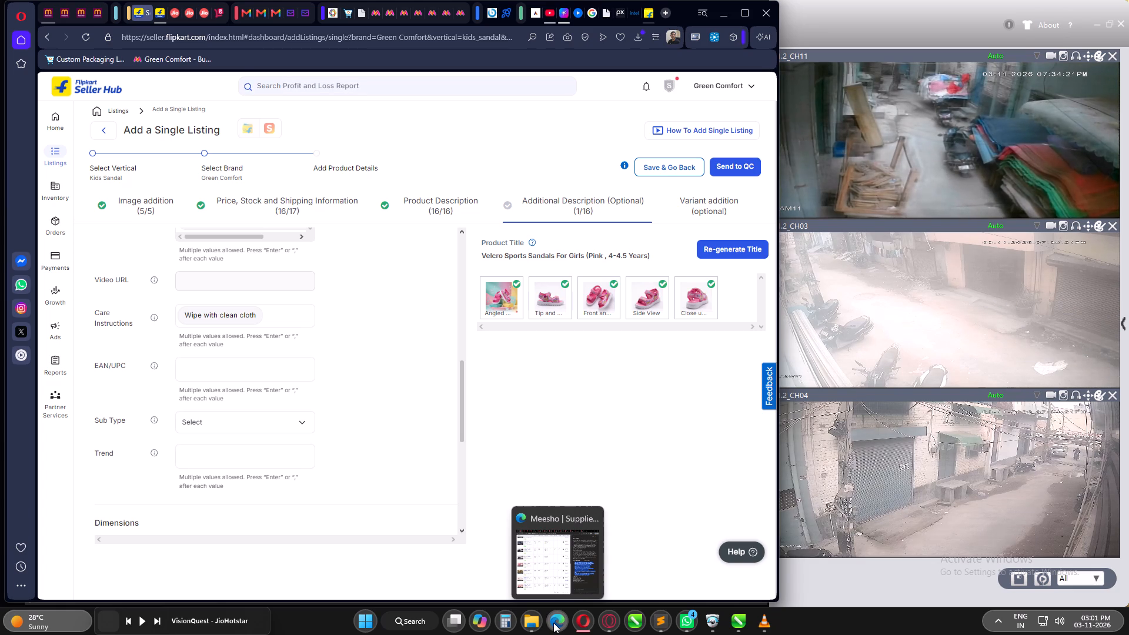
{"action": "left_click", "coordinate": [586, 623]}
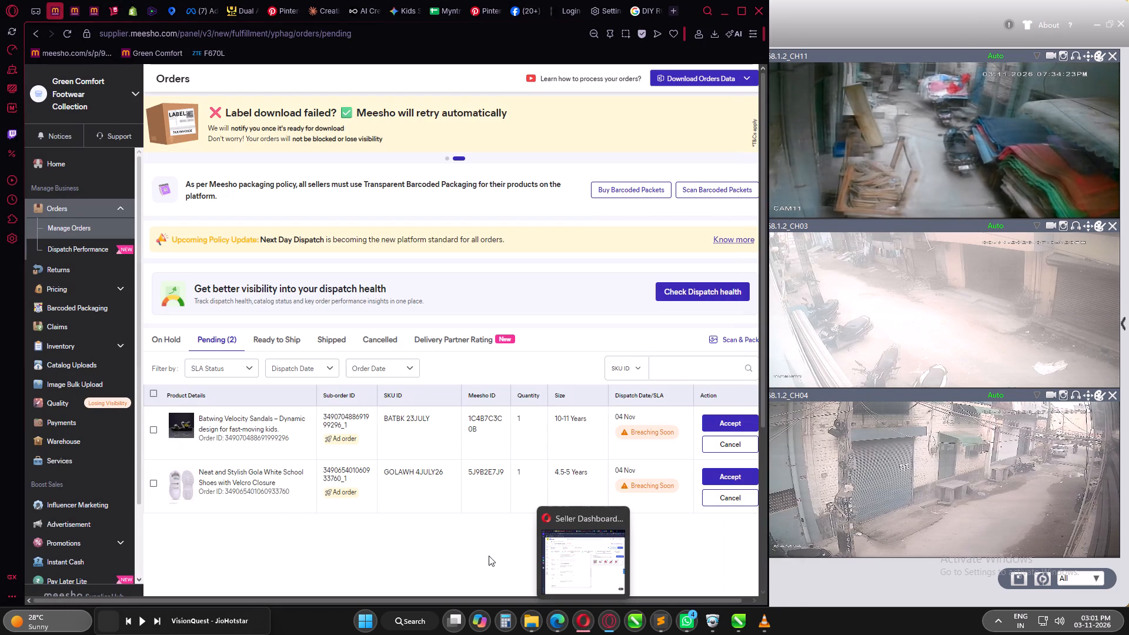
{"action": "left_click", "coordinate": [584, 616]}
{"action": "left_click", "coordinate": [564, 621]}
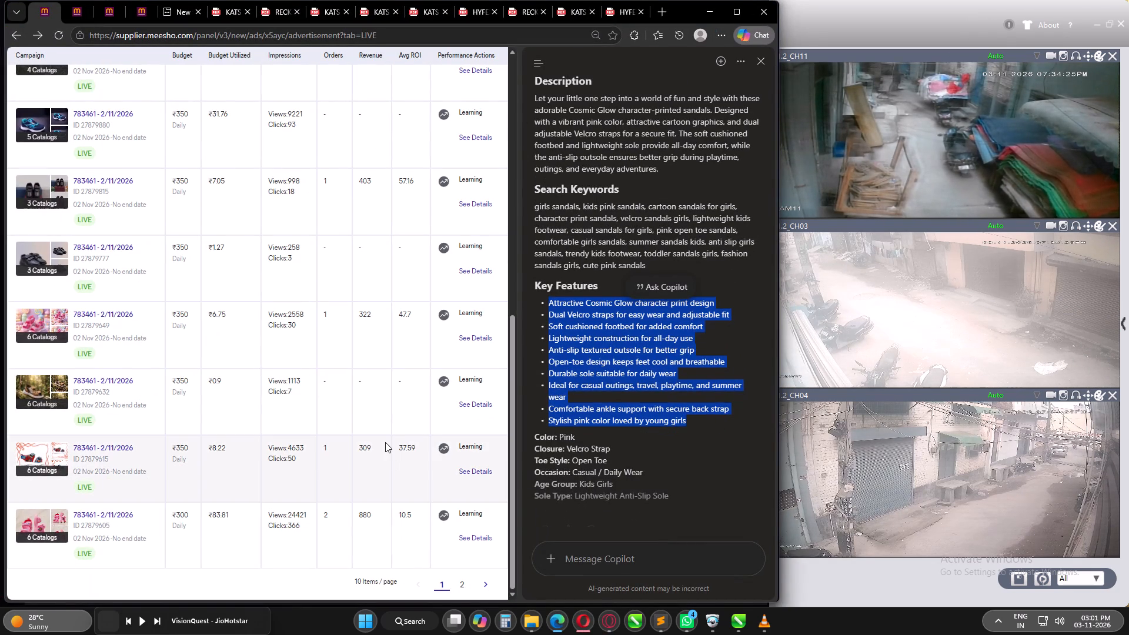
{"action": "scroll", "coordinate": [385, 442], "scroll_direction": "down", "scroll_amount": 1}
{"action": "left_click", "coordinate": [584, 611]}
Search the web for "vamp meaning in hindi" in a separate tab, and close it after reading the translation.
{"action": "left_click", "coordinate": [667, 13]}
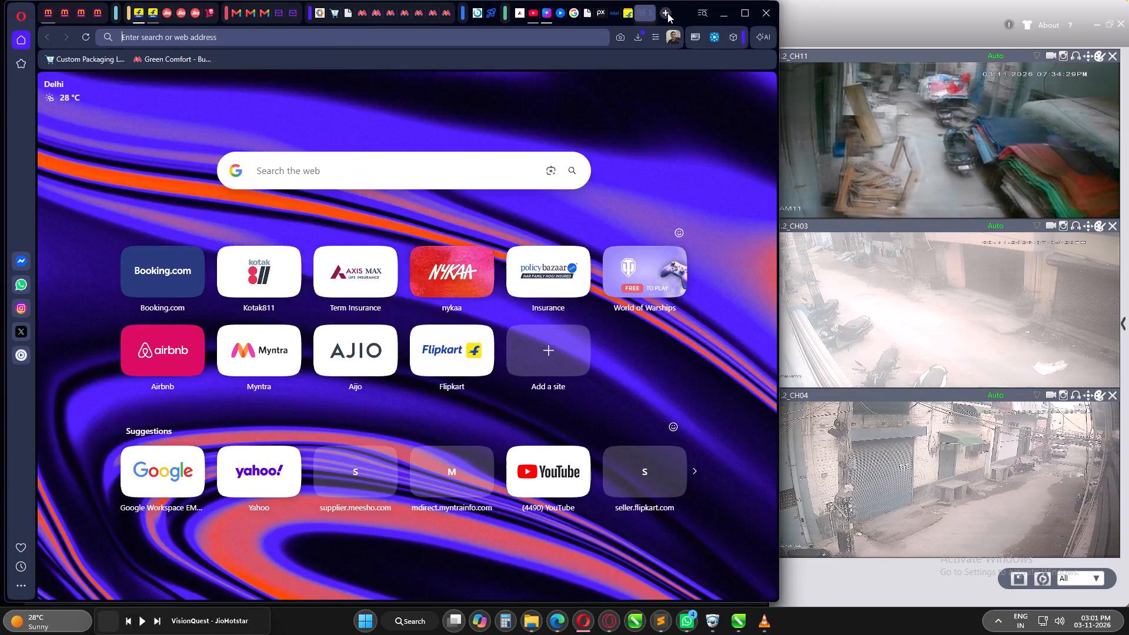
{"action": "type", "text": "VAMP K"}
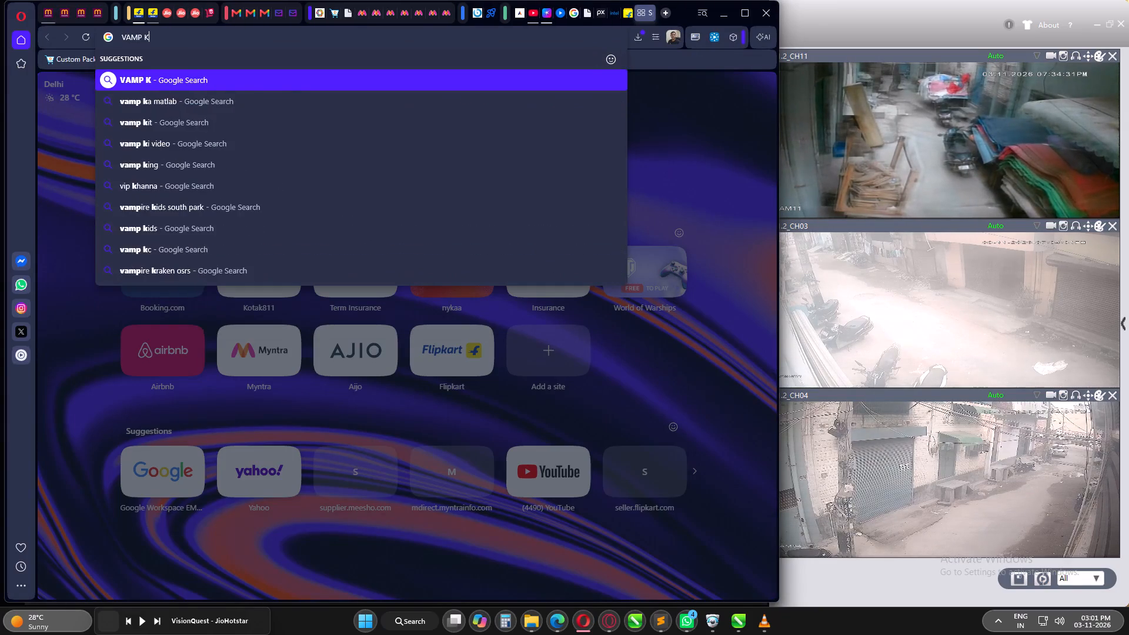
{"action": "key", "text": "BackSpace"}
{"action": "type", "text": "ME"}
{"action": "key", "text": "Down"}
{"action": "key", "text": "Down"}
{"action": "key", "text": "Return"}
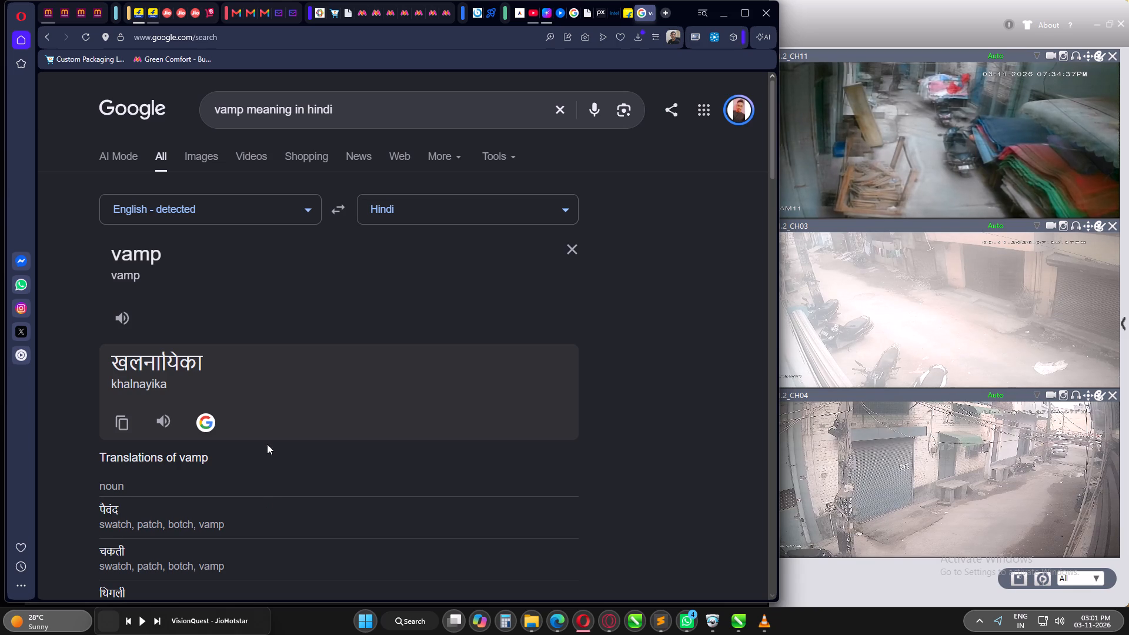
{"action": "left_click", "coordinate": [652, 11]}
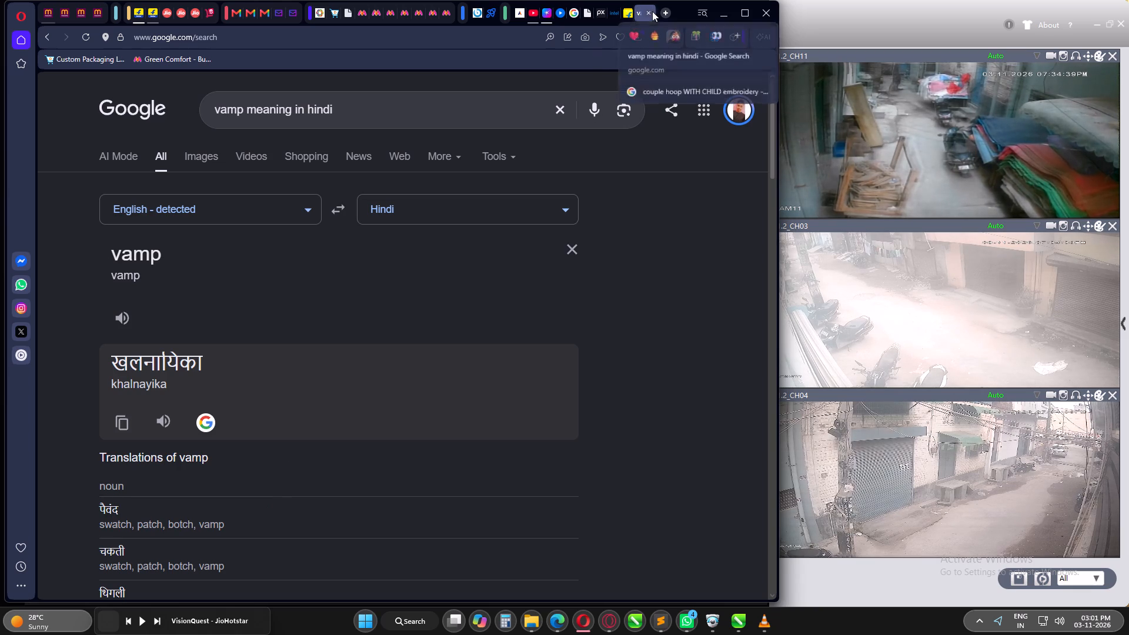
Look through the Sub Type options and the neighbouring optional fields of the additional description without choosing a value.
{"action": "scroll", "coordinate": [400, 407], "scroll_direction": "down", "scroll_amount": 1}
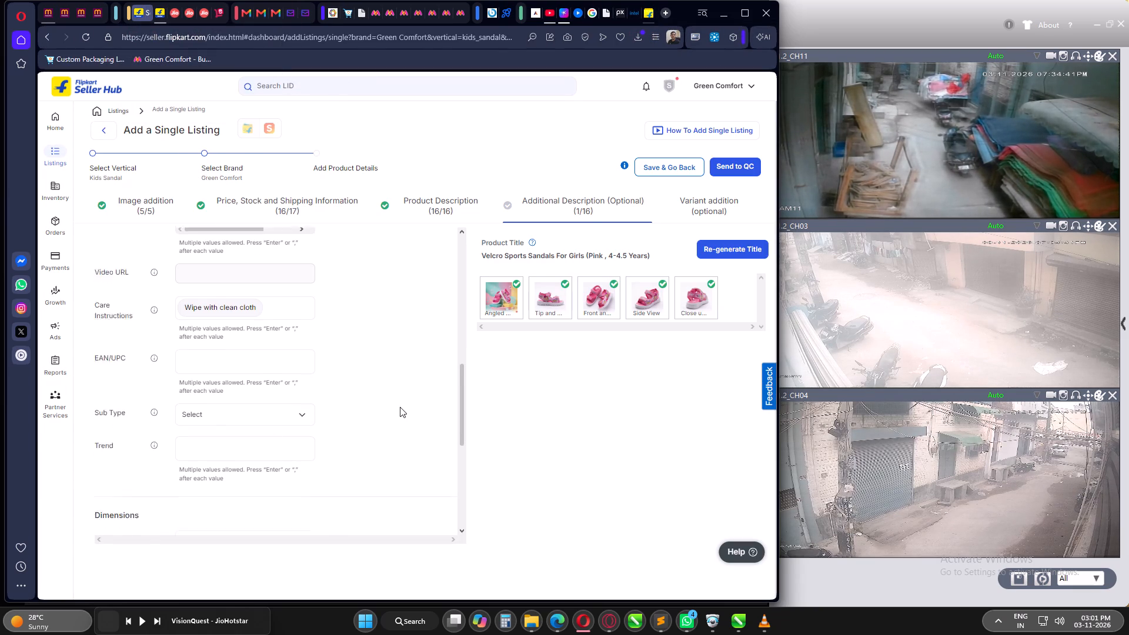
{"action": "left_click", "coordinate": [294, 370]}
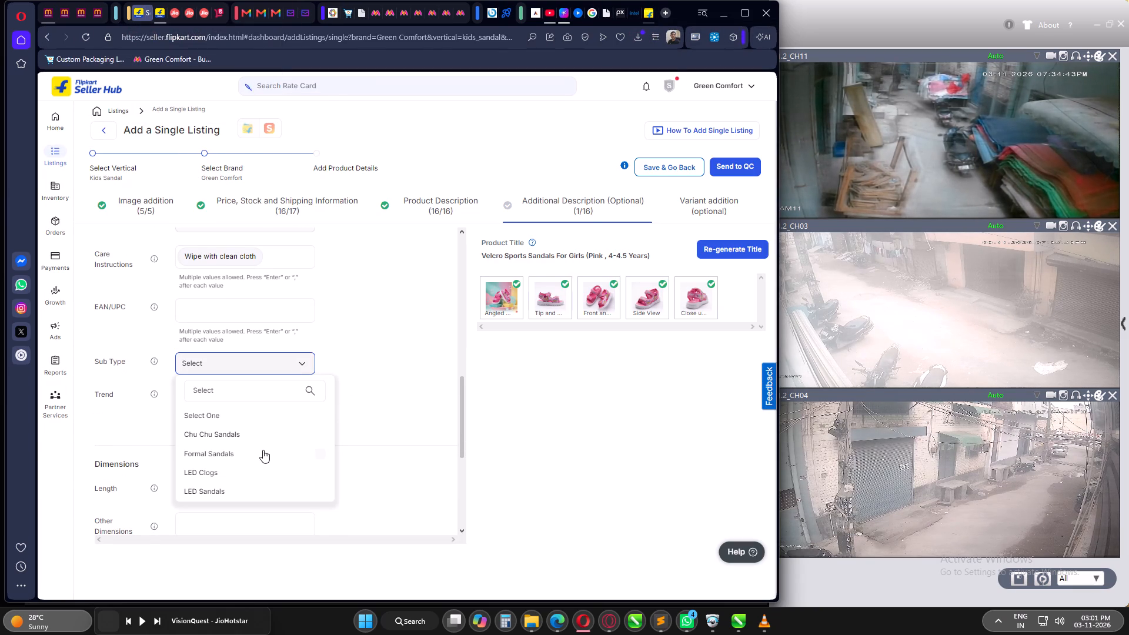
{"action": "scroll", "coordinate": [263, 450], "scroll_direction": "down", "scroll_amount": 1}
{"action": "left_click", "coordinate": [446, 372]}
{"action": "scroll", "coordinate": [340, 379], "scroll_direction": "down", "scroll_amount": 2}
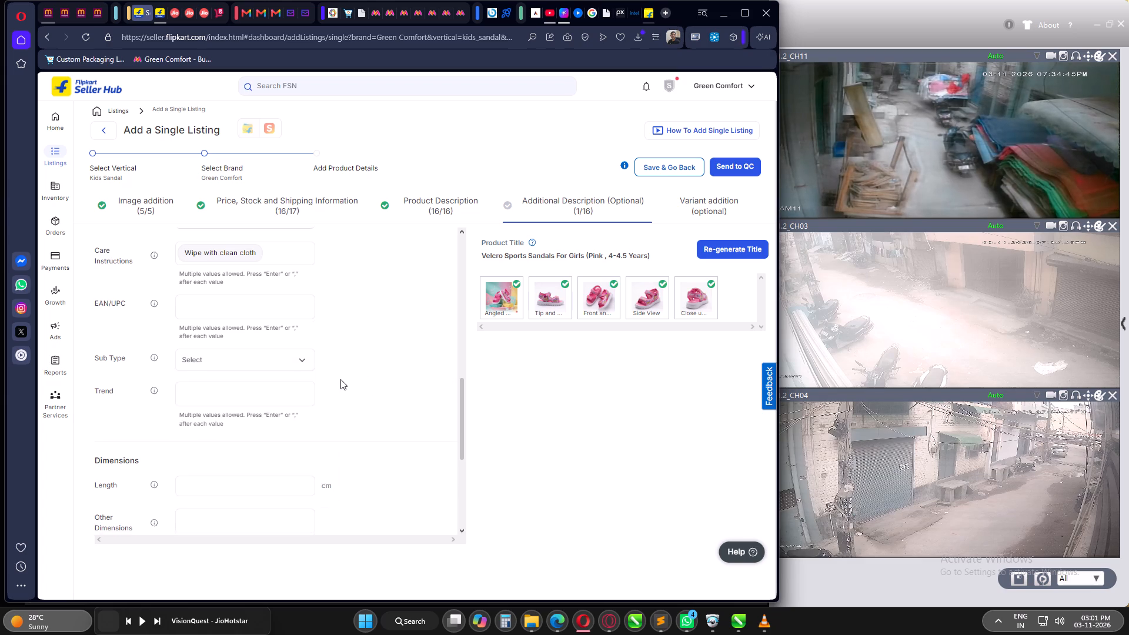
{"action": "scroll", "coordinate": [355, 404], "scroll_direction": "up", "scroll_amount": 19}
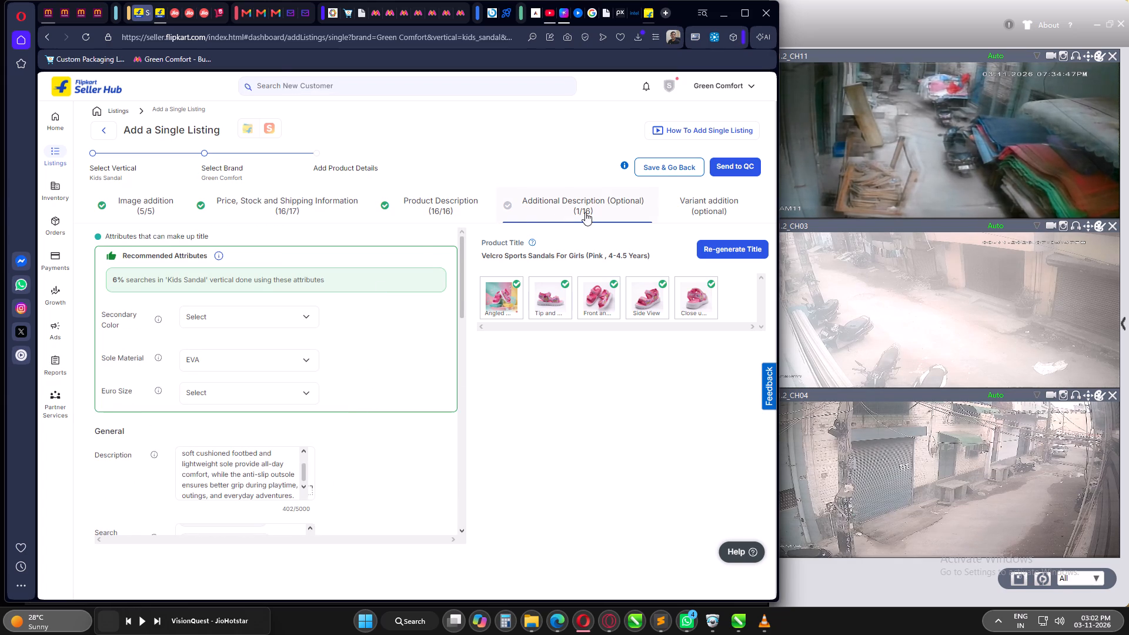
Open the listing's variant addition section and examine the 10C variant's details against size 9C, from Seller SKU ID across to Age Group.
{"action": "left_click", "coordinate": [697, 208]}
{"action": "scroll", "coordinate": [328, 426], "scroll_direction": "down", "scroll_amount": 2}
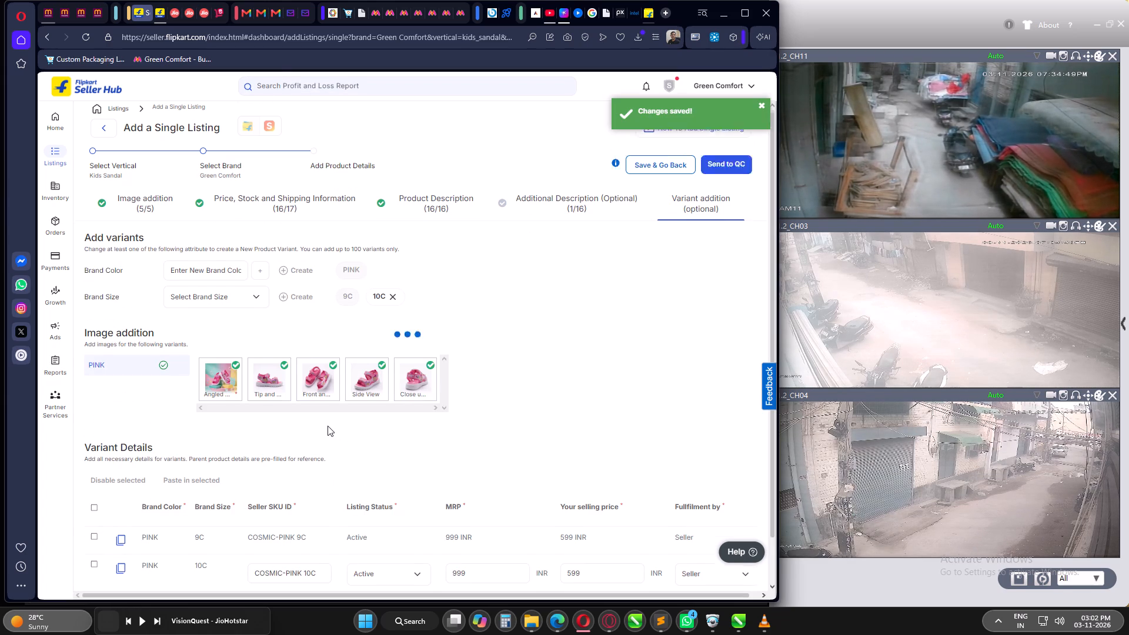
{"action": "scroll", "coordinate": [333, 409], "scroll_direction": "down", "scroll_amount": 9}
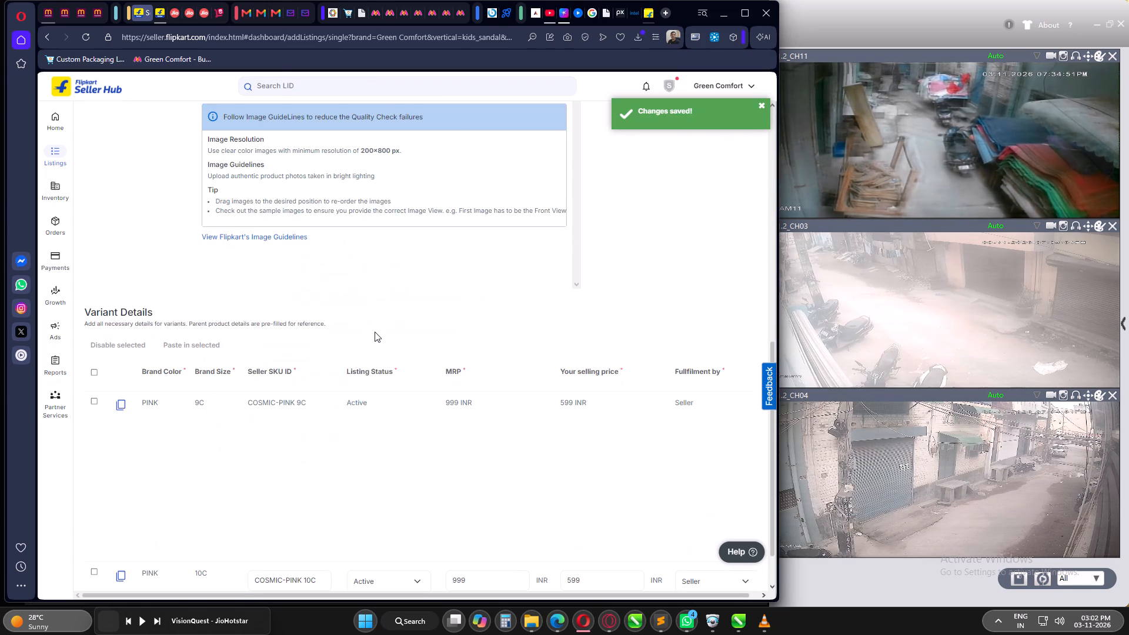
{"action": "scroll", "coordinate": [374, 333], "scroll_direction": "down", "scroll_amount": 7}
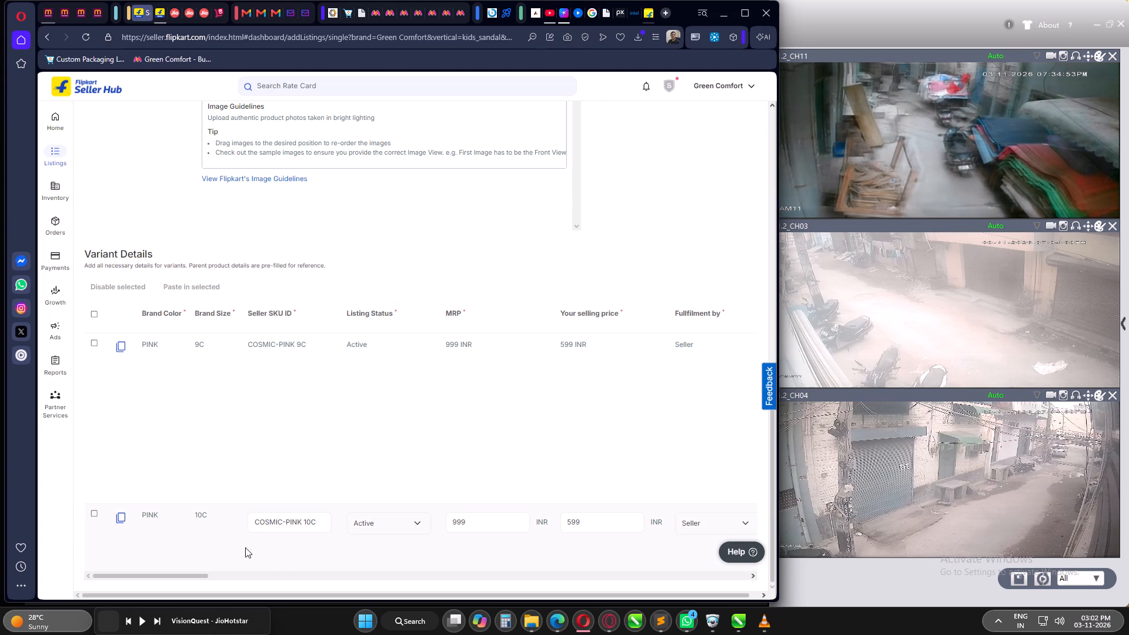
{"action": "left_click_drag", "start_coordinate": [178, 576], "coordinate": [212, 576]}
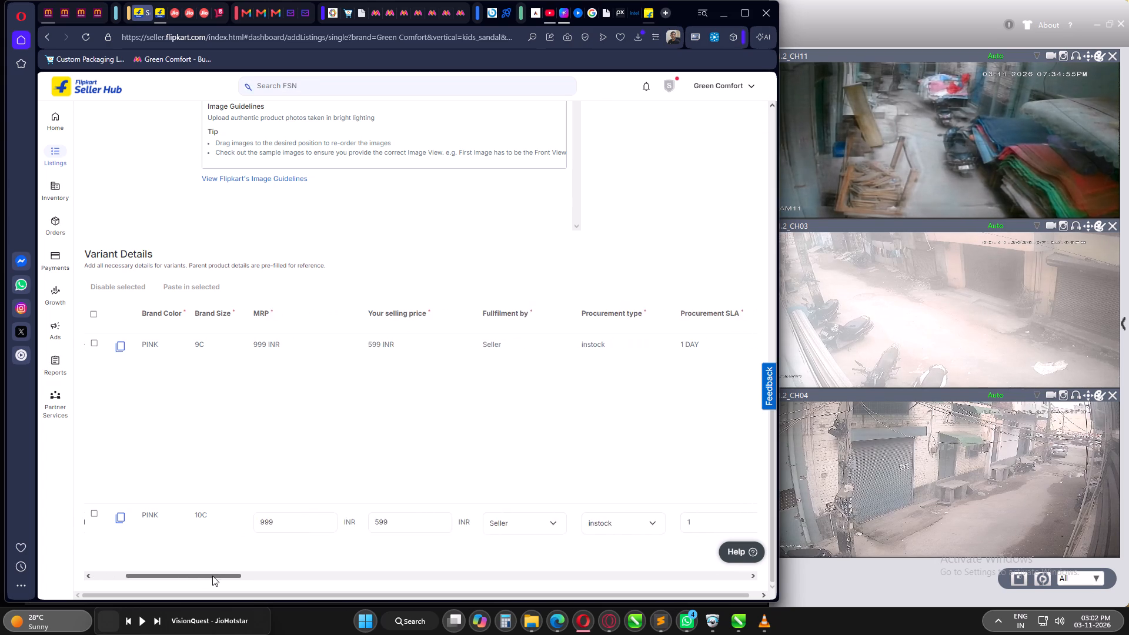
{"action": "left_click_drag", "start_coordinate": [212, 576], "coordinate": [238, 577]}
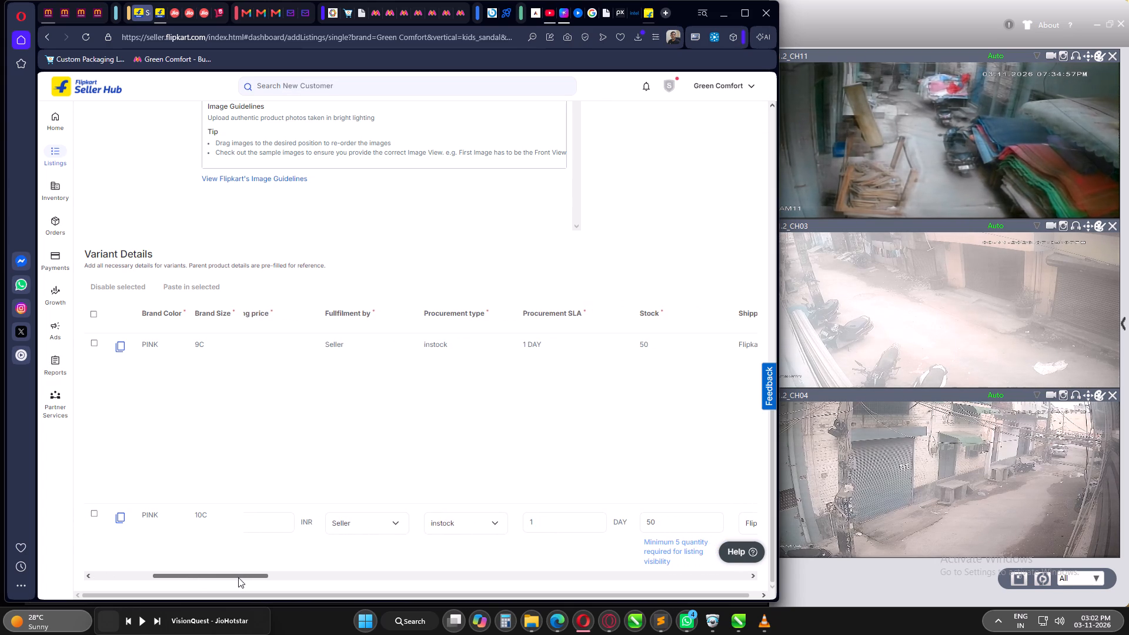
{"action": "left_click_drag", "start_coordinate": [238, 577], "coordinate": [270, 577]}
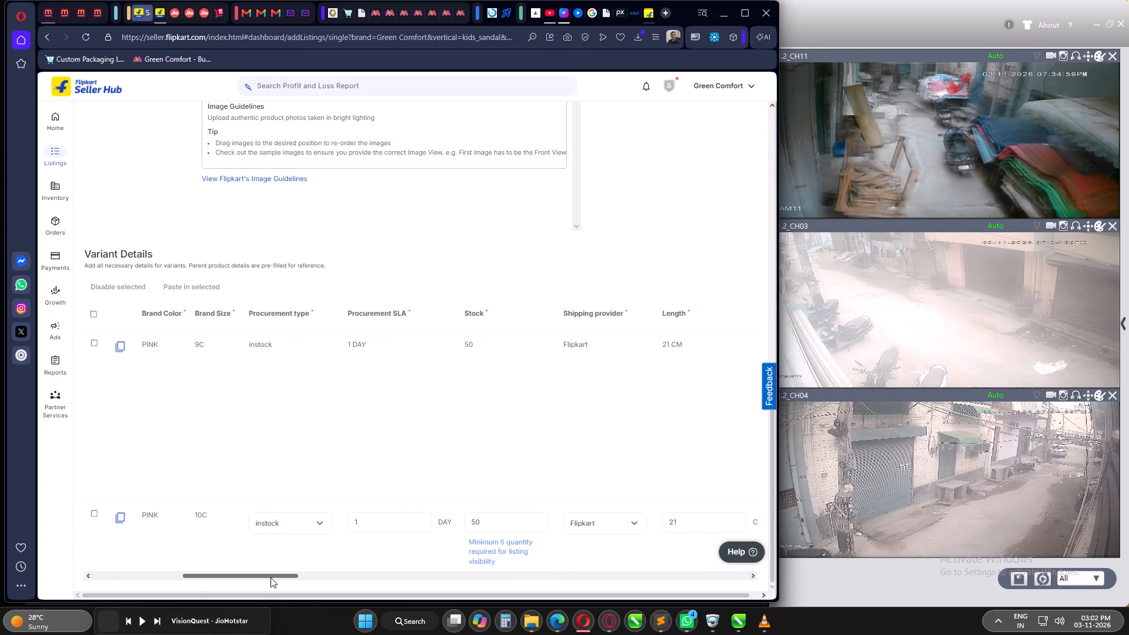
{"action": "left_click_drag", "start_coordinate": [270, 577], "coordinate": [317, 577]}
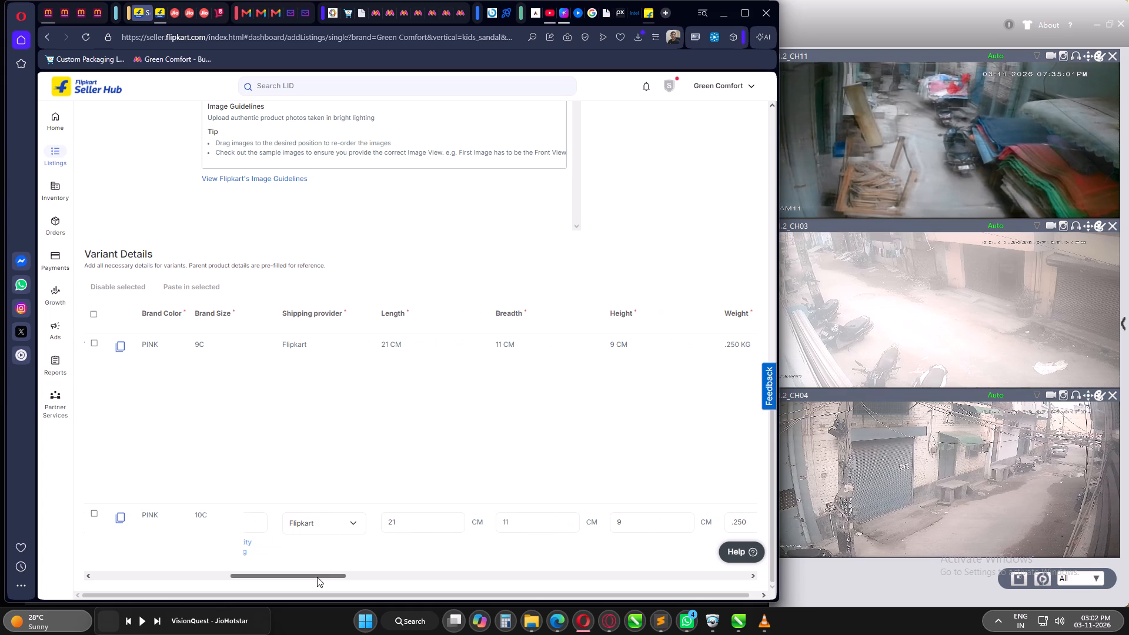
{"action": "left_click_drag", "start_coordinate": [317, 577], "coordinate": [372, 577]}
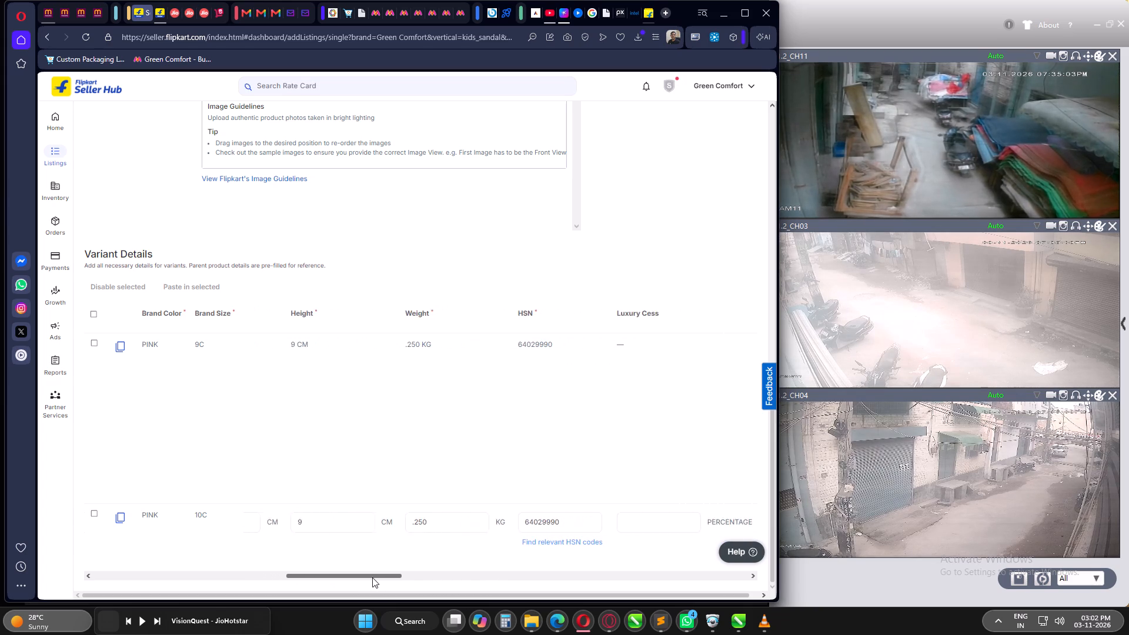
{"action": "left_click_drag", "start_coordinate": [372, 577], "coordinate": [447, 579]}
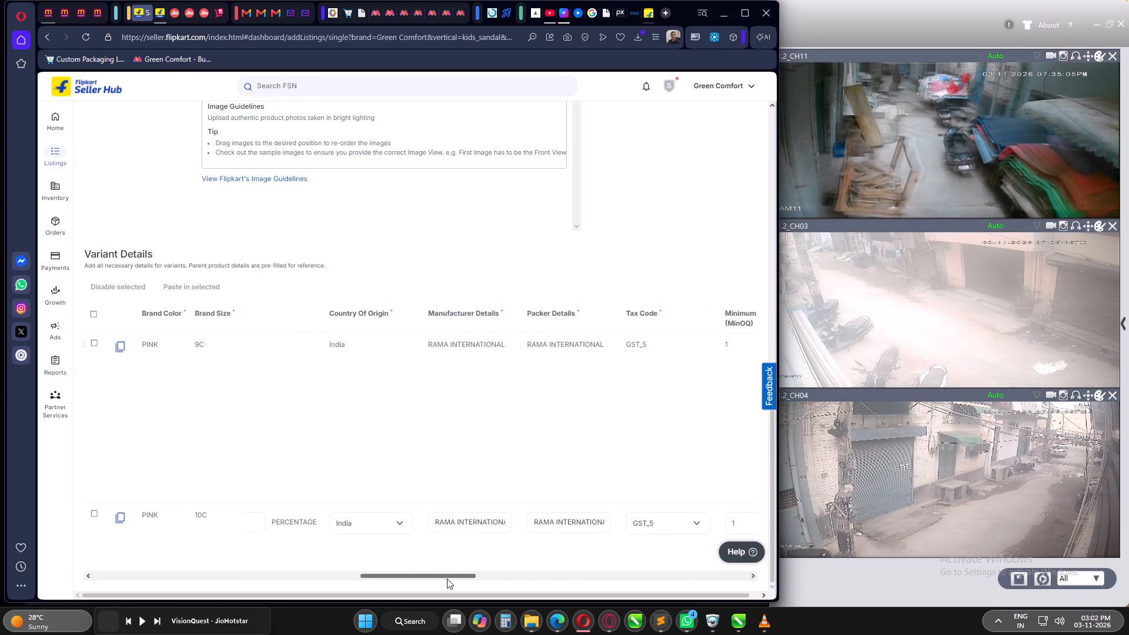
{"action": "left_click_drag", "start_coordinate": [447, 579], "coordinate": [501, 580]}
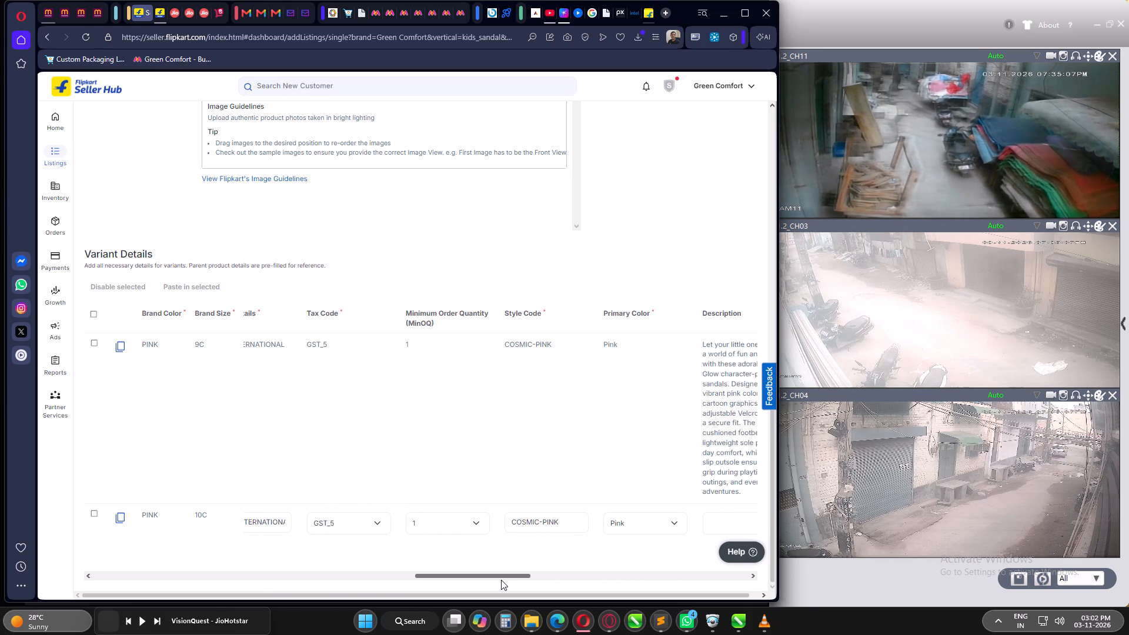
{"action": "left_click_drag", "start_coordinate": [501, 580], "coordinate": [547, 577]}
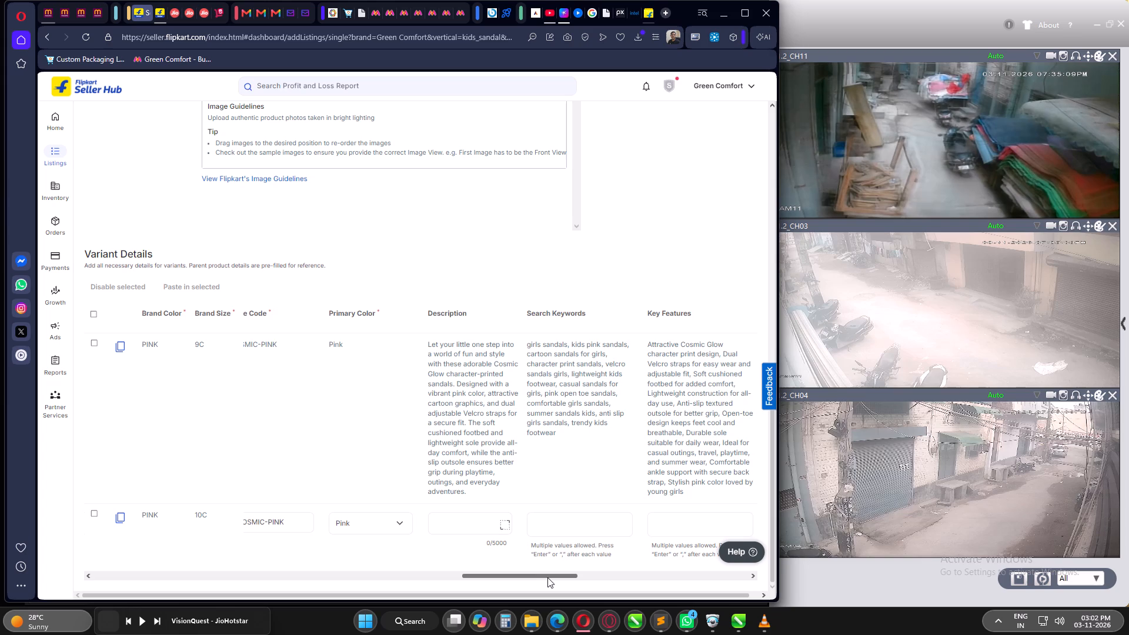
{"action": "left_click_drag", "start_coordinate": [547, 577], "coordinate": [559, 576]}
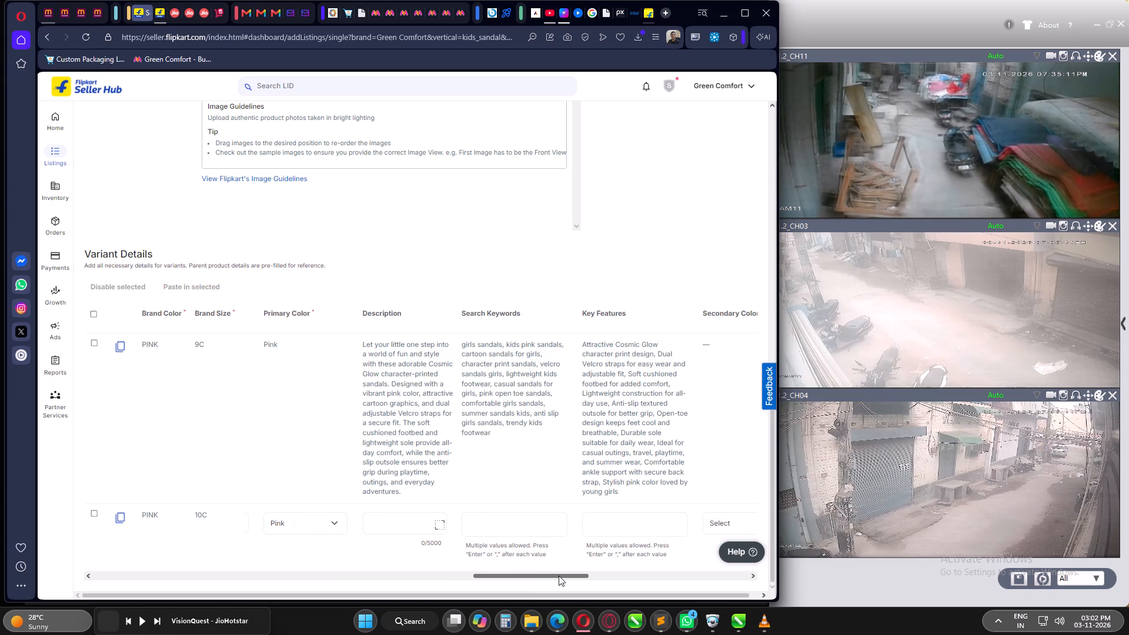
{"action": "left_click_drag", "start_coordinate": [559, 576], "coordinate": [574, 574]}
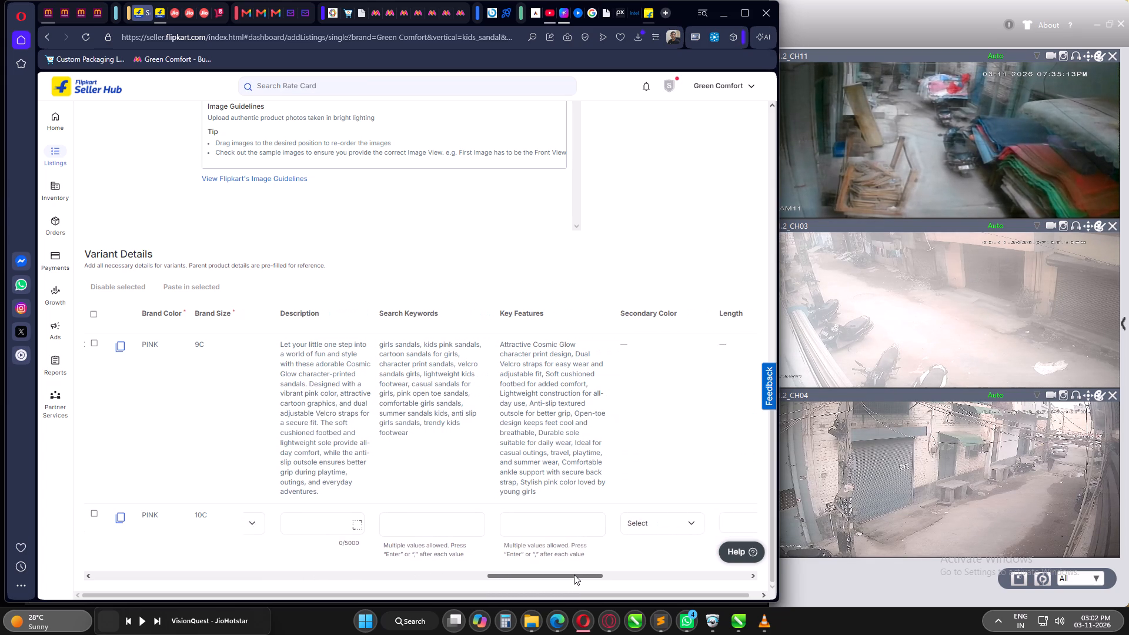
{"action": "left_click_drag", "start_coordinate": [574, 574], "coordinate": [633, 575]}
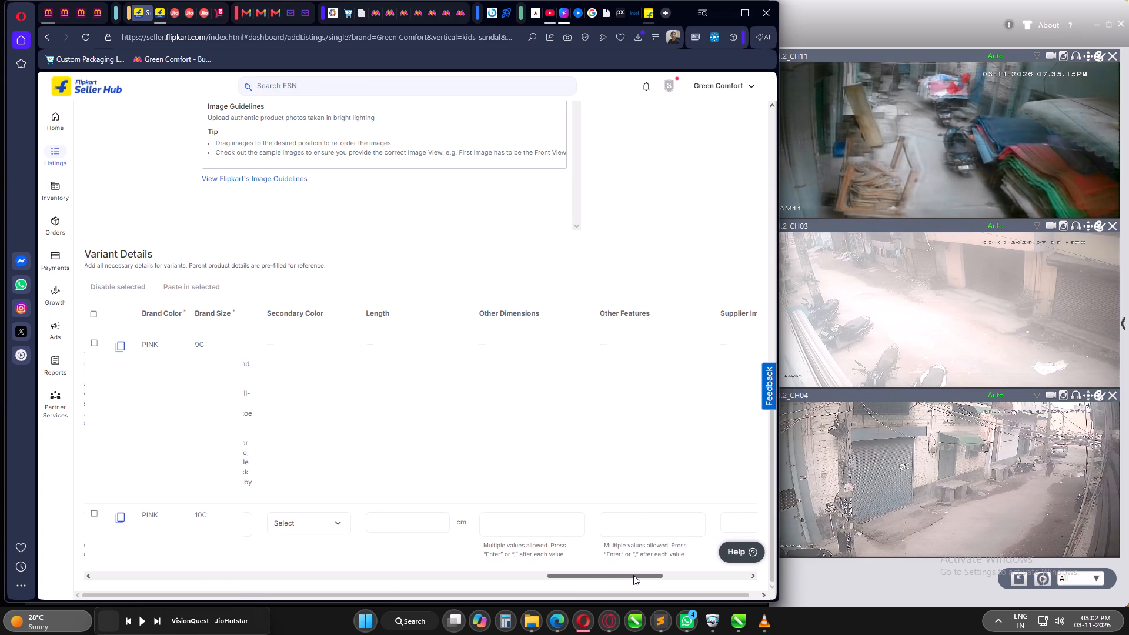
{"action": "left_click_drag", "start_coordinate": [633, 575], "coordinate": [663, 566]}
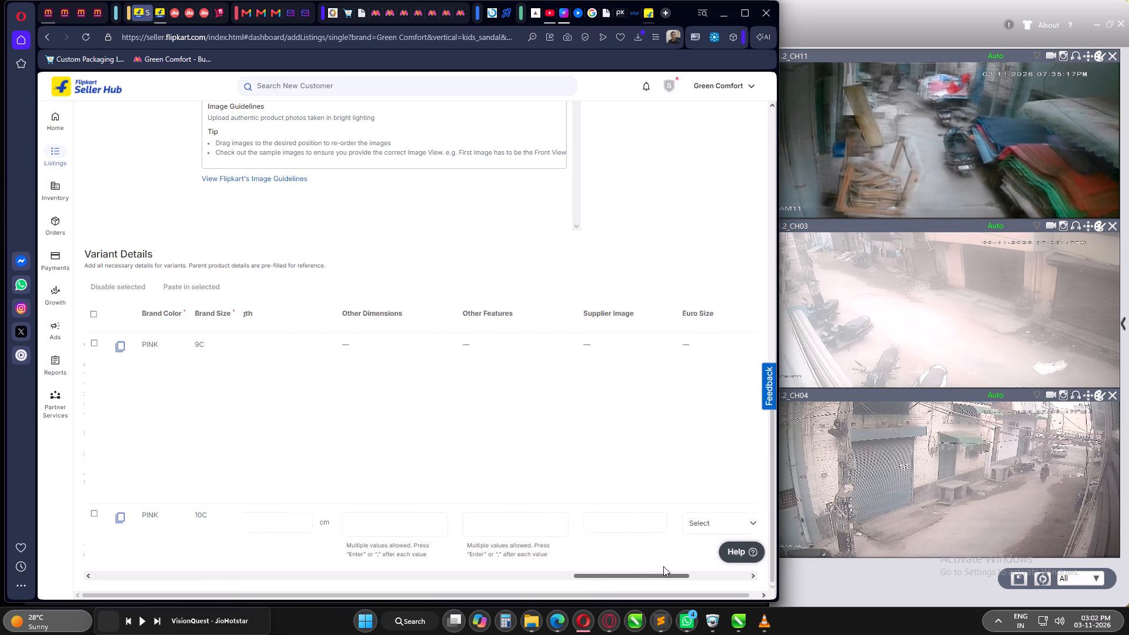
{"action": "left_click_drag", "start_coordinate": [663, 566], "coordinate": [690, 567]}
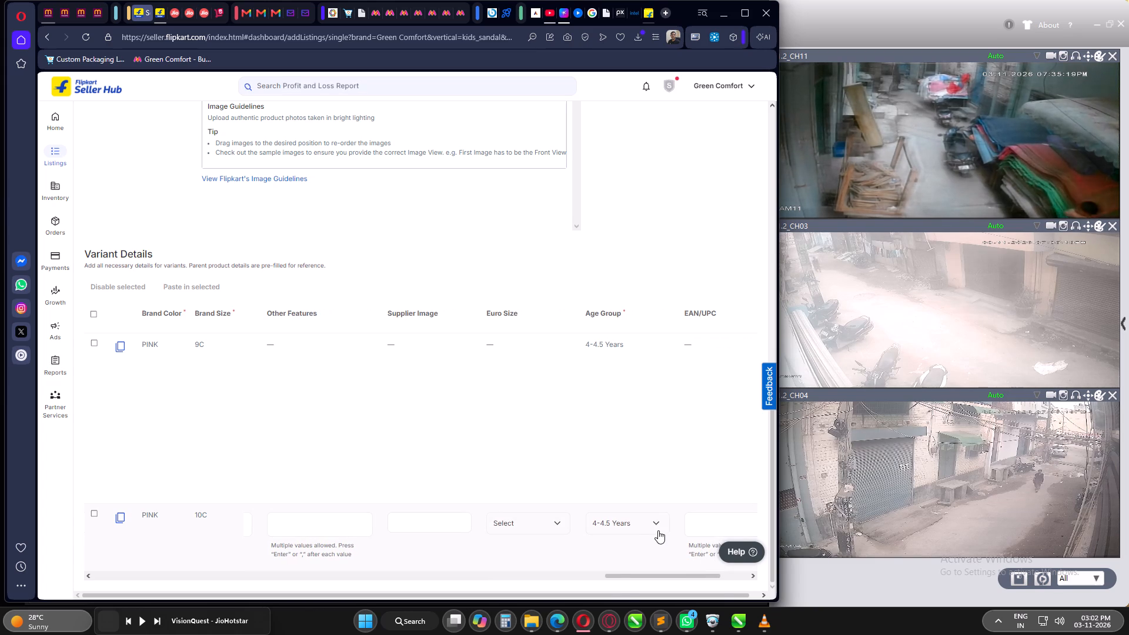
Set the pink 10C variant's Age Group to 4.5-5 Years, and check its remaining details through Article Number.
{"action": "left_click", "coordinate": [655, 527]}
{"action": "scroll", "coordinate": [657, 452], "scroll_direction": "down", "scroll_amount": 2}
{"action": "scroll", "coordinate": [636, 561], "scroll_direction": "down", "scroll_amount": 5}
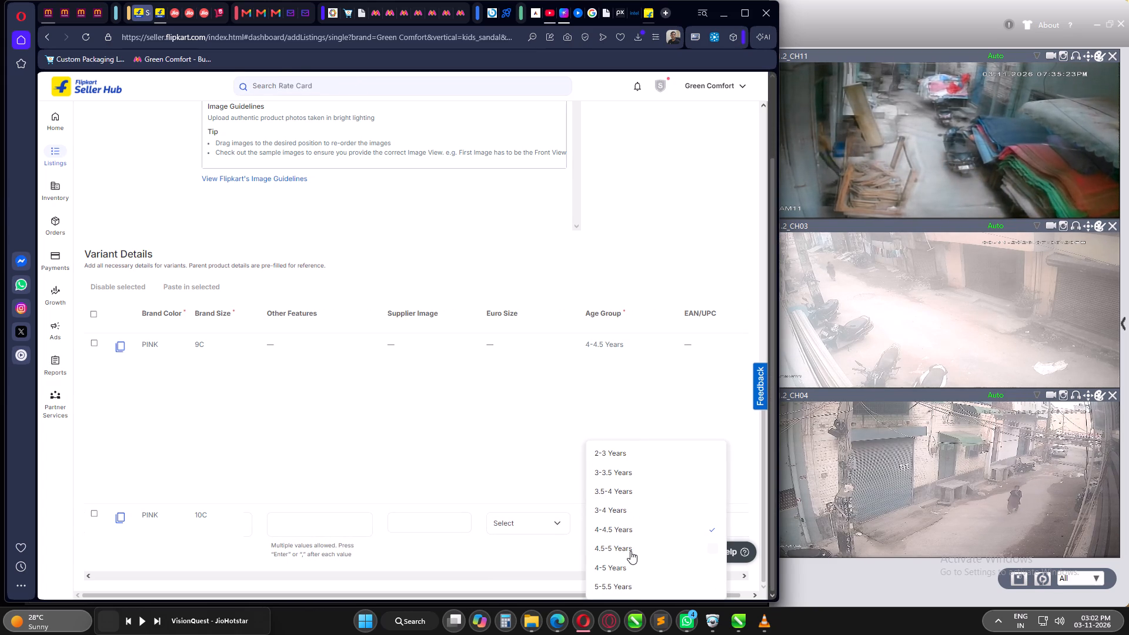
{"action": "left_click", "coordinate": [626, 549]}
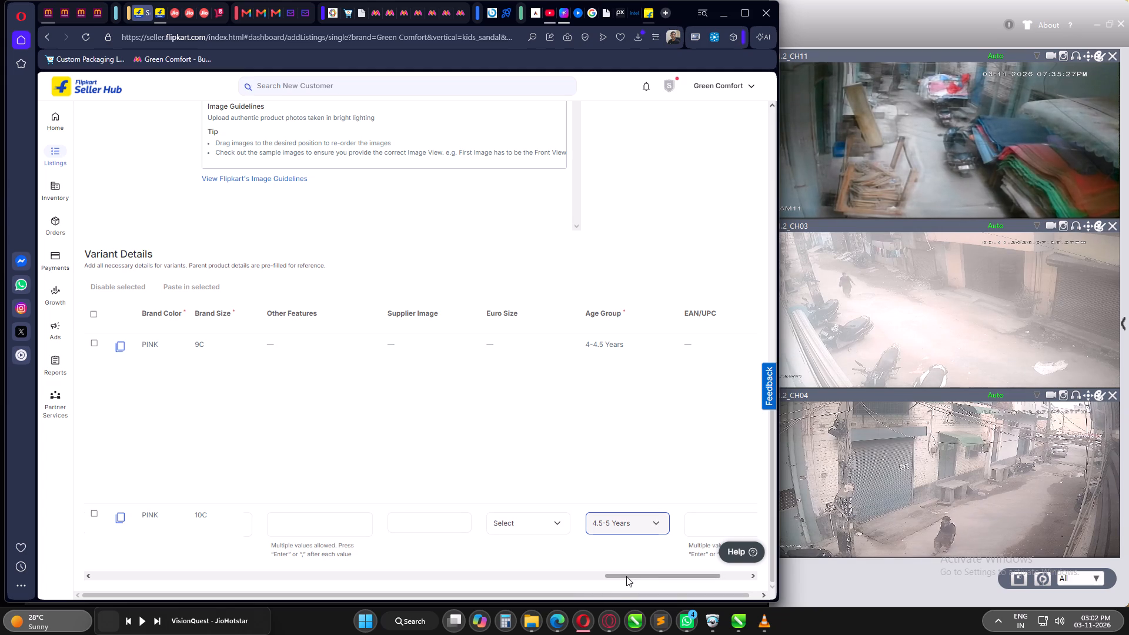
{"action": "left_click_drag", "start_coordinate": [626, 576], "coordinate": [695, 583]}
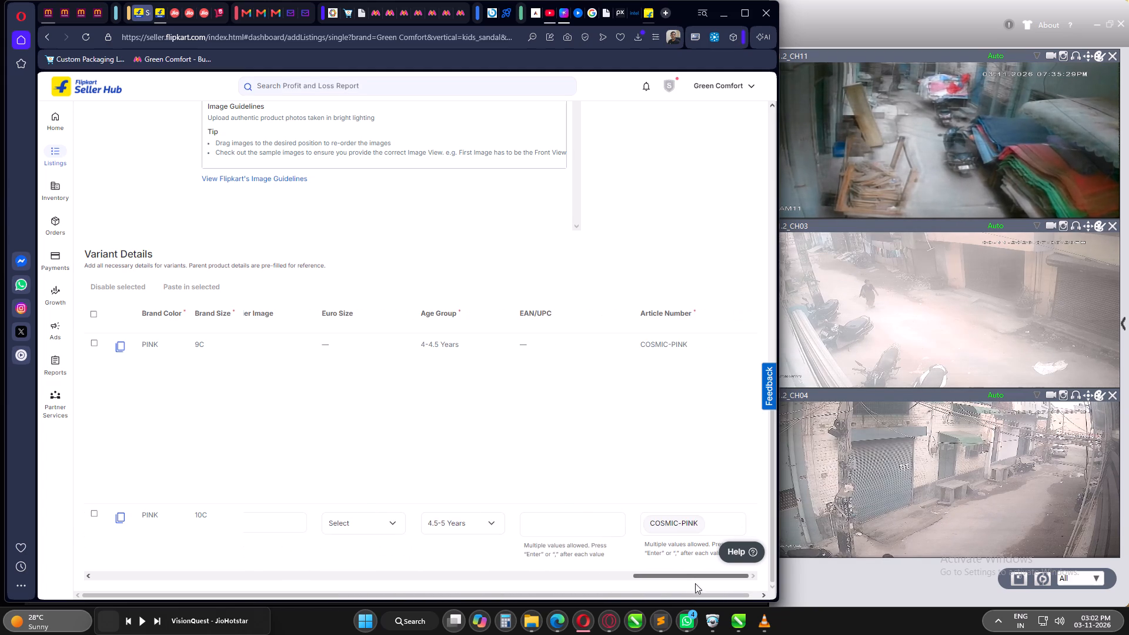
{"action": "left_click_drag", "start_coordinate": [695, 583], "coordinate": [546, 580]}
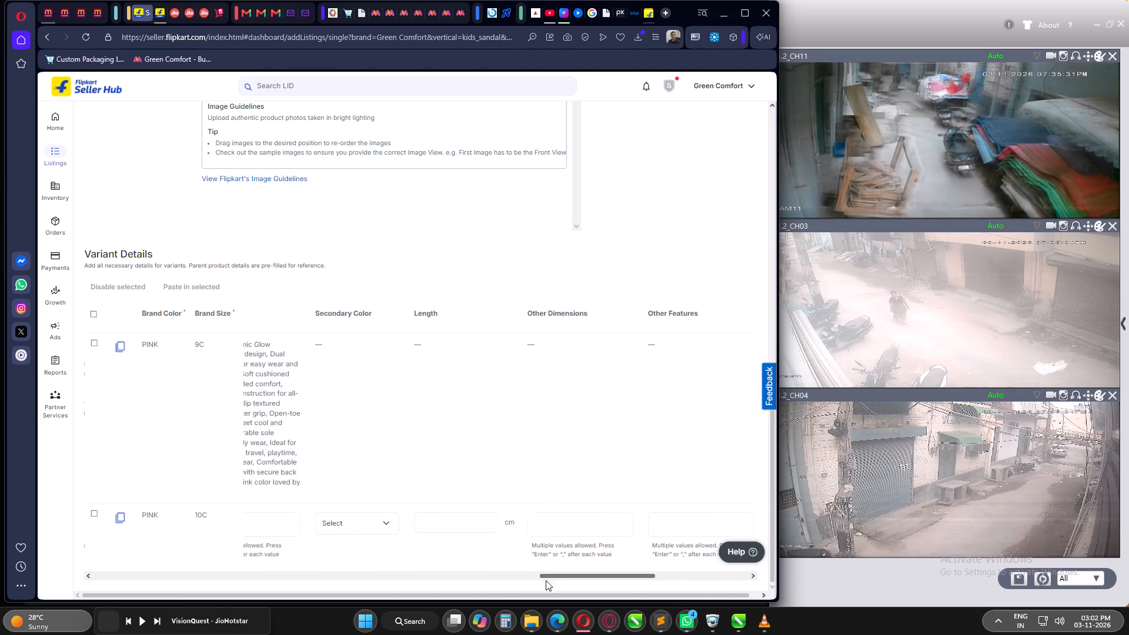
{"action": "left_click_drag", "start_coordinate": [546, 580], "coordinate": [119, 534]}
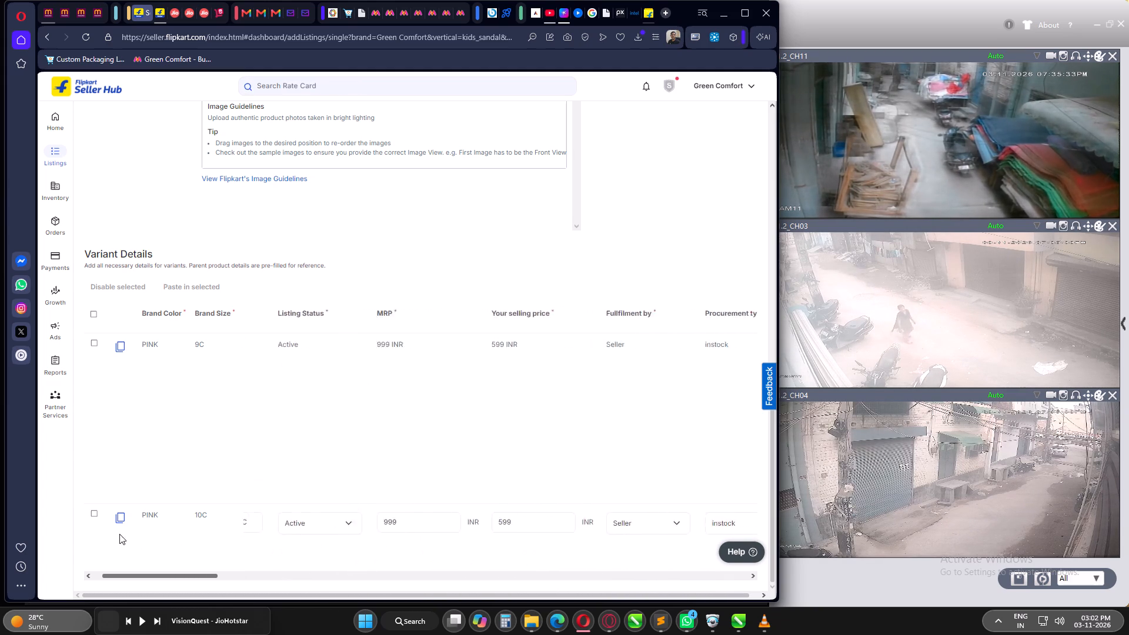
{"action": "left_click_drag", "start_coordinate": [119, 534], "coordinate": [95, 536]}
{"action": "scroll", "coordinate": [454, 399], "scroll_direction": "up", "scroll_amount": 9}
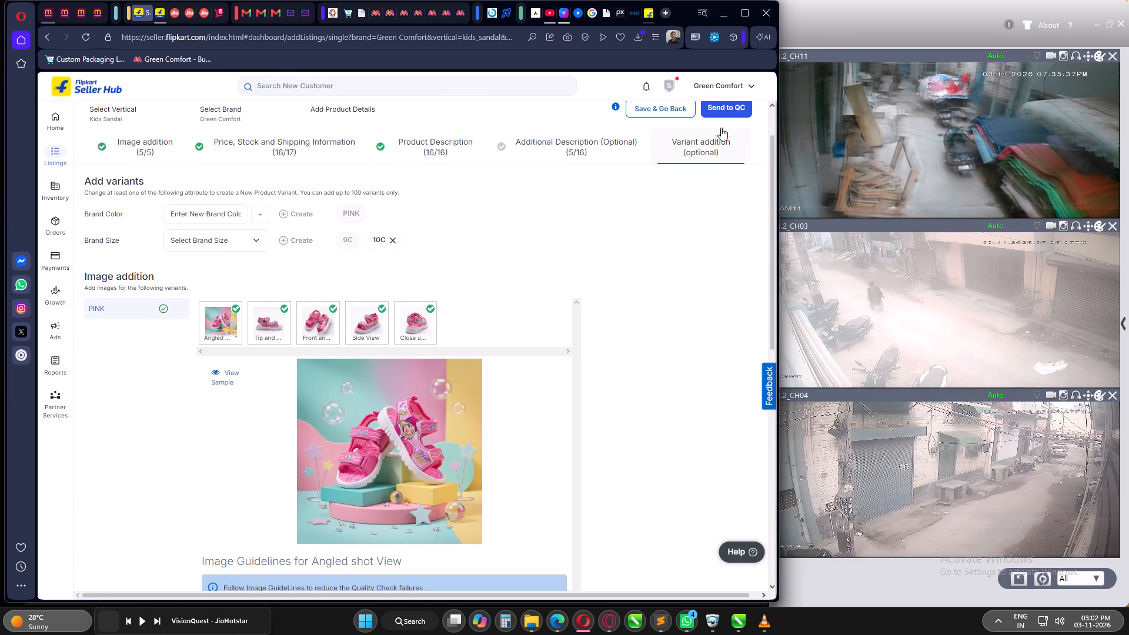
Look over the pink Cosmic listing's 9C and 10C variants and send the listing for quality check.
{"action": "scroll", "coordinate": [677, 270], "scroll_direction": "up", "scroll_amount": 1}
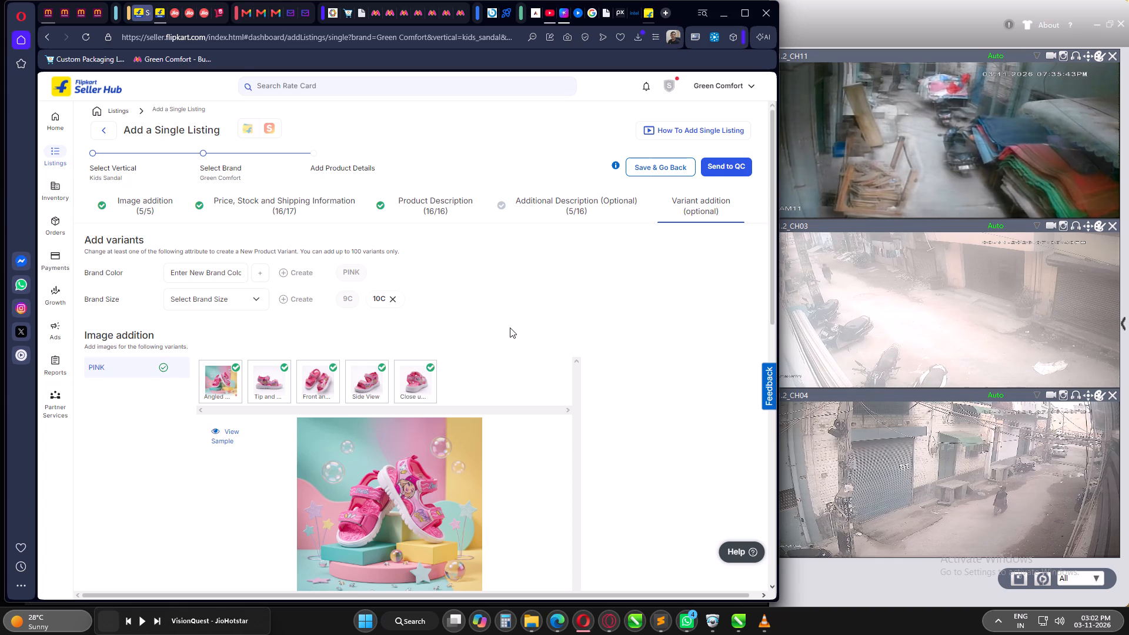
{"action": "scroll", "coordinate": [510, 327], "scroll_direction": "down", "scroll_amount": 11}
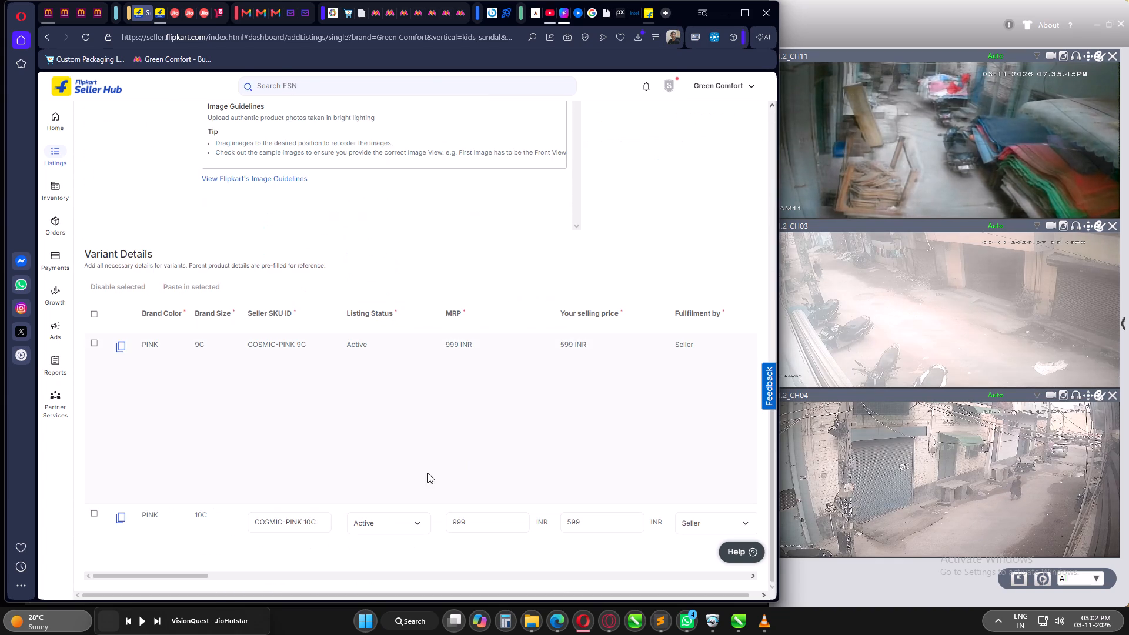
{"action": "scroll", "coordinate": [425, 447], "scroll_direction": "up", "scroll_amount": 14}
{"action": "left_click", "coordinate": [717, 162]}
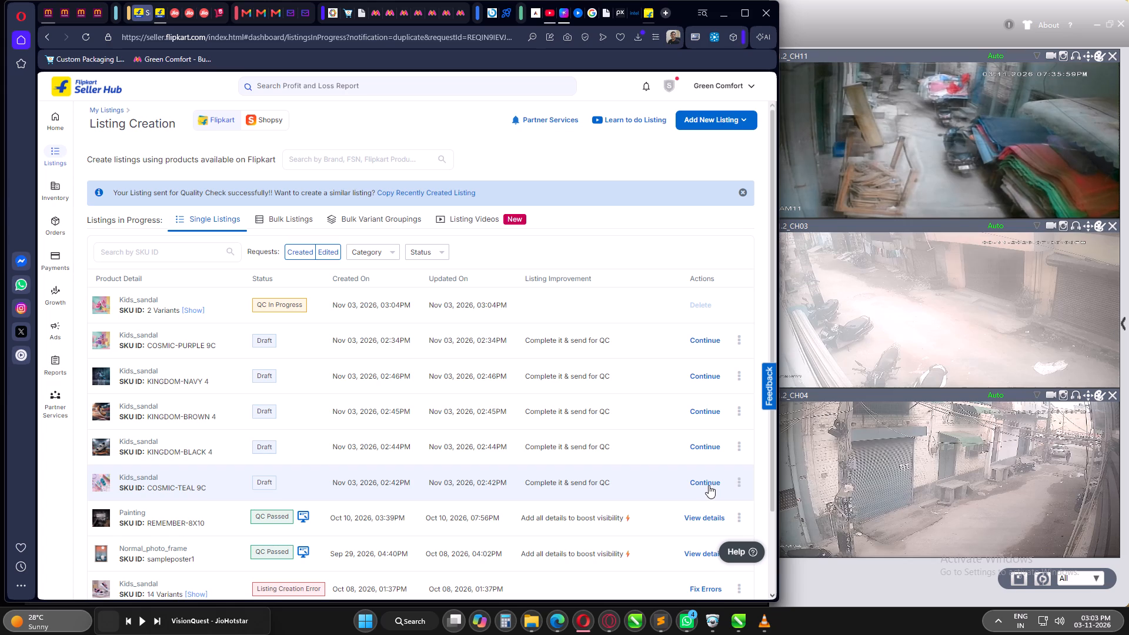
Resume the COSMIC-PURPLE 9C draft and open its optional additional description, looking through the Secondary Color choices without changing them.
{"action": "left_click", "coordinate": [700, 342]}
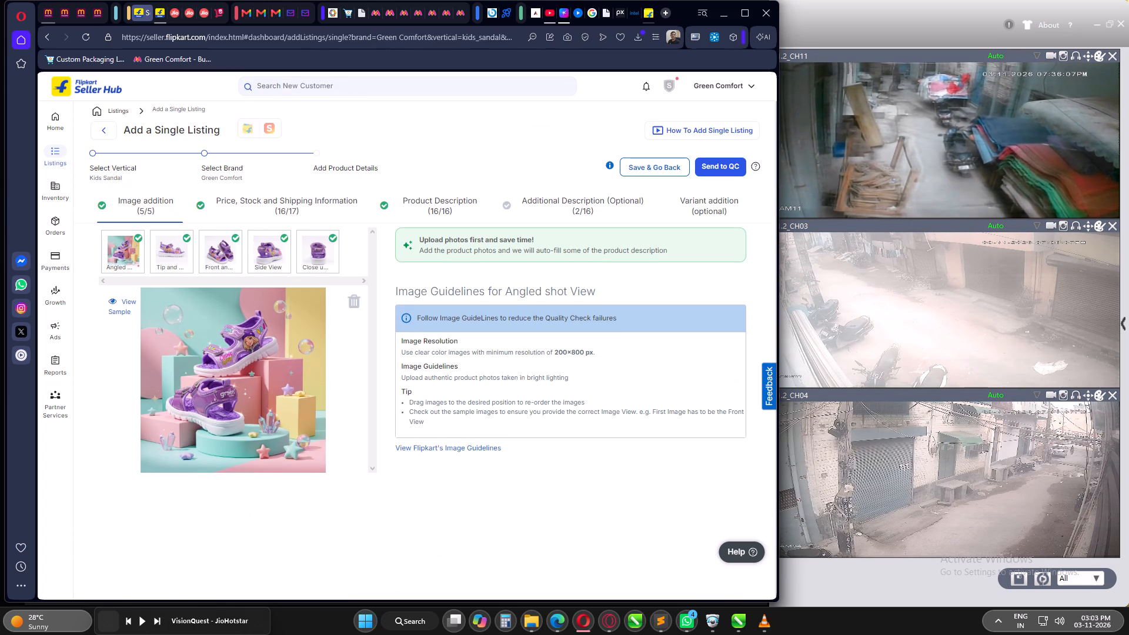
{"action": "left_click", "coordinate": [287, 215]}
{"action": "left_click", "coordinate": [430, 205]}
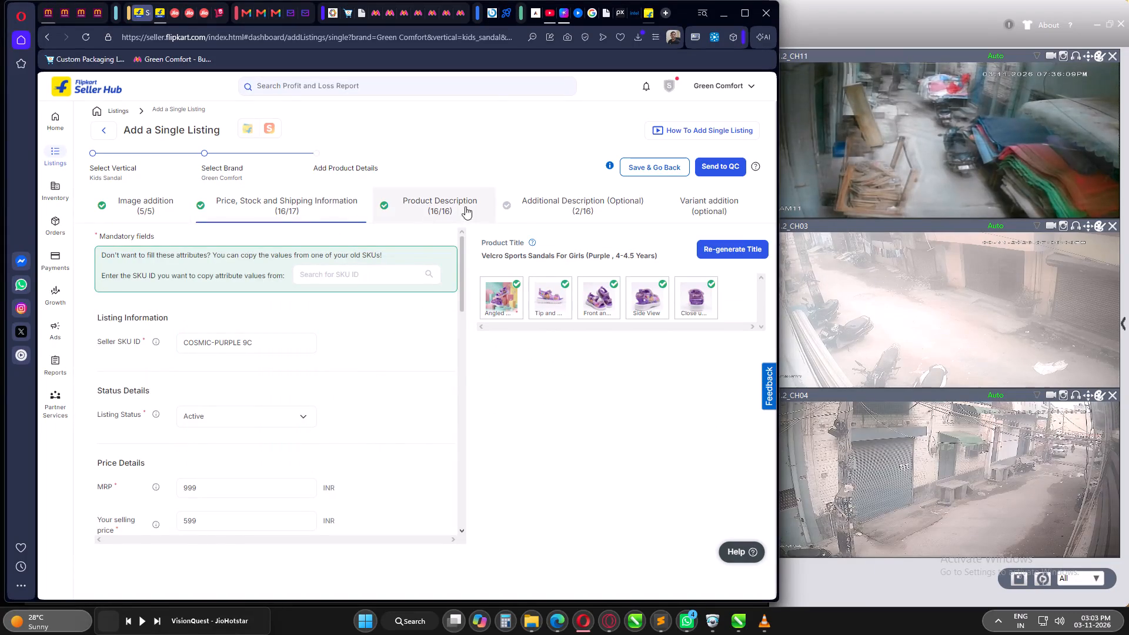
{"action": "left_click", "coordinate": [592, 206]}
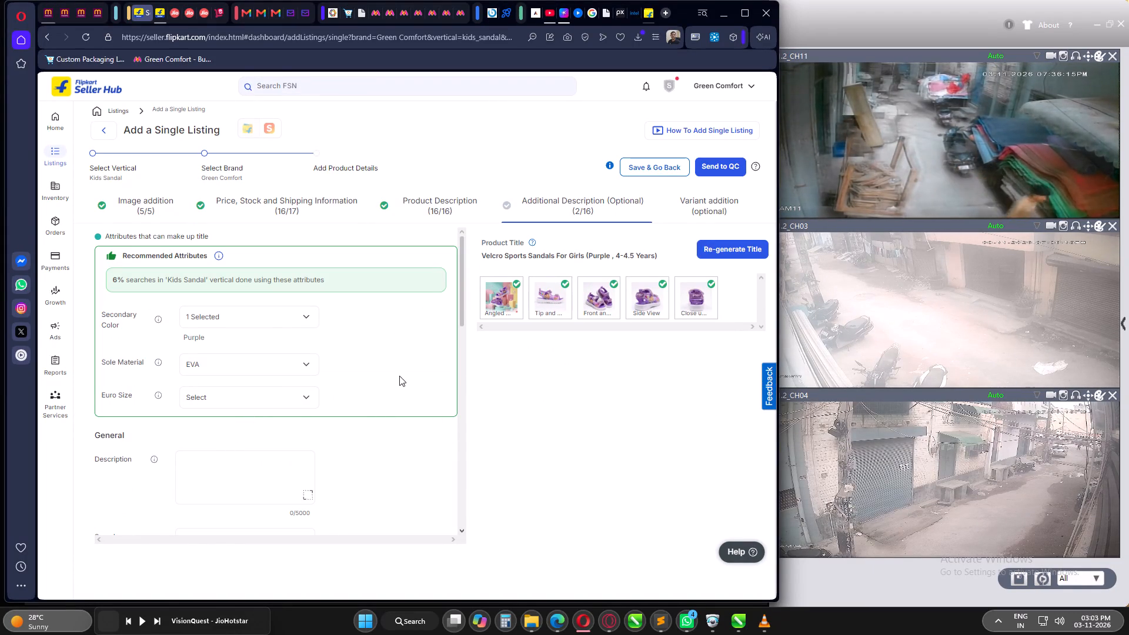
{"action": "left_click", "coordinate": [279, 315]}
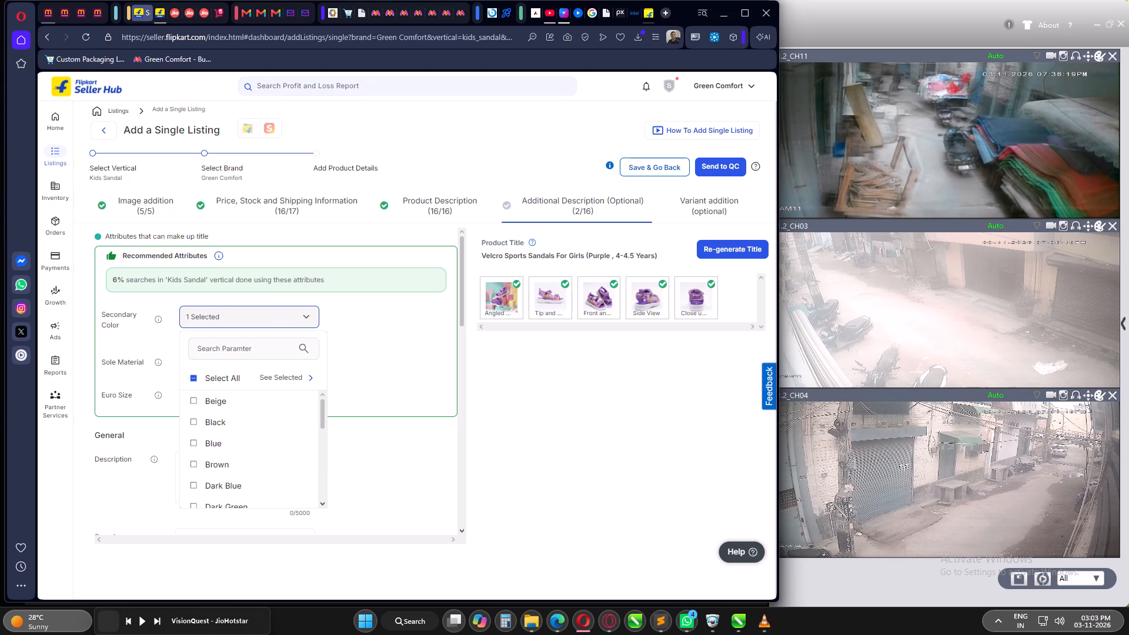
{"action": "left_click", "coordinate": [410, 365]}
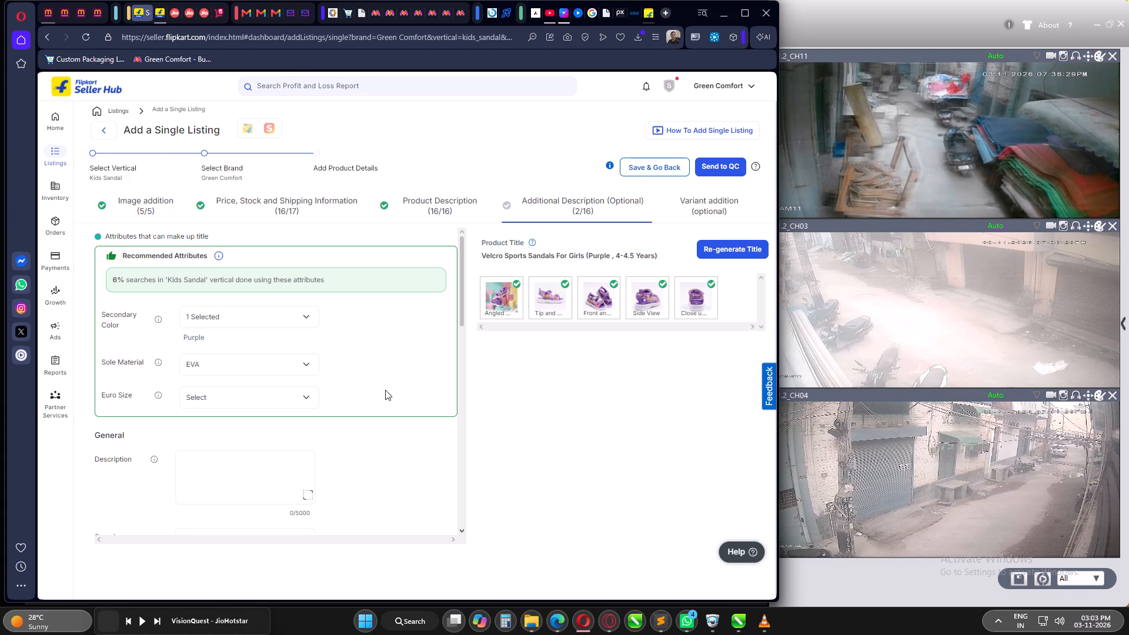
{"action": "scroll", "coordinate": [373, 407], "scroll_direction": "down", "scroll_amount": 1}
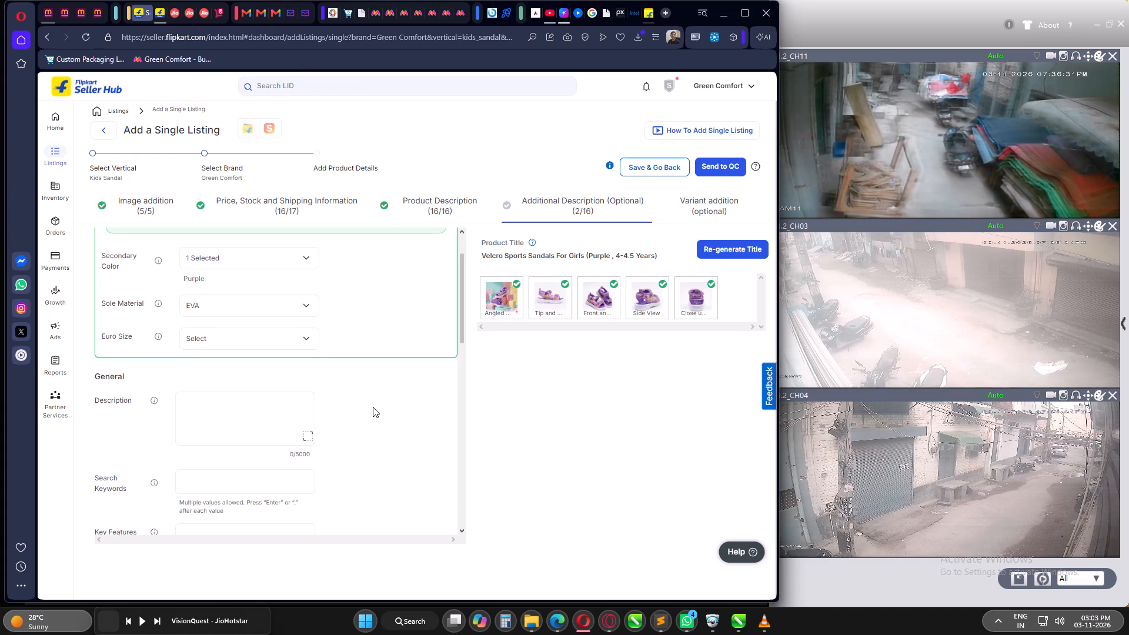
{"action": "scroll", "coordinate": [373, 407], "scroll_direction": "down", "scroll_amount": 1}
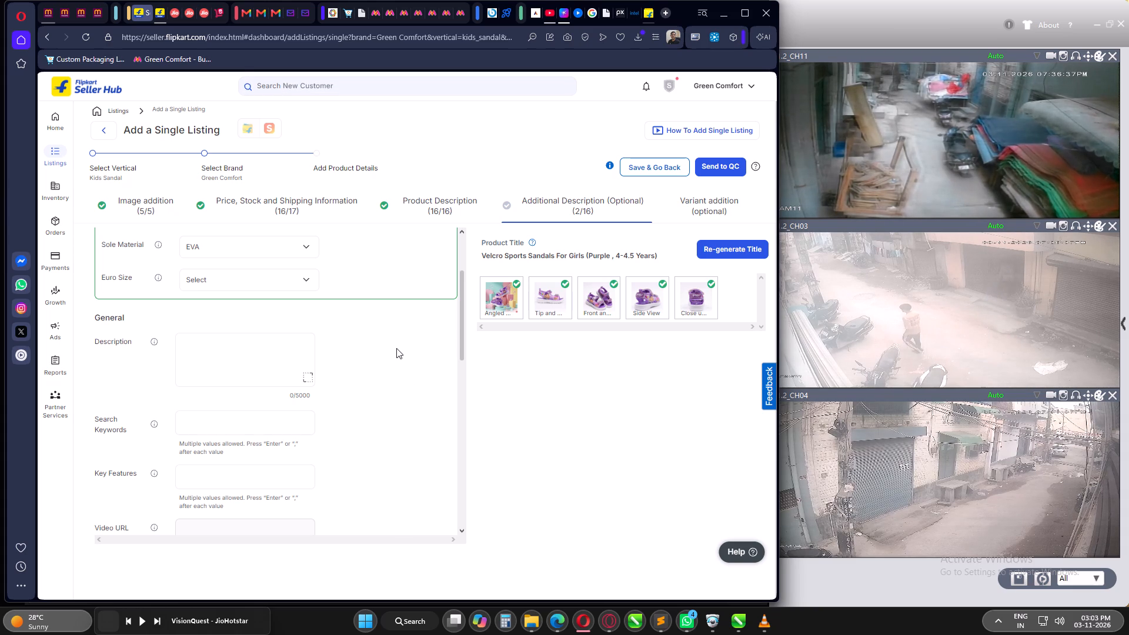
{"action": "scroll", "coordinate": [396, 348], "scroll_direction": "down", "scroll_amount": 3}
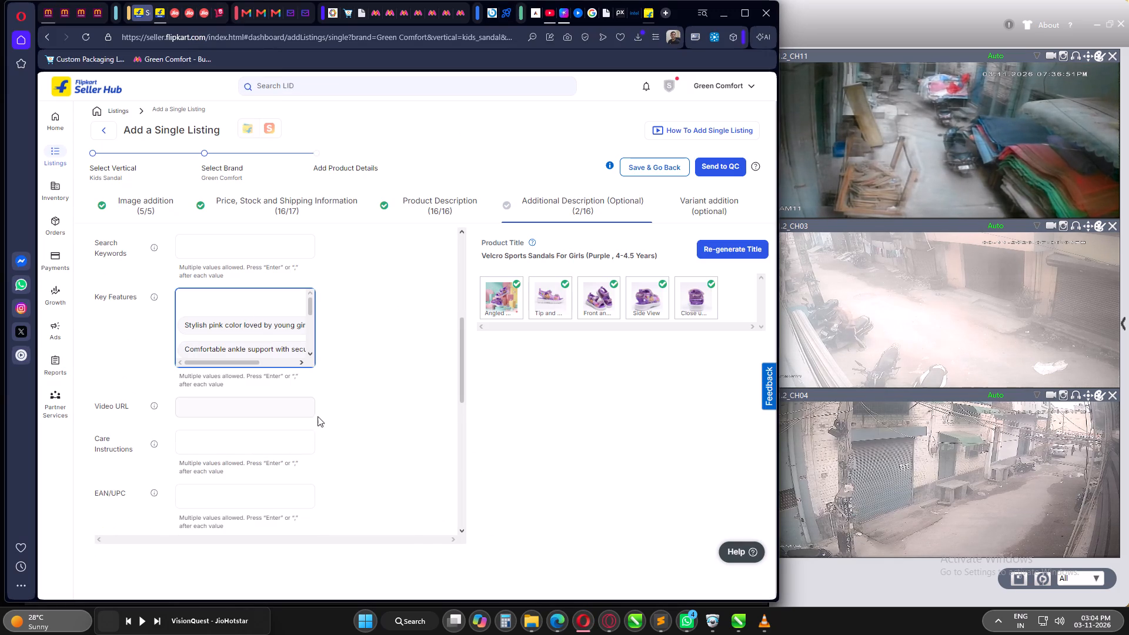
Copy the Search Keywords list from the Copilot chat in Edge into the purple listing's Search Keywords.
{"action": "left_click", "coordinate": [563, 623]}
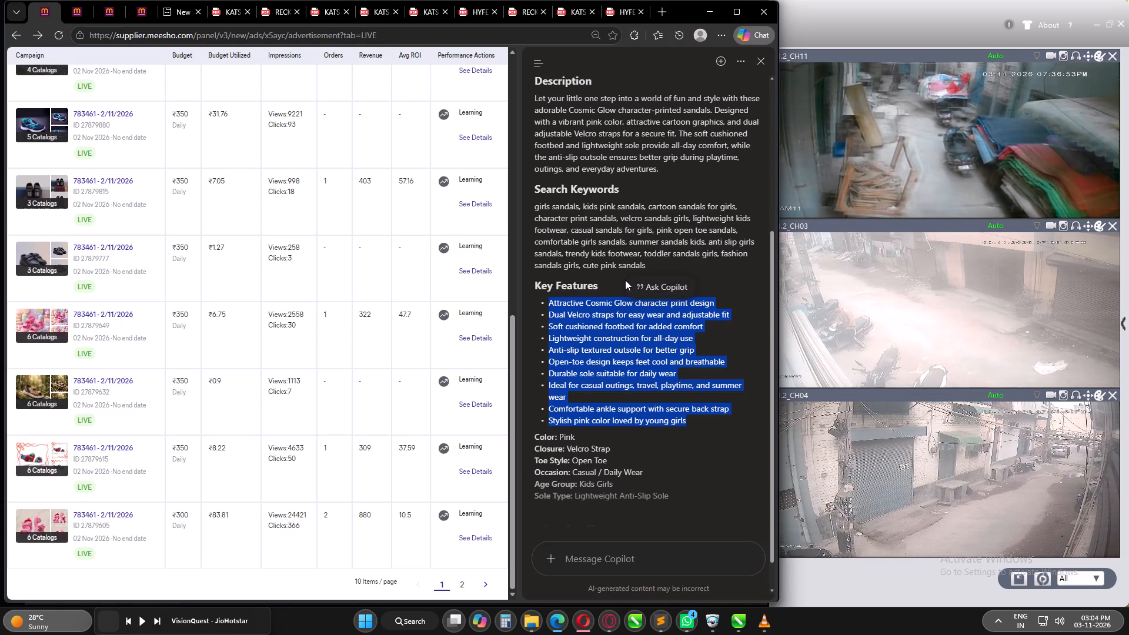
{"action": "left_click_drag", "start_coordinate": [646, 265], "coordinate": [527, 209]}
{"action": "key", "text": "ctrl+c"}
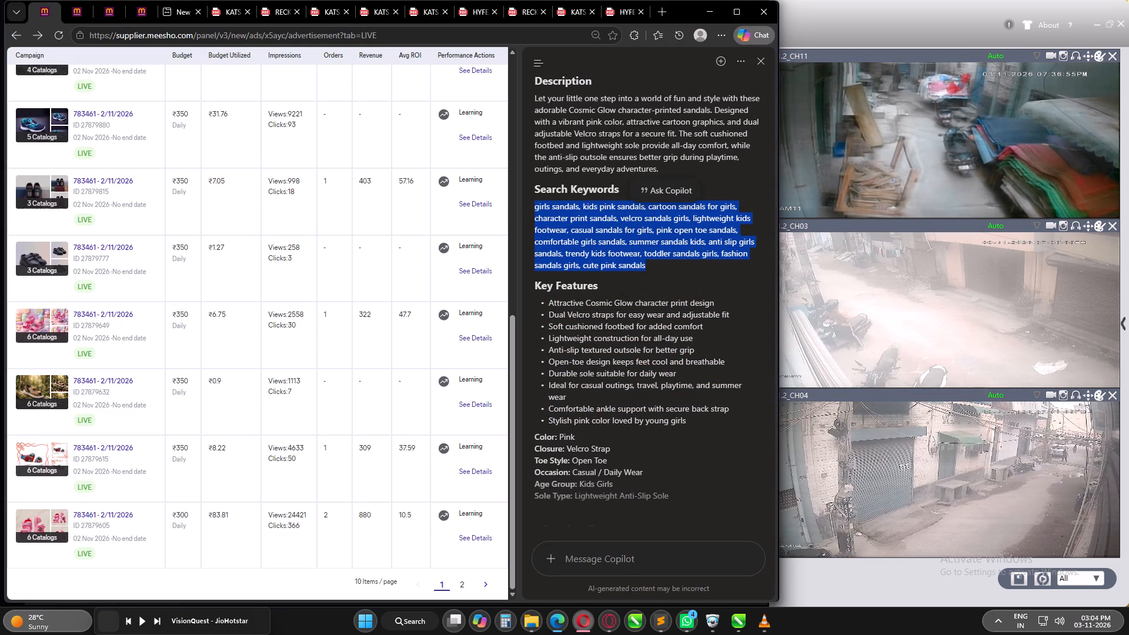
{"action": "left_click", "coordinate": [578, 626]}
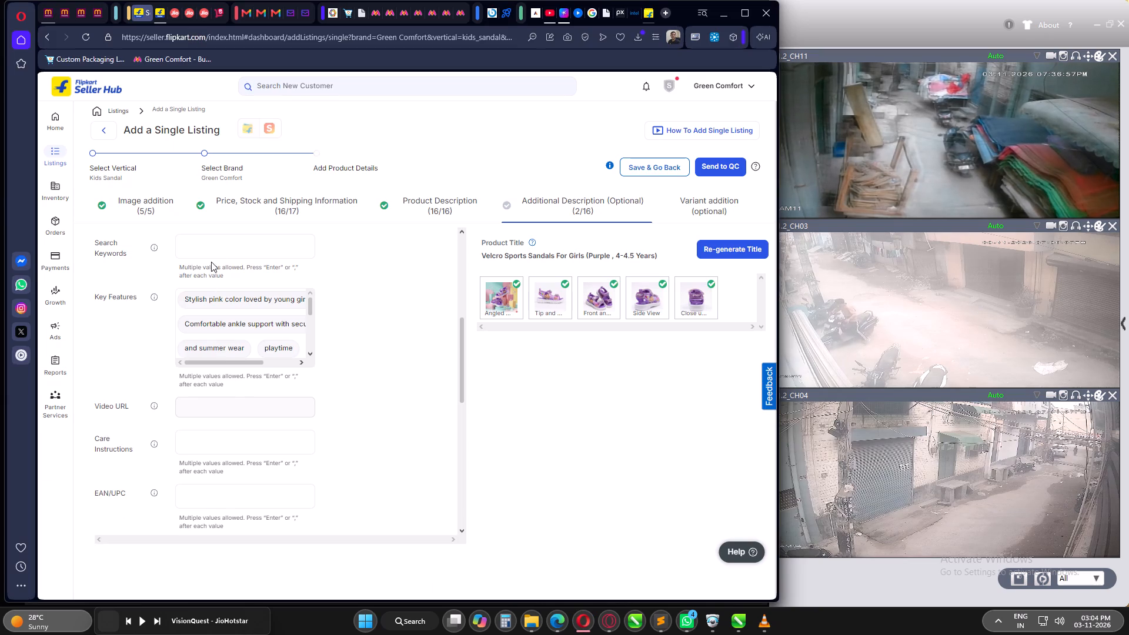
{"action": "left_click", "coordinate": [213, 242]}
{"action": "key", "text": "ctrl+v"}
{"action": "scroll", "coordinate": [354, 452], "scroll_direction": "down", "scroll_amount": 3}
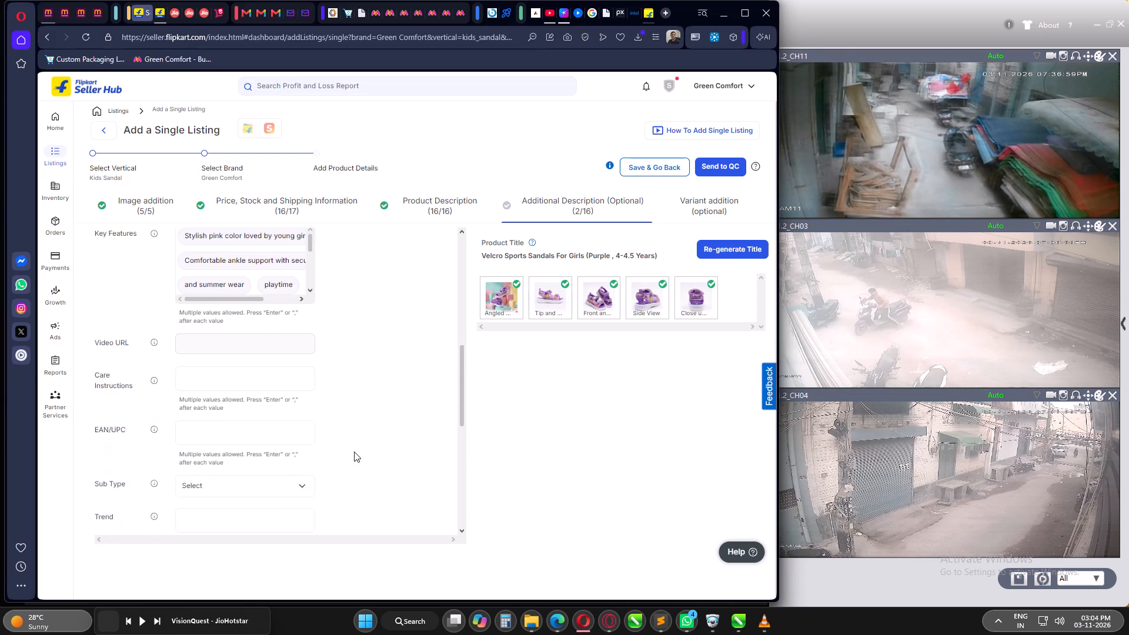
{"action": "scroll", "coordinate": [356, 448], "scroll_direction": "up", "scroll_amount": 5}
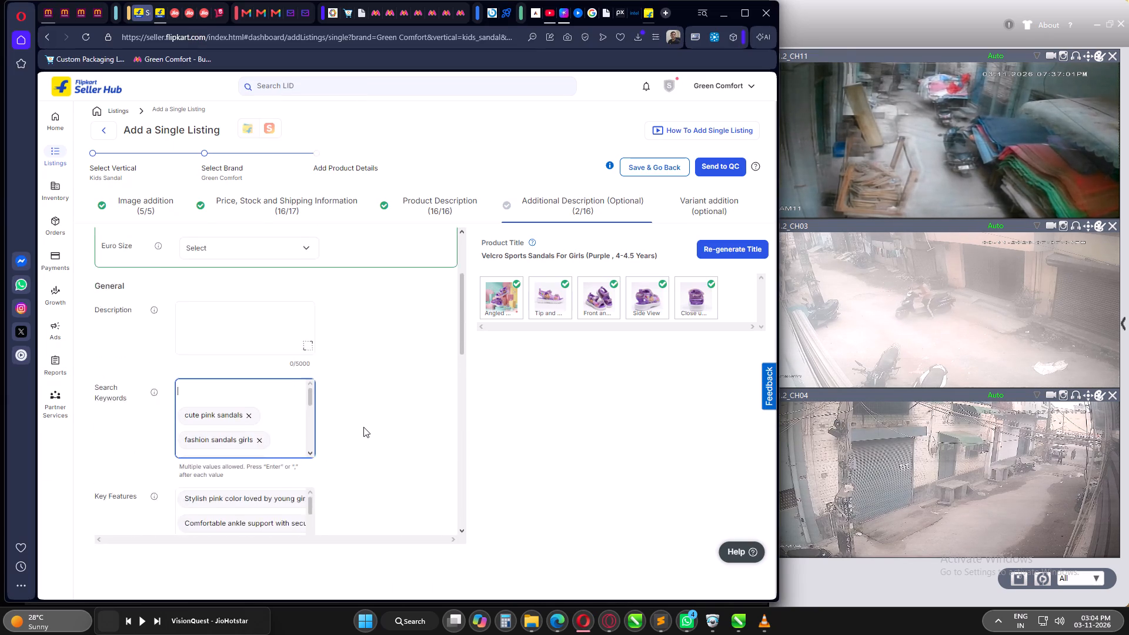
{"action": "scroll", "coordinate": [363, 427], "scroll_direction": "up", "scroll_amount": 2}
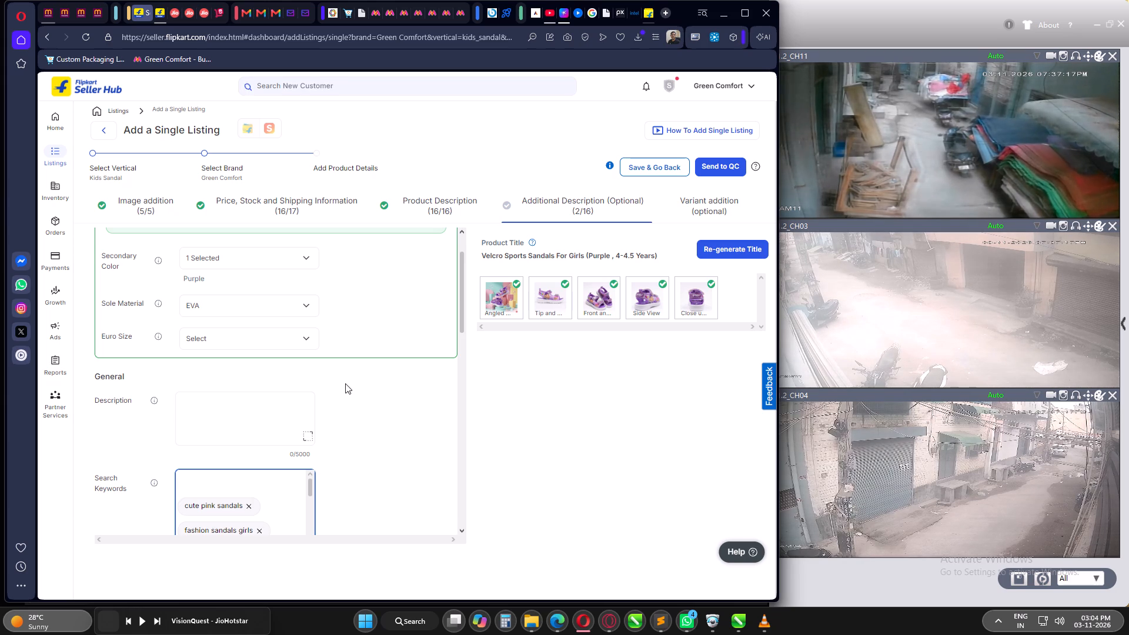
{"action": "scroll", "coordinate": [398, 432], "scroll_direction": "down", "scroll_amount": 1}
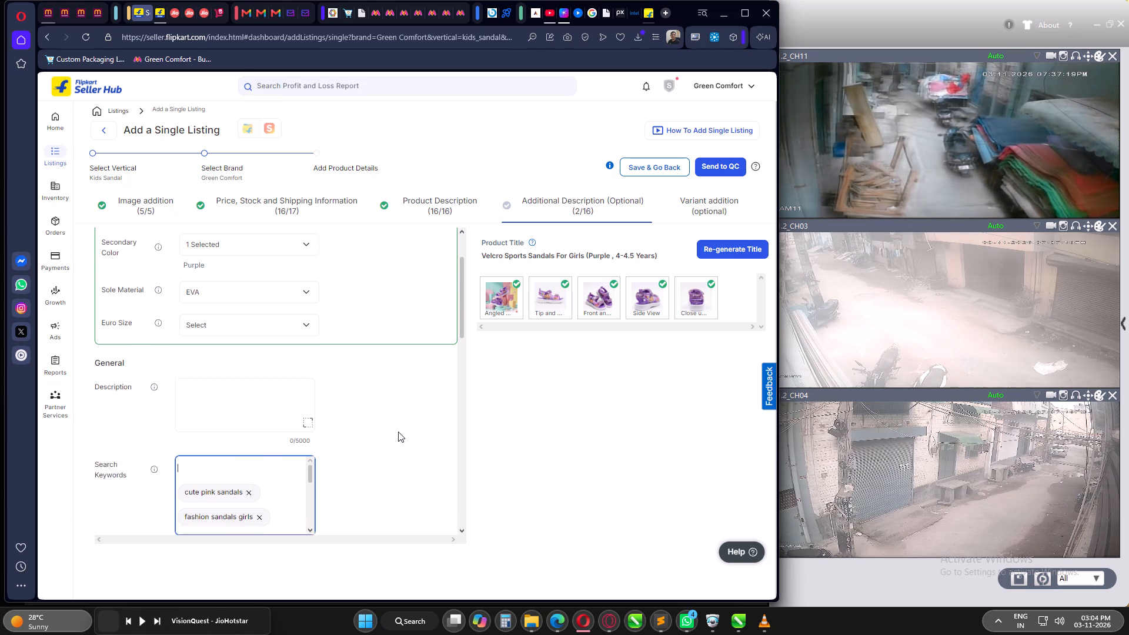
{"action": "scroll", "coordinate": [398, 432], "scroll_direction": "up", "scroll_amount": 1}
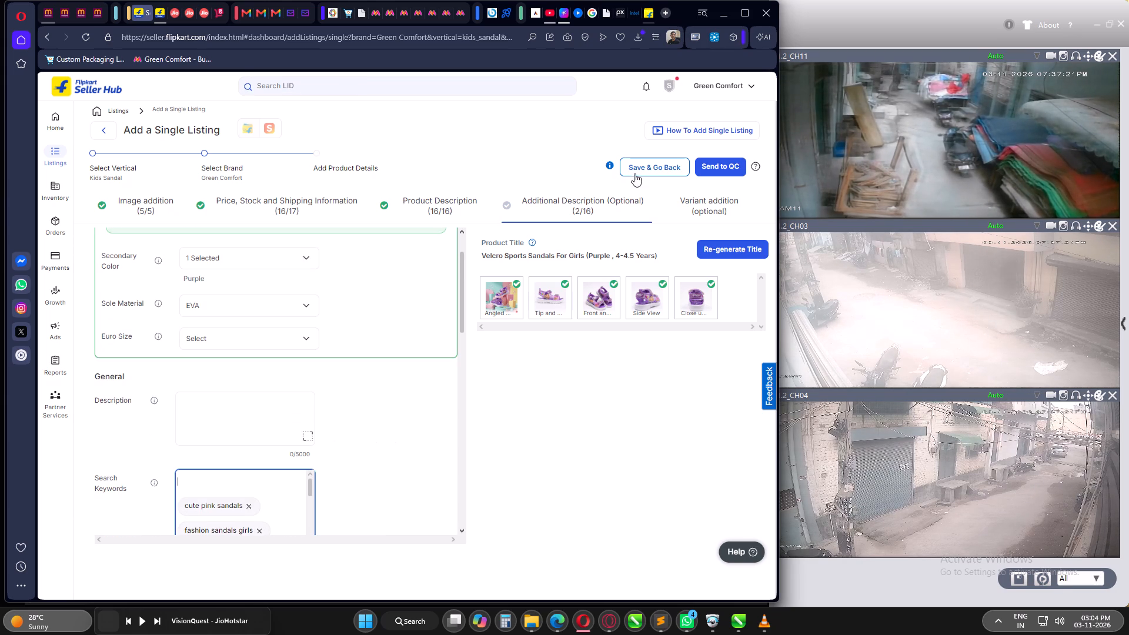
Create a variant of the purple listing in brand size 10C.
{"action": "left_click", "coordinate": [693, 207]}
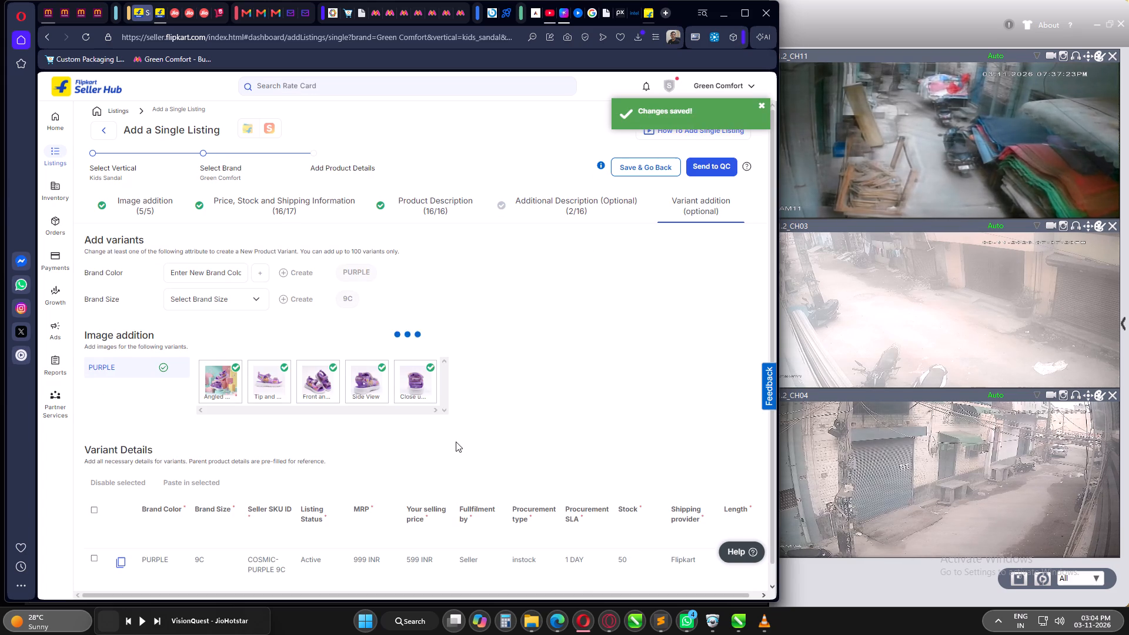
{"action": "left_click", "coordinate": [254, 298]}
{"action": "scroll", "coordinate": [206, 403], "scroll_direction": "down", "scroll_amount": 1}
{"action": "scroll", "coordinate": [206, 395], "scroll_direction": "up", "scroll_amount": 3}
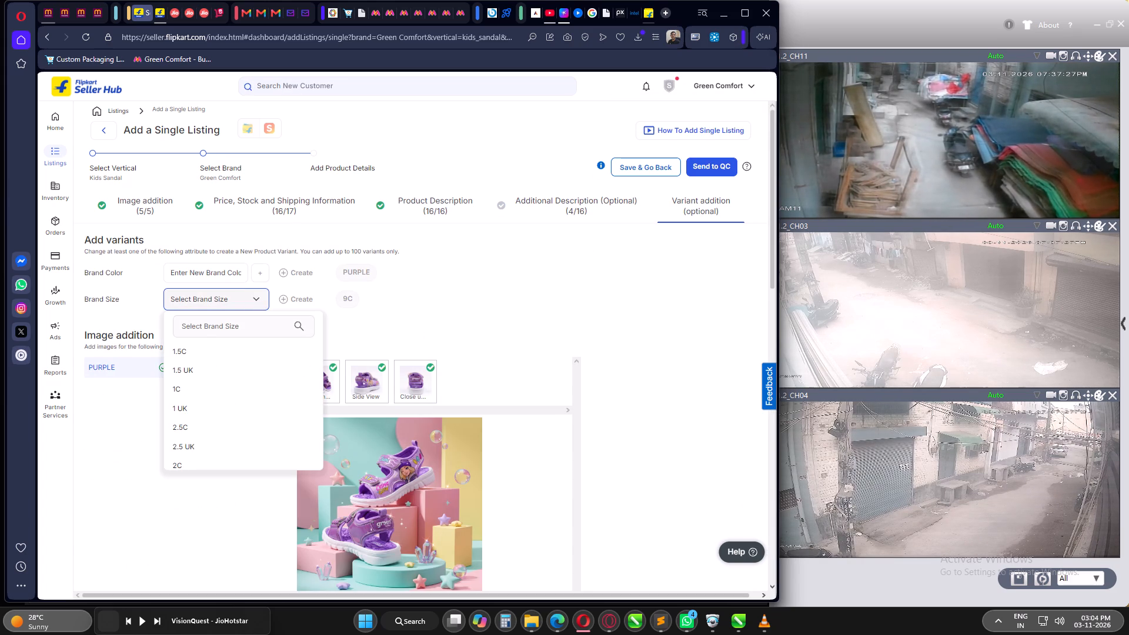
{"action": "left_click", "coordinate": [207, 332]}
{"action": "type", "text": "10"}
{"action": "left_click", "coordinate": [199, 395]}
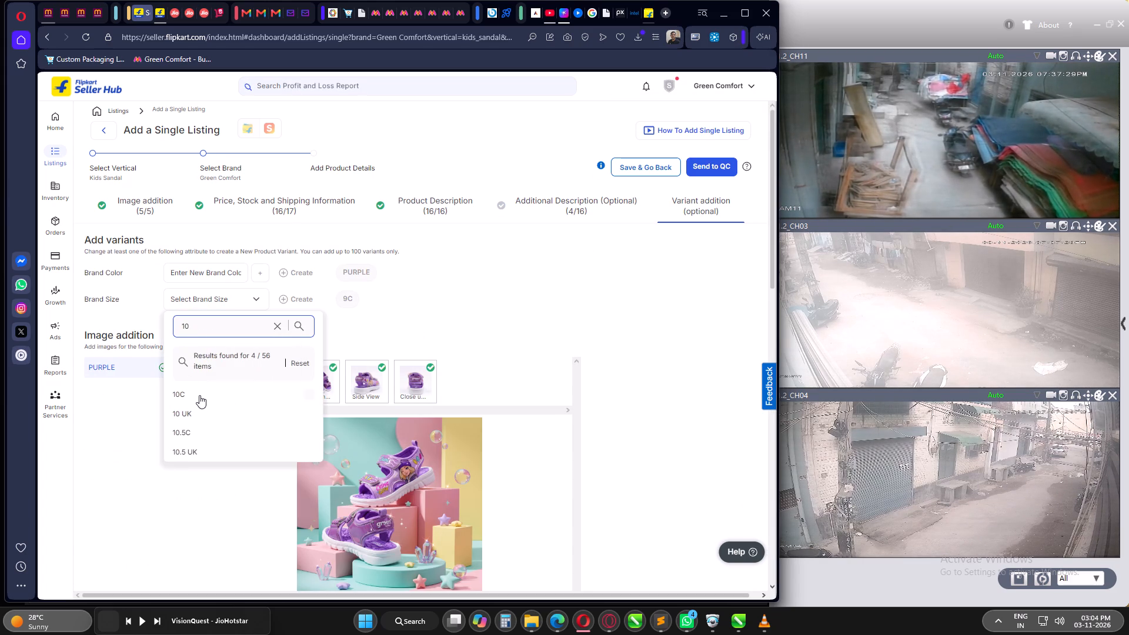
{"action": "left_click", "coordinate": [293, 297]}
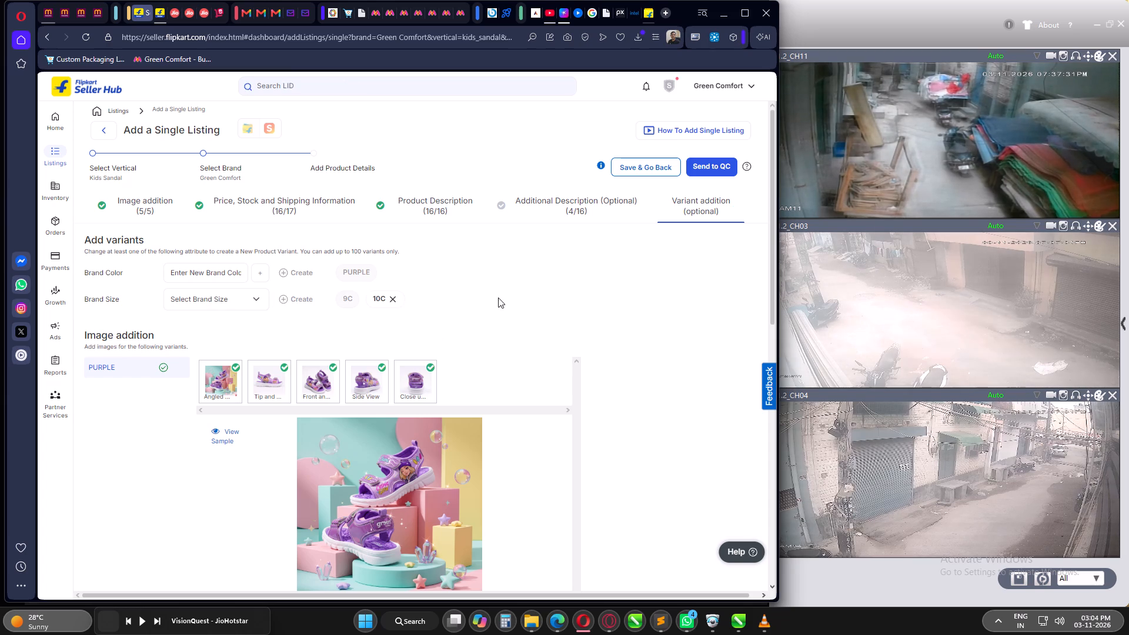
Copy the purple 9C variant's details and paste them into the 10C variant.
{"action": "scroll", "coordinate": [499, 283], "scroll_direction": "down", "scroll_amount": 9}
{"action": "scroll", "coordinate": [285, 409], "scroll_direction": "down", "scroll_amount": 5}
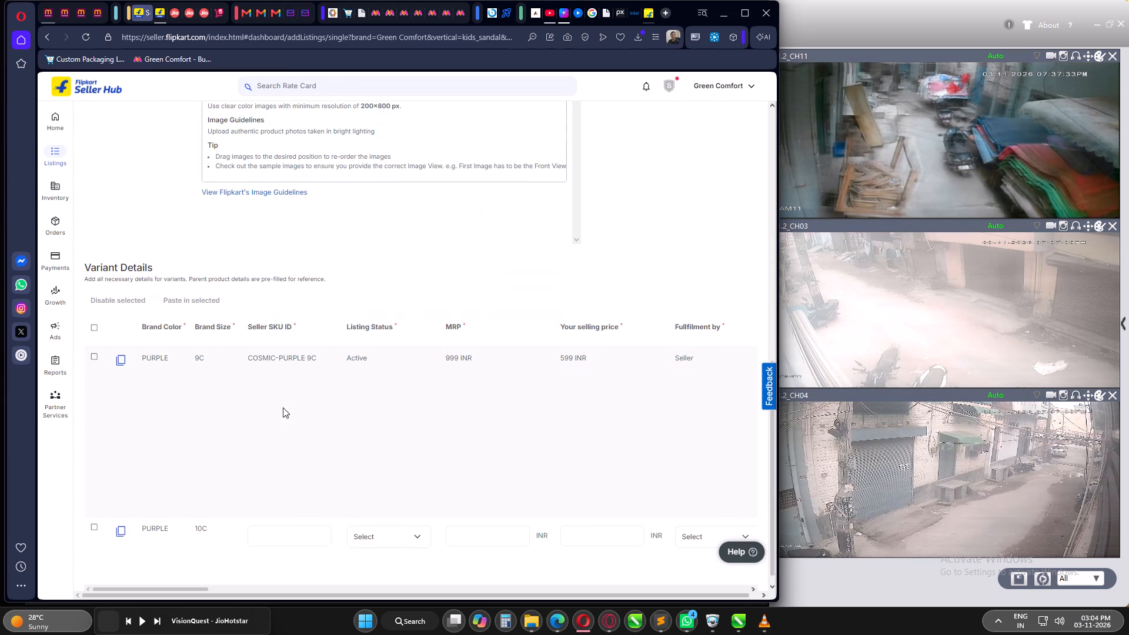
{"action": "left_click", "coordinate": [123, 345]}
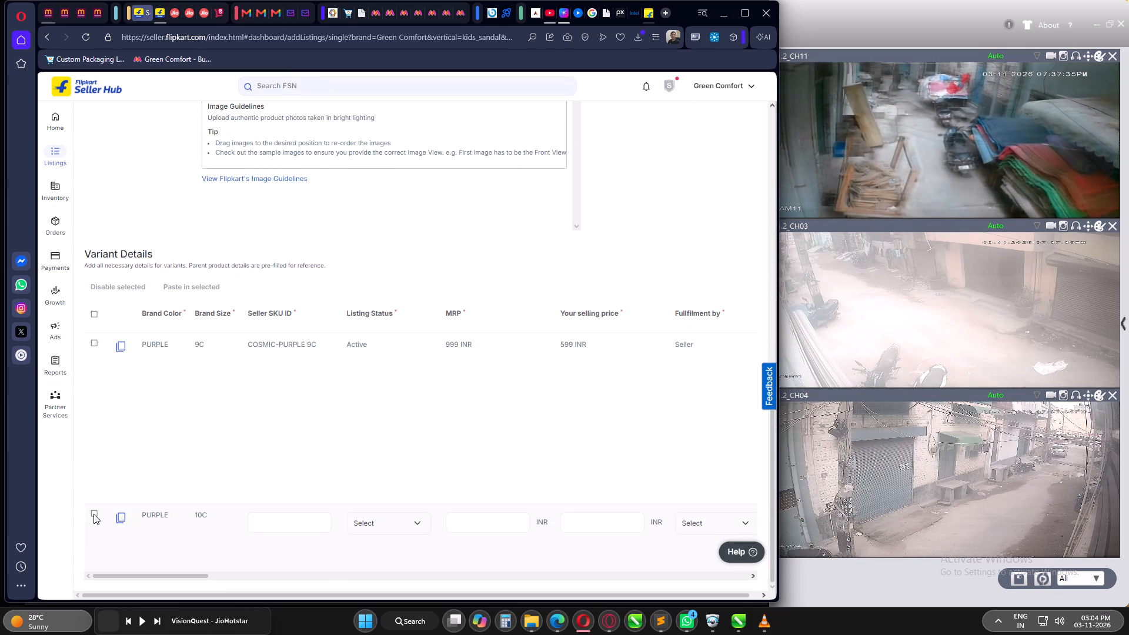
{"action": "left_click", "coordinate": [93, 514]}
{"action": "left_click", "coordinate": [206, 288]}
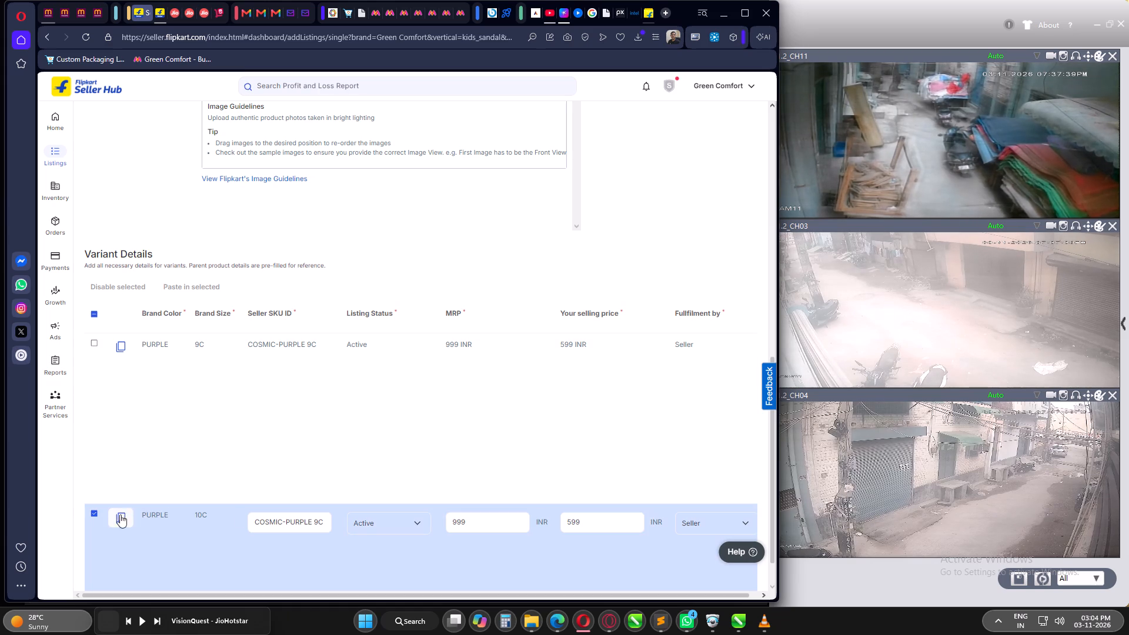
{"action": "left_click", "coordinate": [91, 509]}
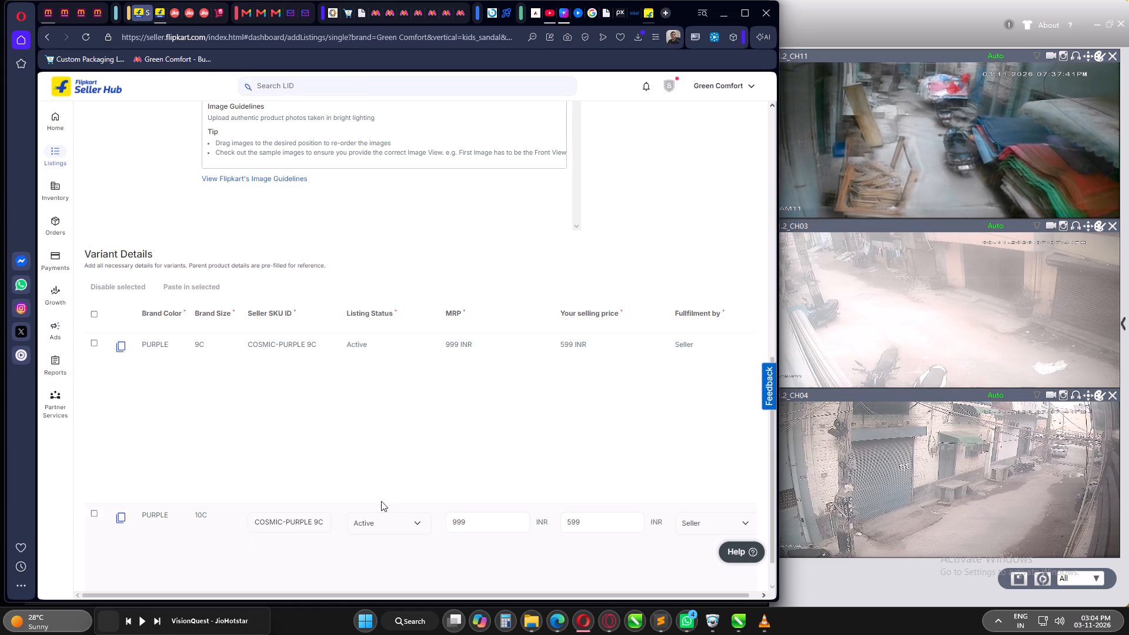
Set the purple 10C variant's Seller SKU ID to COSMIC-PURPLE 10C.
{"action": "scroll", "coordinate": [407, 475], "scroll_direction": "down", "scroll_amount": 1}
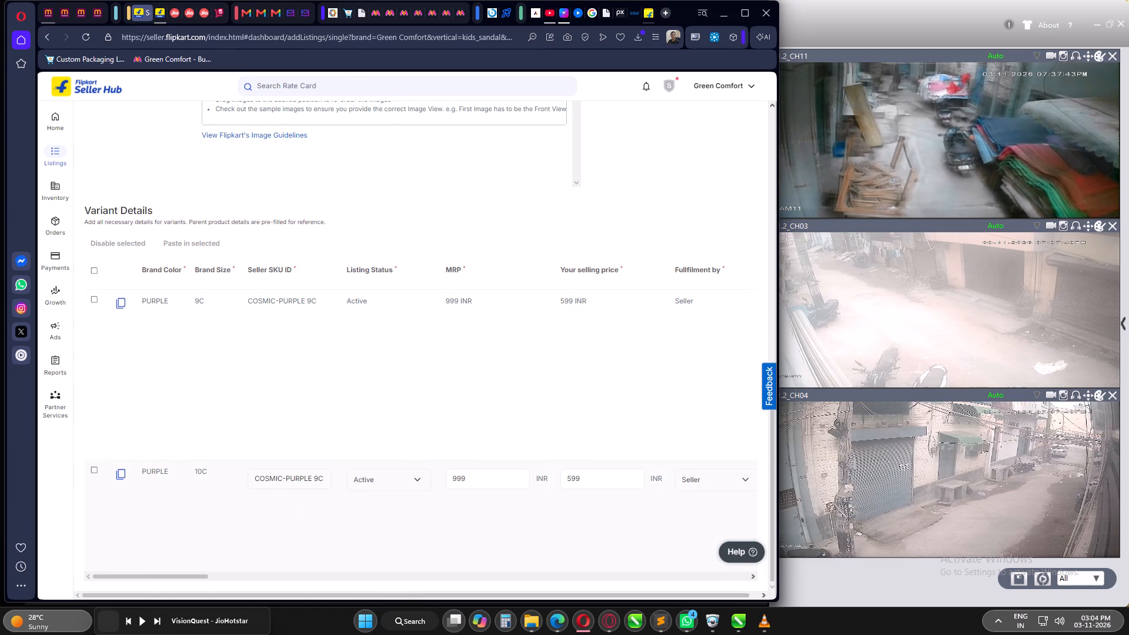
{"action": "left_click", "coordinate": [318, 482]}
{"action": "key", "text": "BackSpace"}
{"action": "type", "text": "10"}
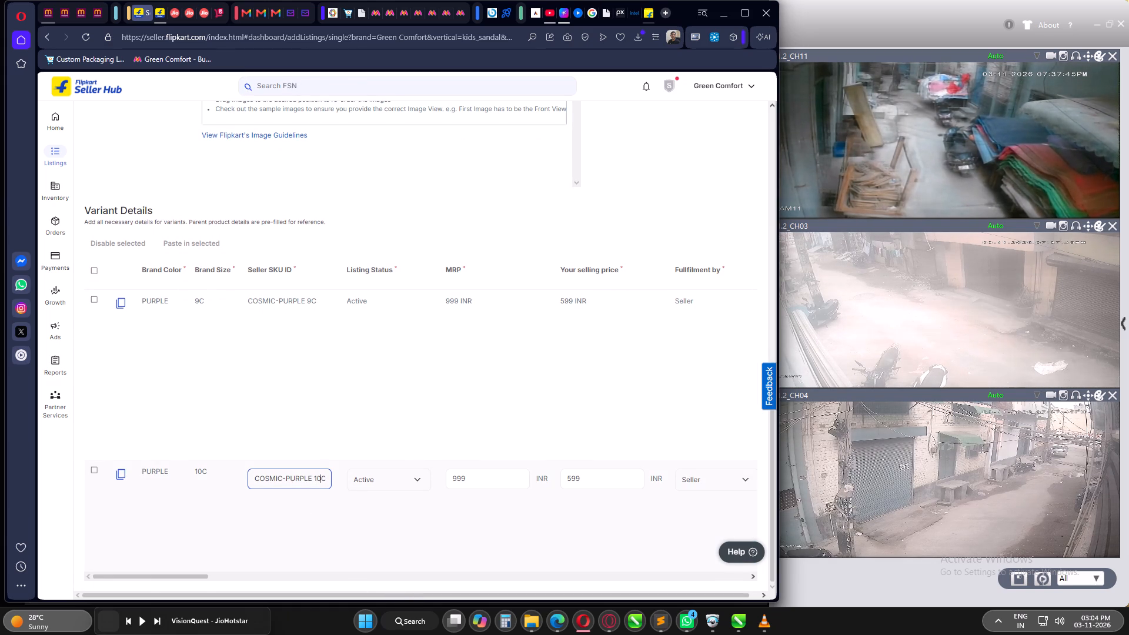
Set the purple 10C variant's Age Group to 4.5-5 Years in the Variant Details.
{"action": "scroll", "coordinate": [333, 459], "scroll_direction": "down", "scroll_amount": 2}
{"action": "left_click_drag", "start_coordinate": [185, 578], "coordinate": [239, 580]}
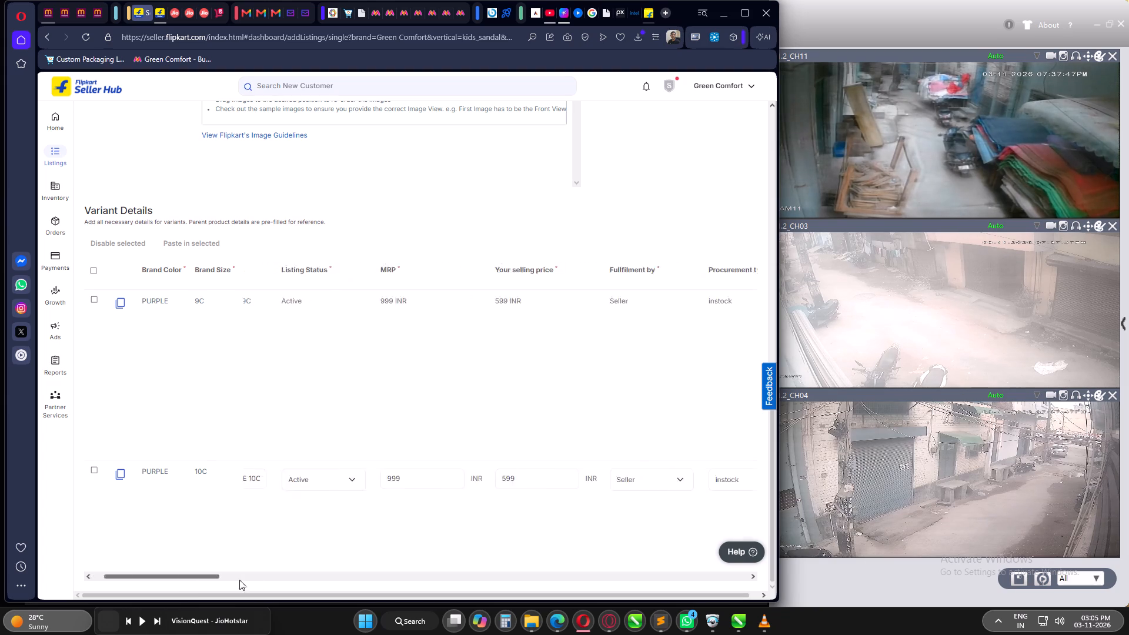
{"action": "left_click_drag", "start_coordinate": [239, 580], "coordinate": [366, 573]}
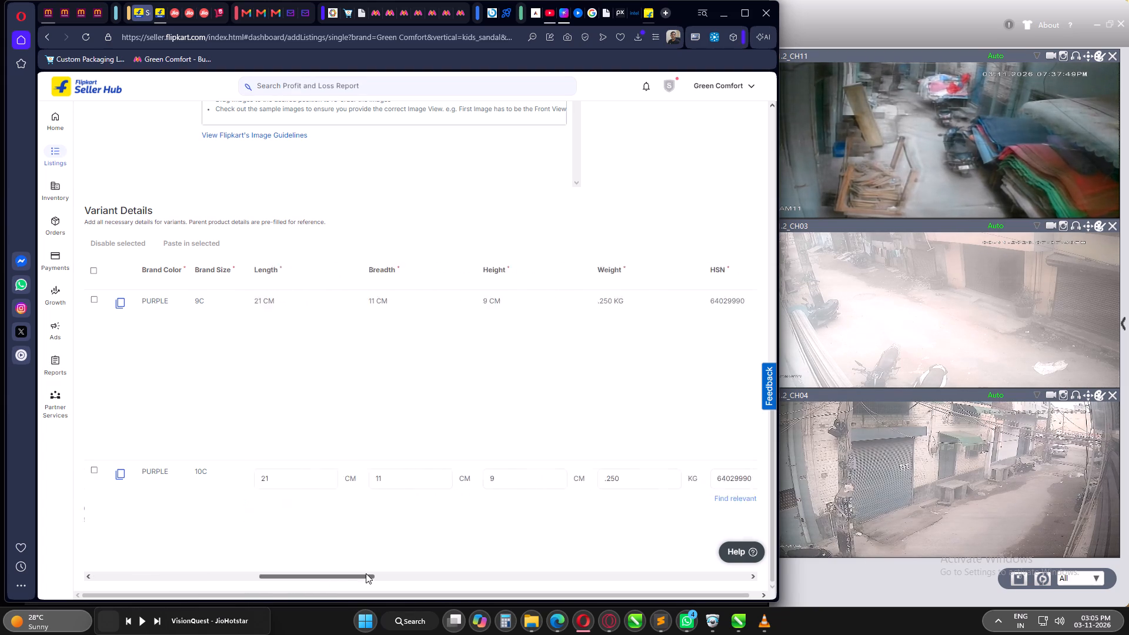
{"action": "left_click_drag", "start_coordinate": [366, 573], "coordinate": [447, 570]}
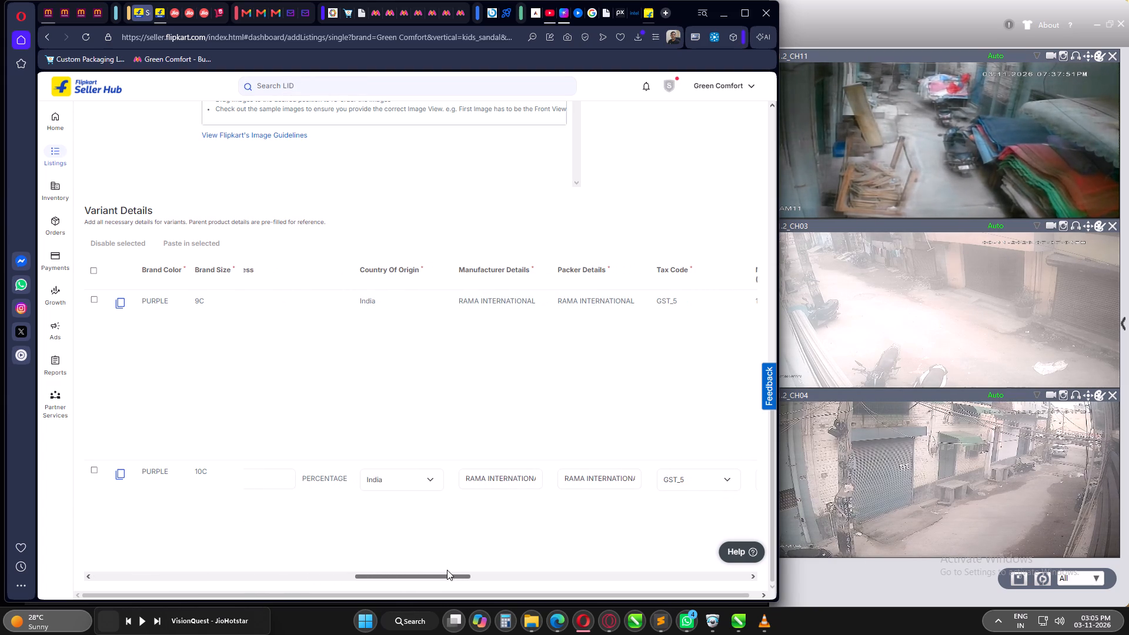
{"action": "left_click_drag", "start_coordinate": [447, 570], "coordinate": [539, 573]}
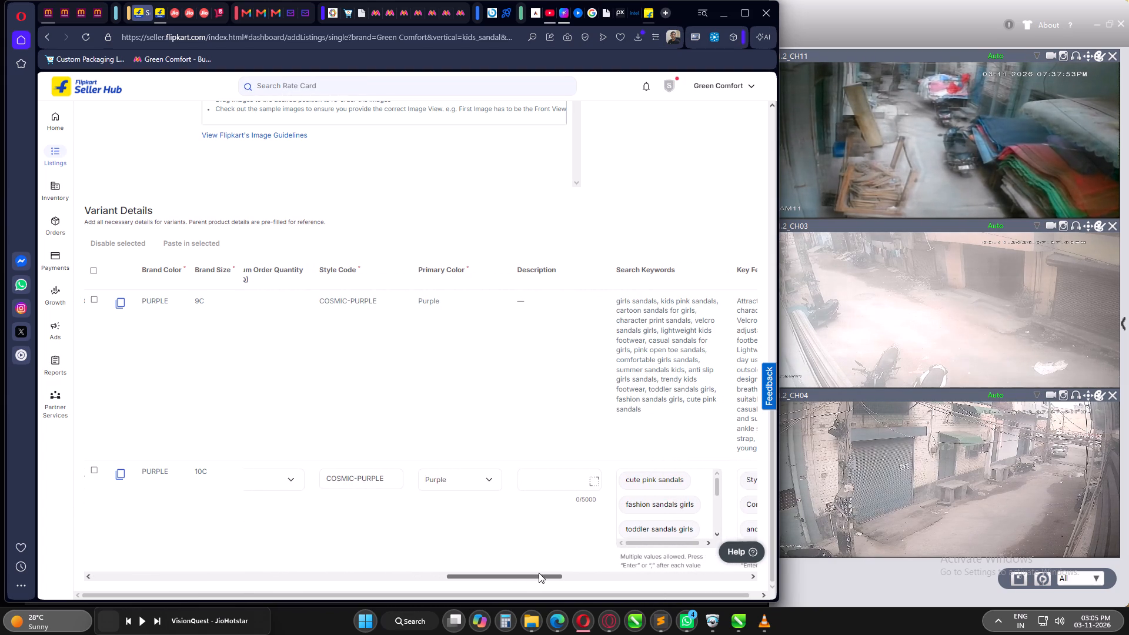
{"action": "left_click_drag", "start_coordinate": [539, 573], "coordinate": [573, 570]}
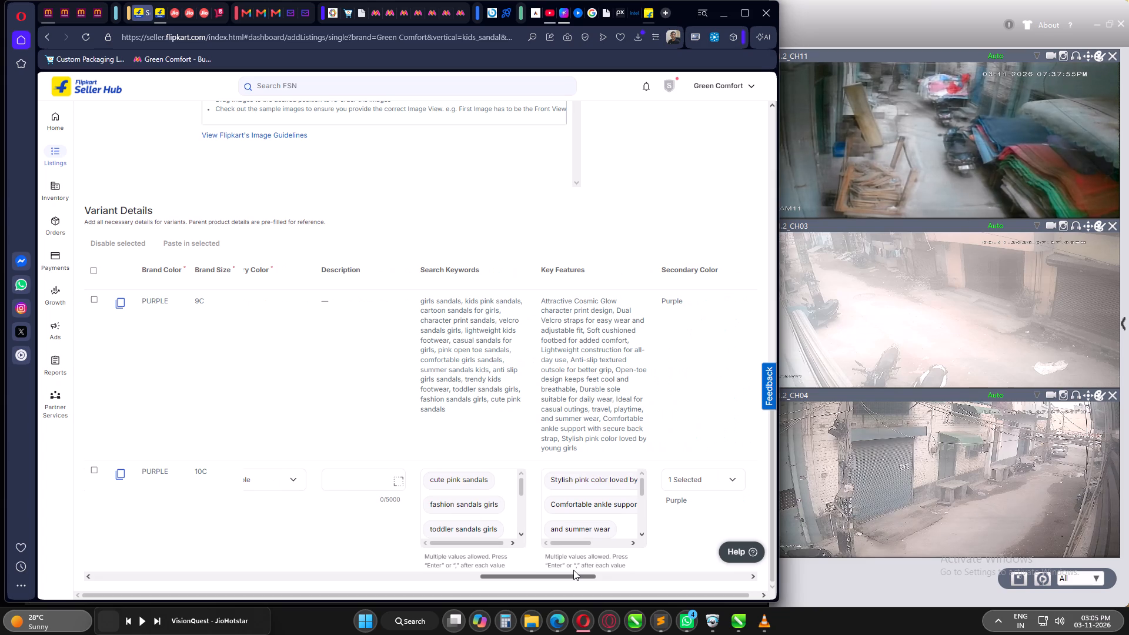
{"action": "left_click_drag", "start_coordinate": [573, 570], "coordinate": [577, 568]}
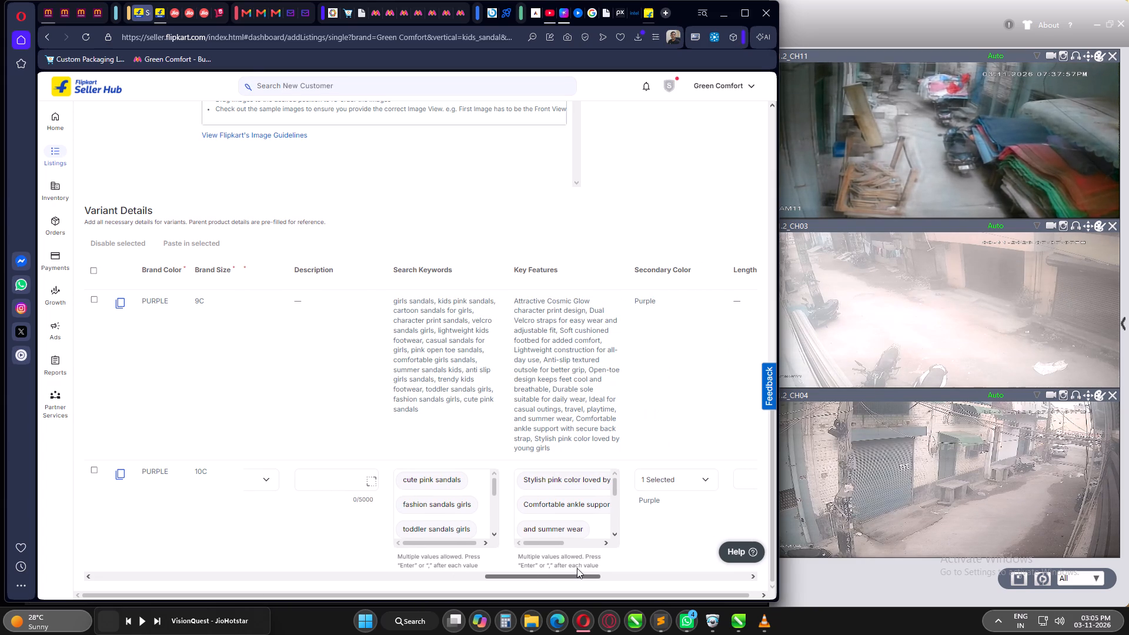
{"action": "left_click_drag", "start_coordinate": [577, 568], "coordinate": [577, 568]}
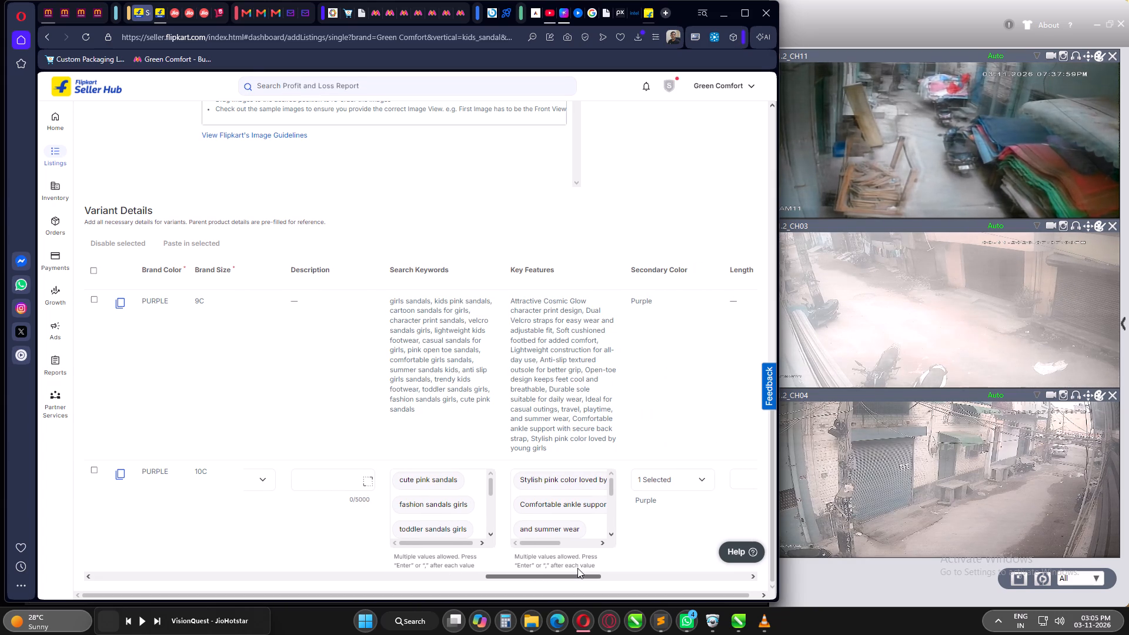
{"action": "left_click_drag", "start_coordinate": [577, 568], "coordinate": [583, 565]}
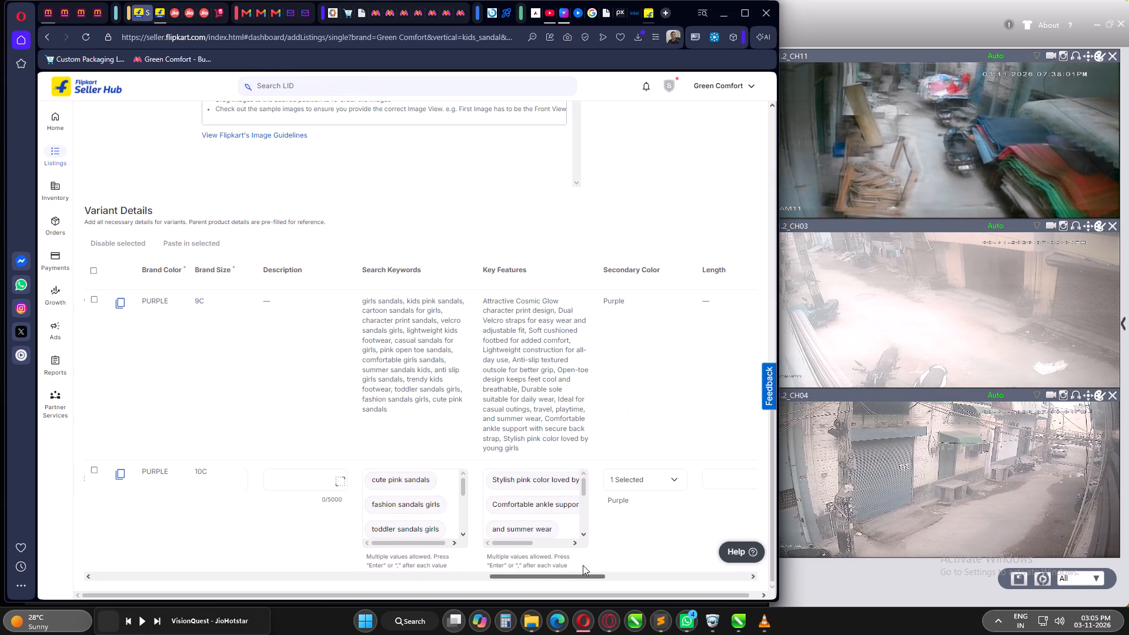
{"action": "left_click_drag", "start_coordinate": [583, 565], "coordinate": [617, 561]}
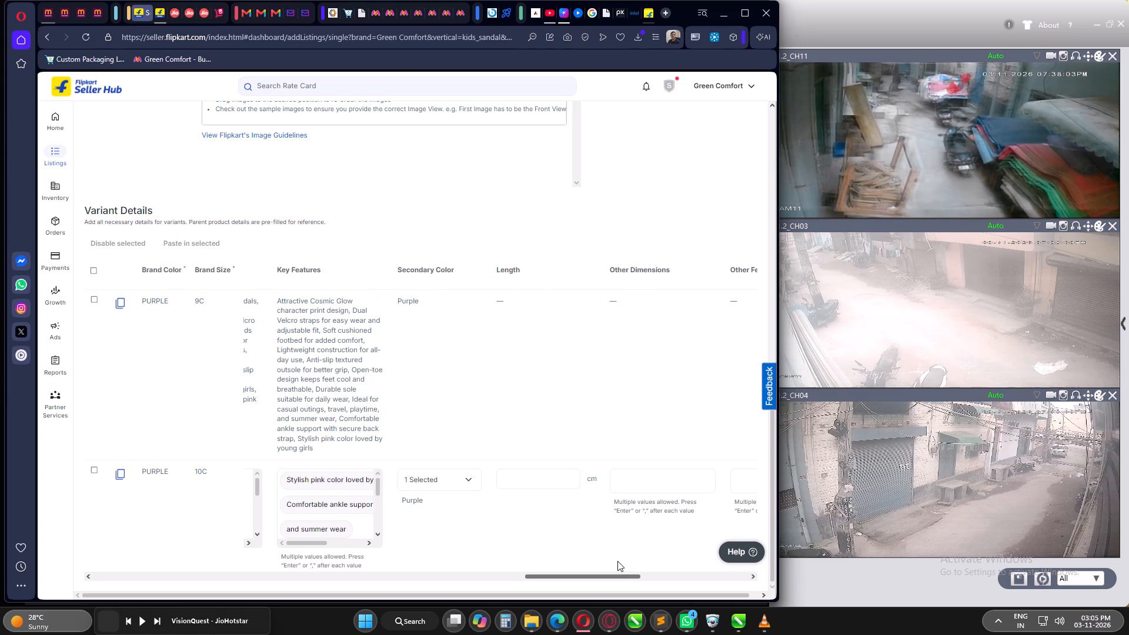
{"action": "left_click_drag", "start_coordinate": [617, 561], "coordinate": [647, 563]}
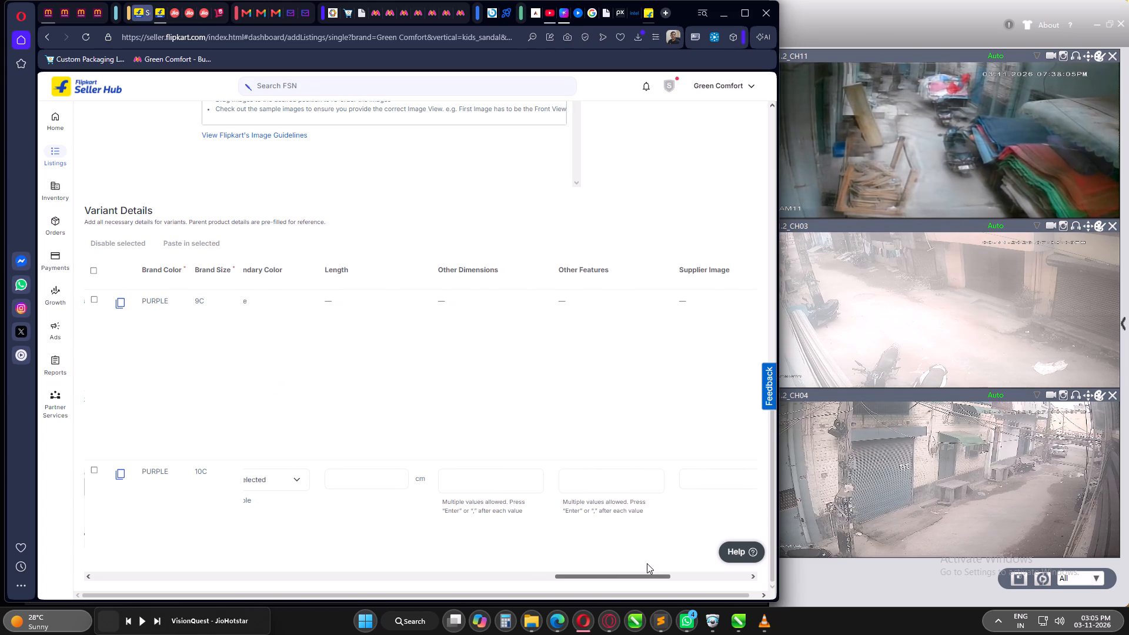
{"action": "left_click_drag", "start_coordinate": [647, 563], "coordinate": [655, 562]}
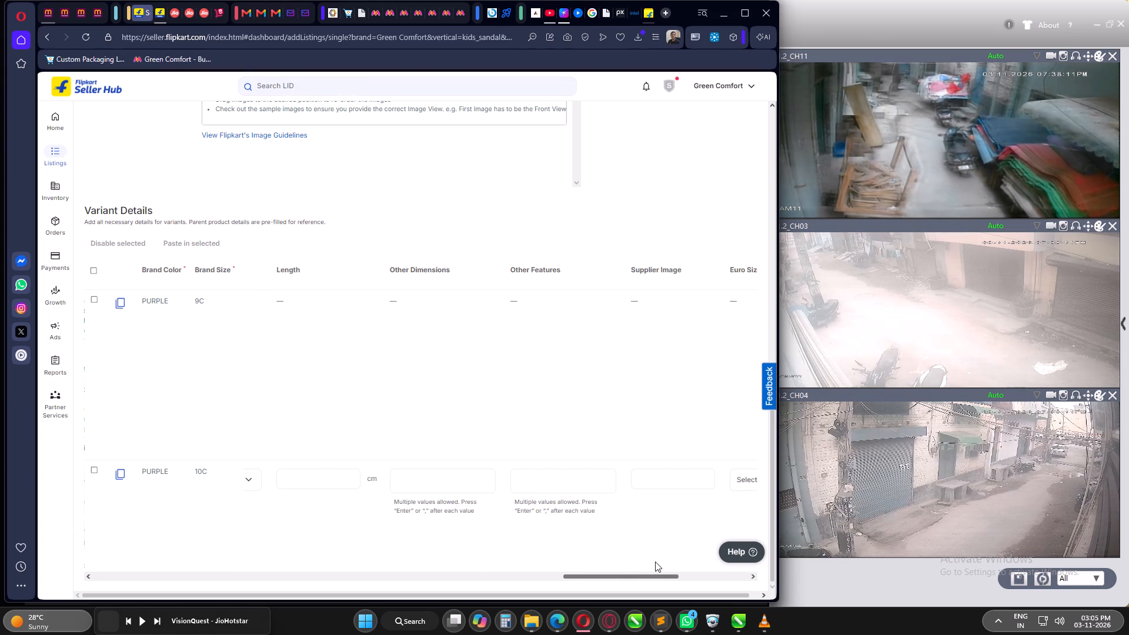
{"action": "left_click_drag", "start_coordinate": [655, 562], "coordinate": [693, 563]}
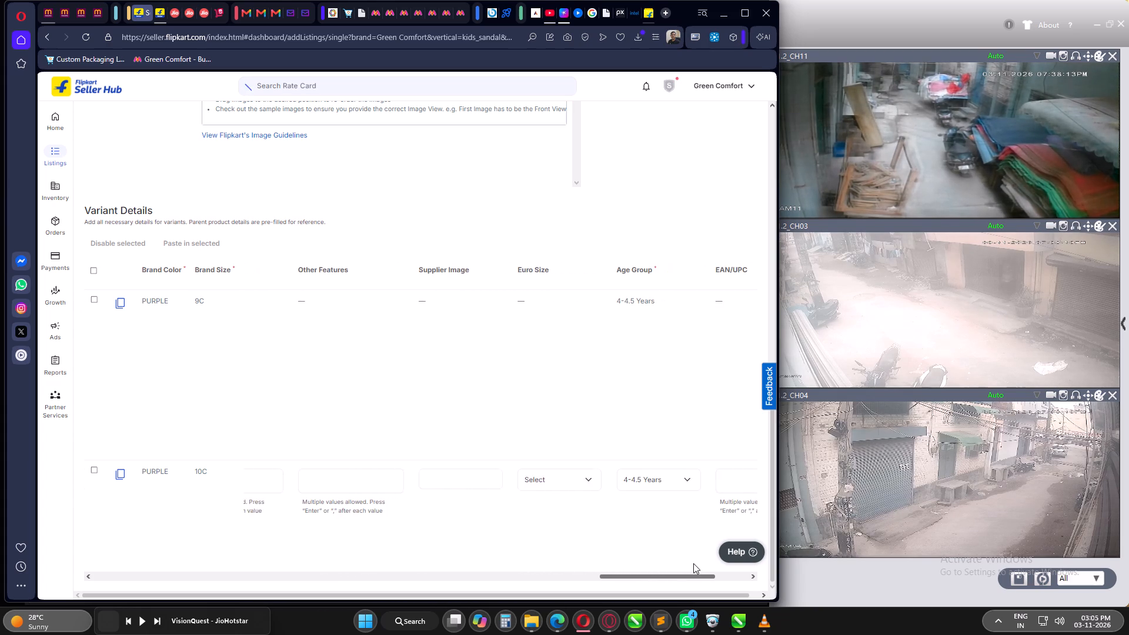
{"action": "left_click_drag", "start_coordinate": [693, 563], "coordinate": [694, 563]}
{"action": "left_click", "coordinate": [659, 486]}
{"action": "scroll", "coordinate": [660, 549], "scroll_direction": "down", "scroll_amount": 5}
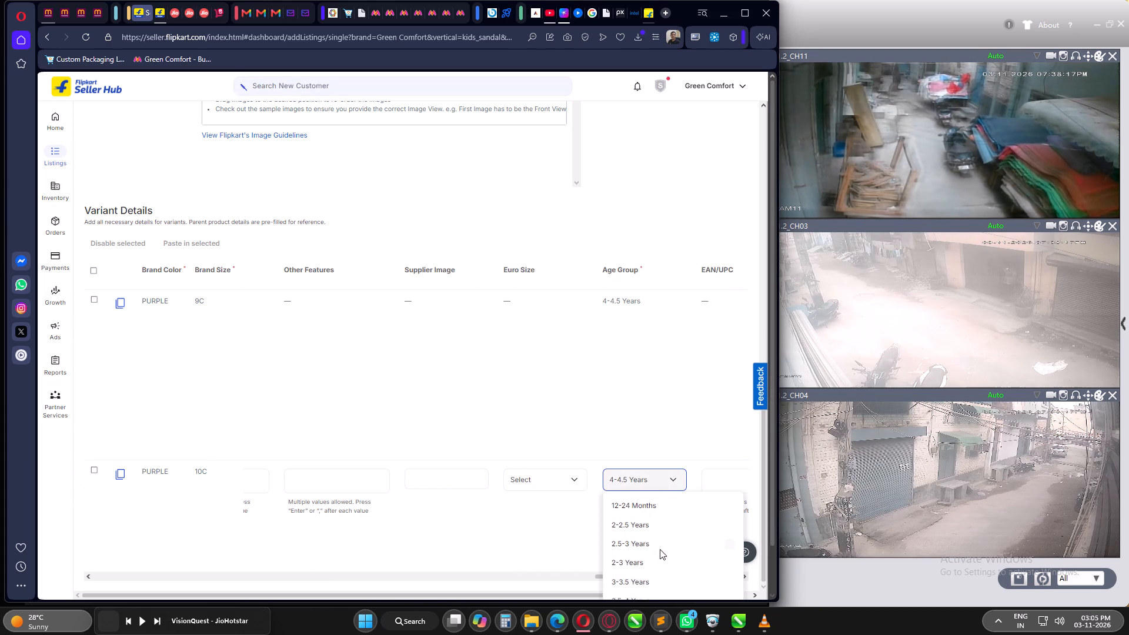
{"action": "scroll", "coordinate": [660, 549], "scroll_direction": "down", "scroll_amount": 1}
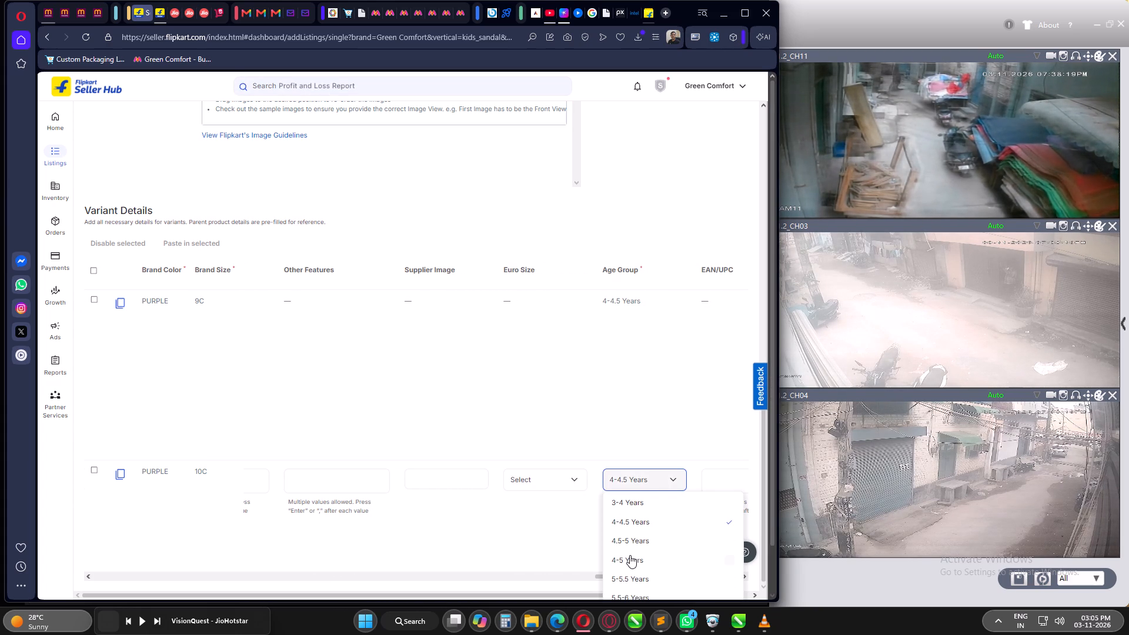
{"action": "left_click", "coordinate": [631, 537]}
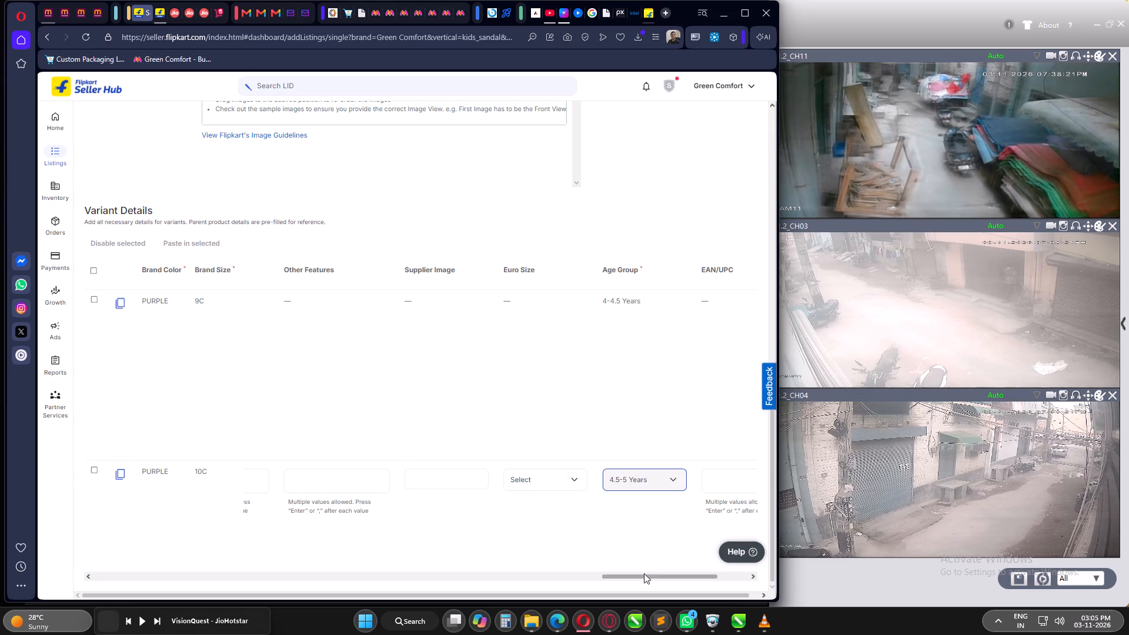
Send the purple Cosmic listing with its 9C and 10C variants for quality check.
{"action": "left_click_drag", "start_coordinate": [644, 573], "coordinate": [148, 543]}
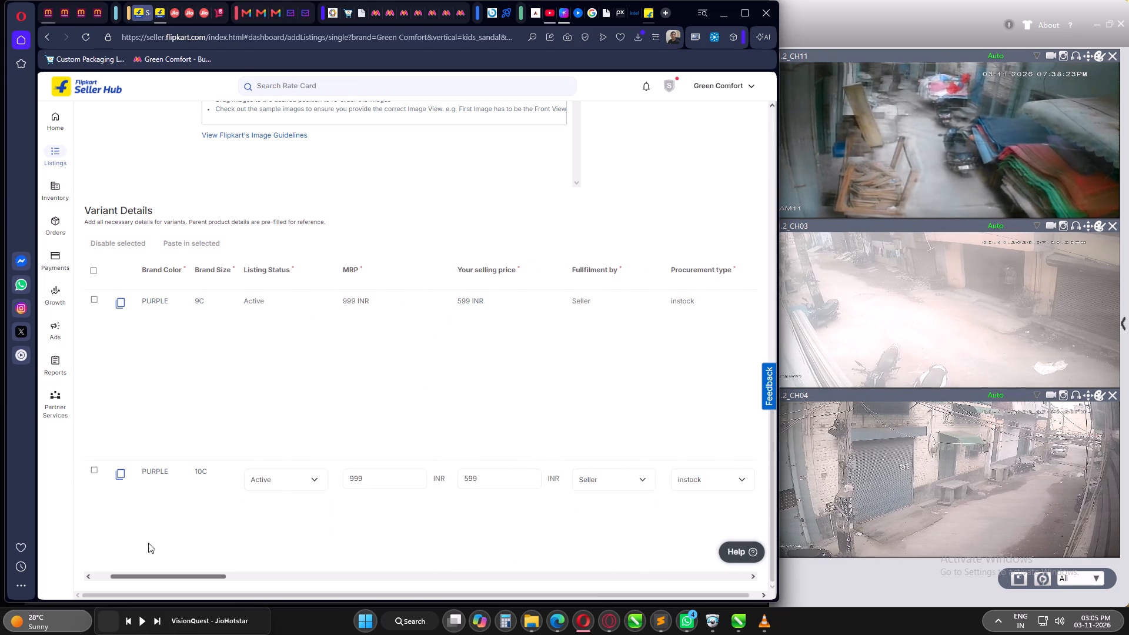
{"action": "left_click_drag", "start_coordinate": [148, 543], "coordinate": [66, 539]}
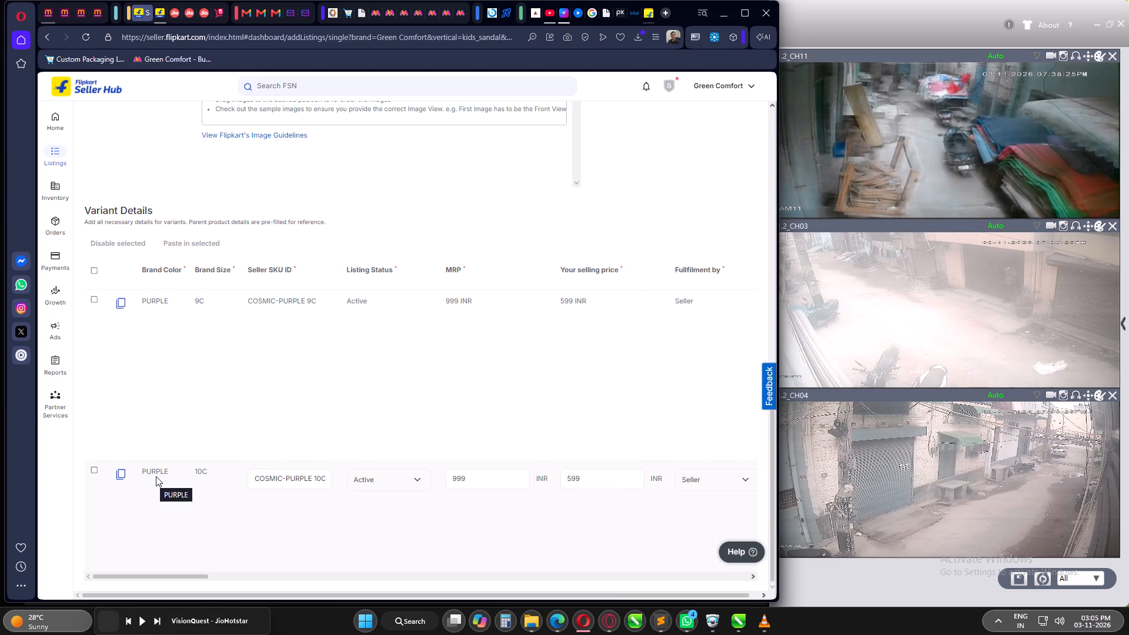
{"action": "scroll", "coordinate": [226, 455], "scroll_direction": "up", "scroll_amount": 4}
{"action": "scroll", "coordinate": [183, 431], "scroll_direction": "up", "scroll_amount": 9}
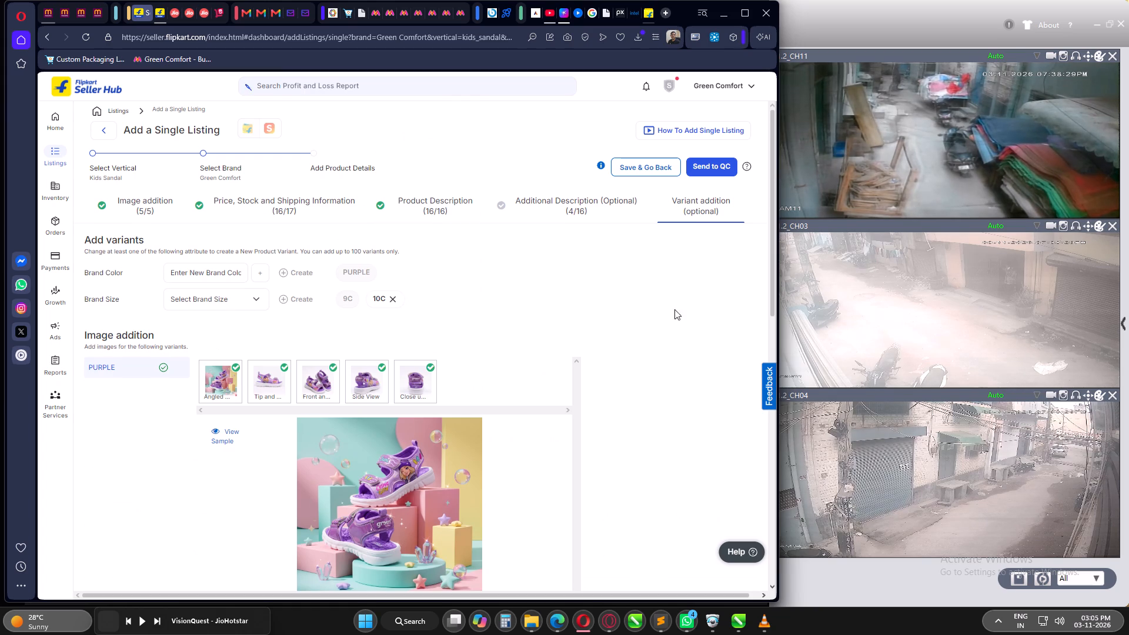
{"action": "left_click", "coordinate": [715, 168]}
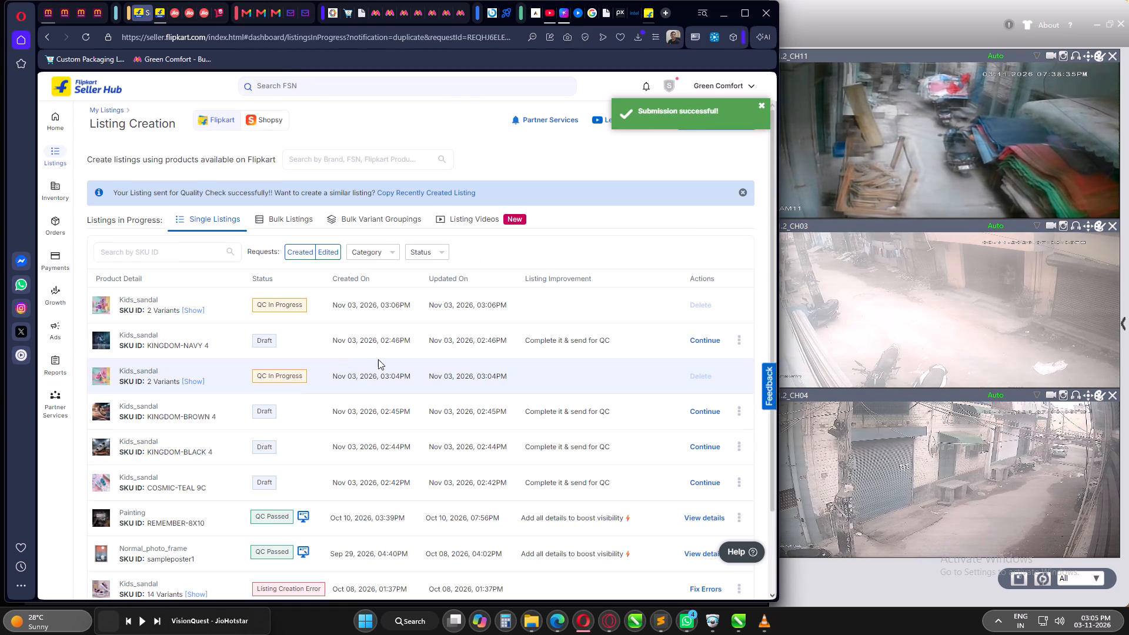
Open the COSMIC-TEAL 9C draft and set its Listing Status to Active in the price, stock and shipping information.
{"action": "left_click", "coordinate": [699, 482]}
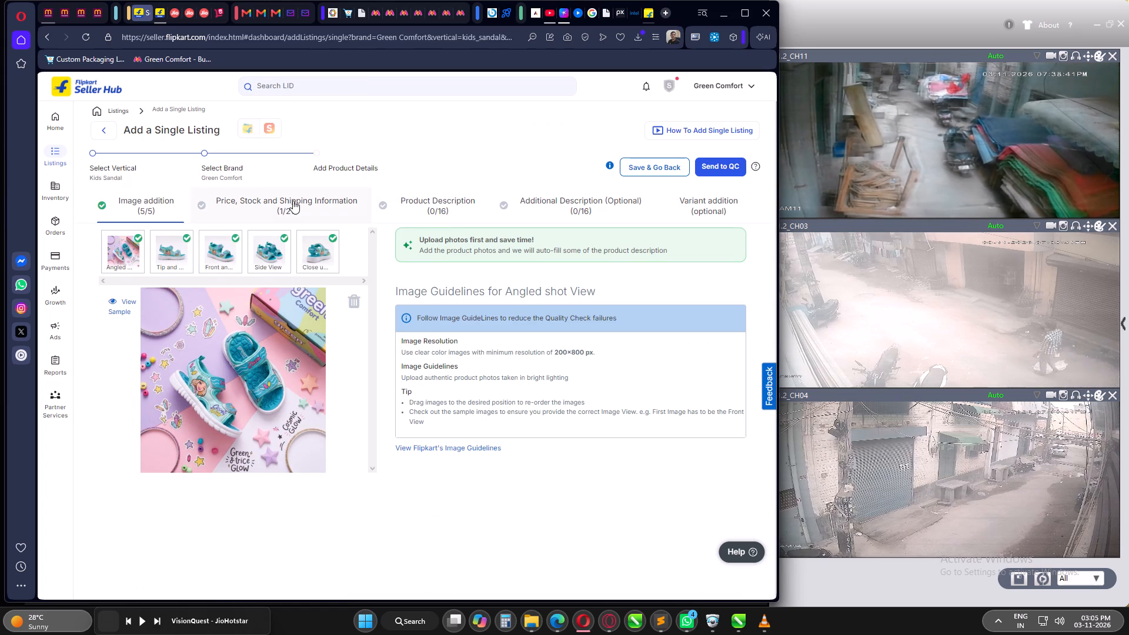
{"action": "left_click", "coordinate": [293, 200]}
{"action": "scroll", "coordinate": [234, 398], "scroll_direction": "down", "scroll_amount": 1}
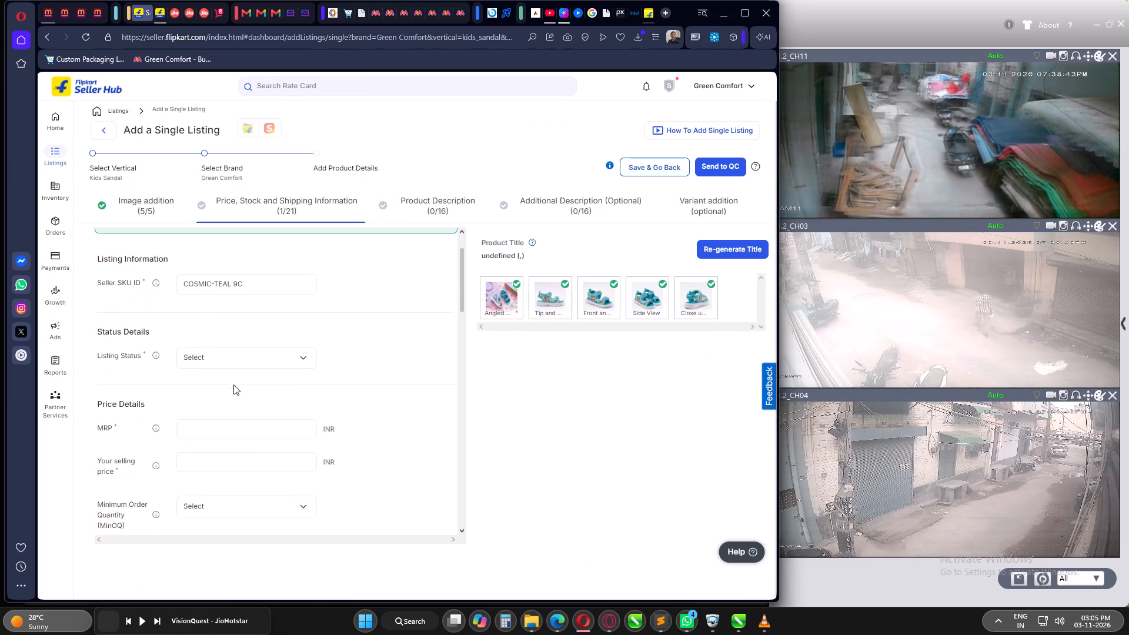
{"action": "left_click", "coordinate": [231, 364]}
{"action": "left_click", "coordinate": [210, 425]}
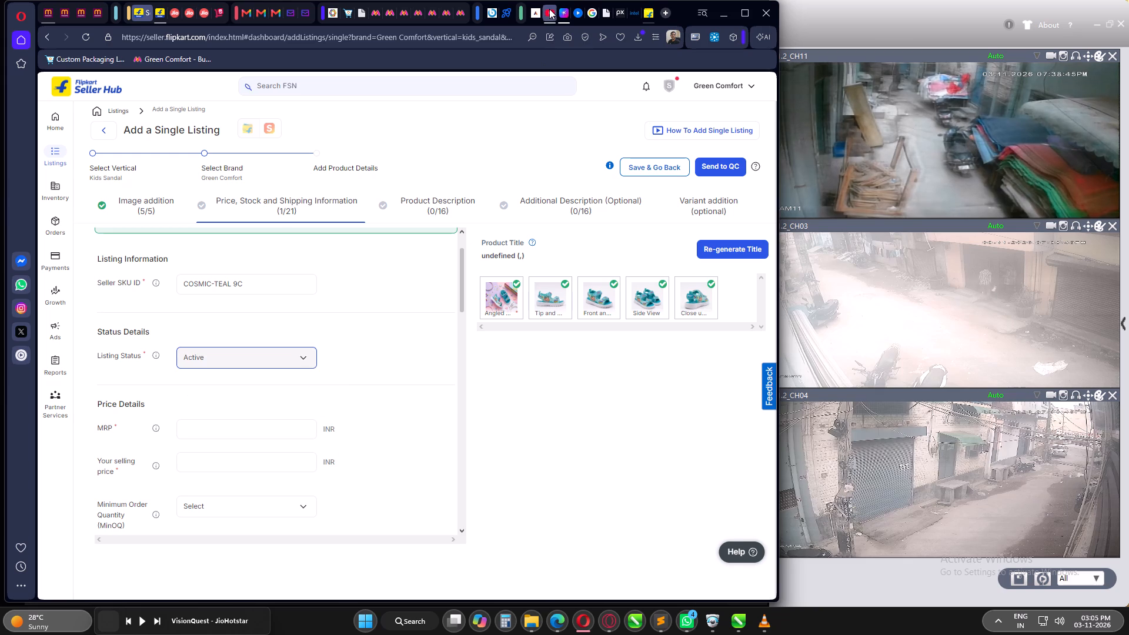
Switch to YouTube and browse the video recommendations on the home page.
{"action": "left_click", "coordinate": [549, 9]}
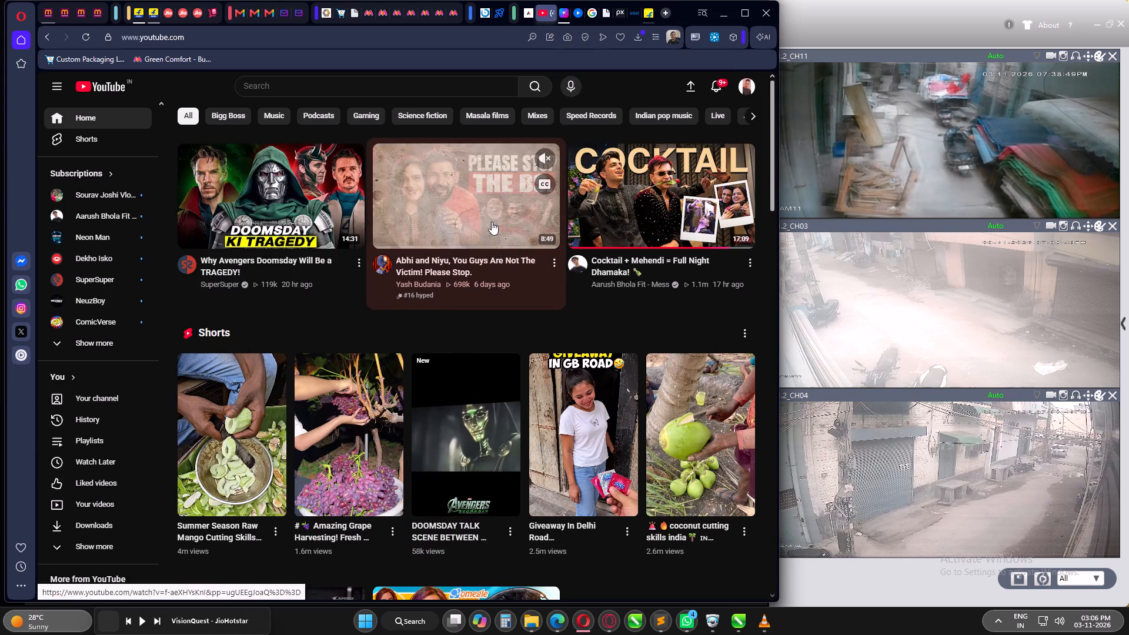
{"action": "scroll", "coordinate": [488, 220], "scroll_direction": "down", "scroll_amount": 4}
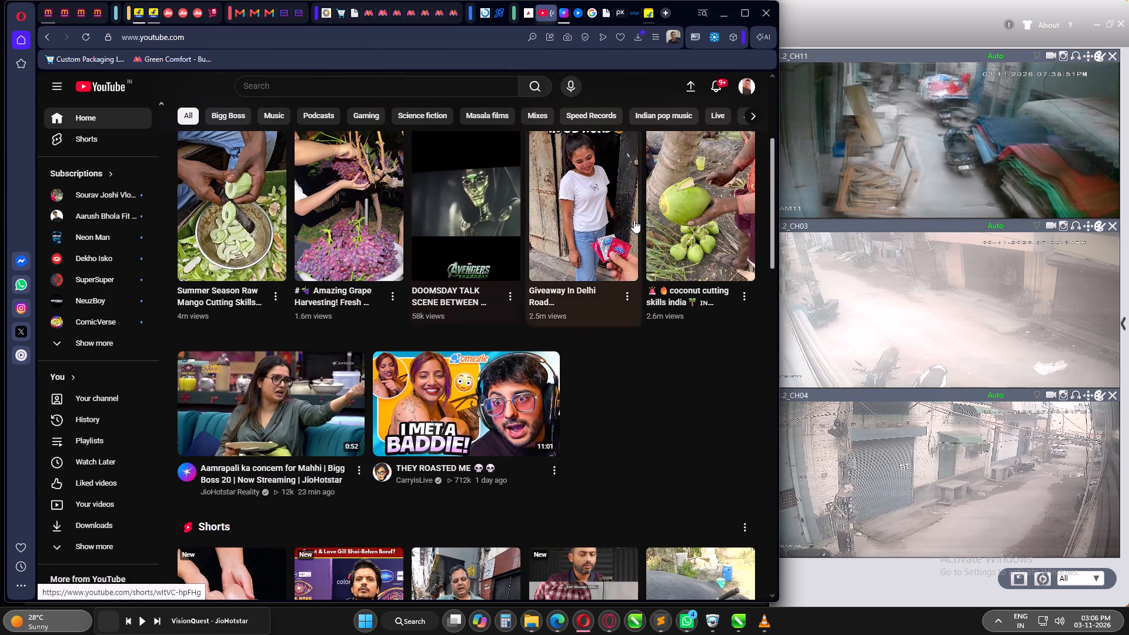
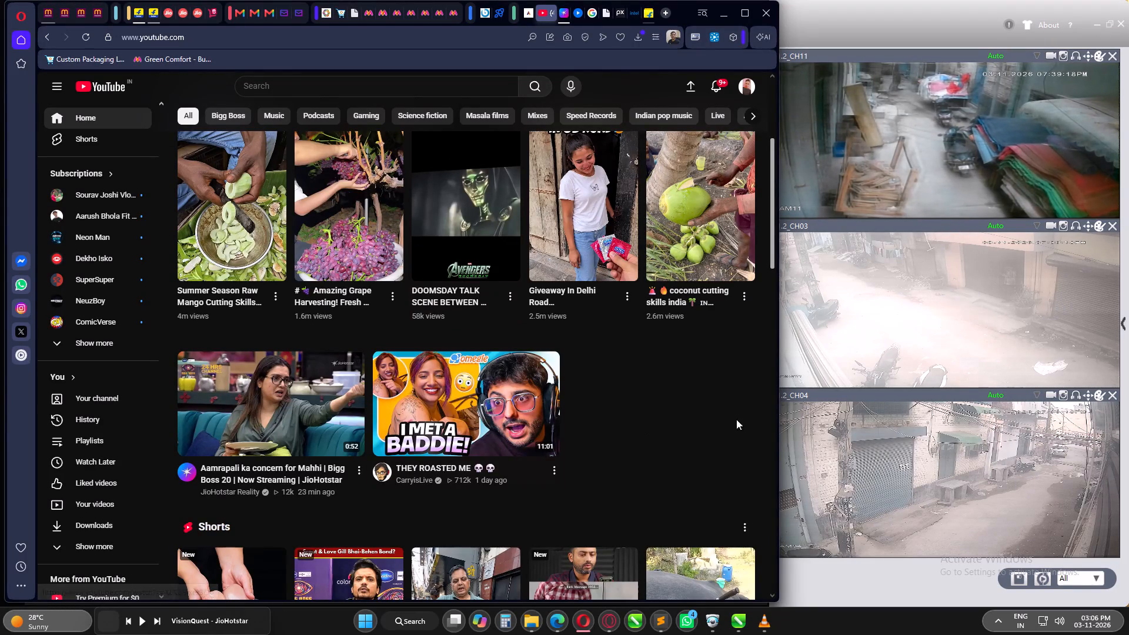
Switch from YouTube to the Flipkart Seller Hub single listing for the teal kids' sandal, at its empty Price Details.
{"action": "left_click", "coordinate": [674, 429]}
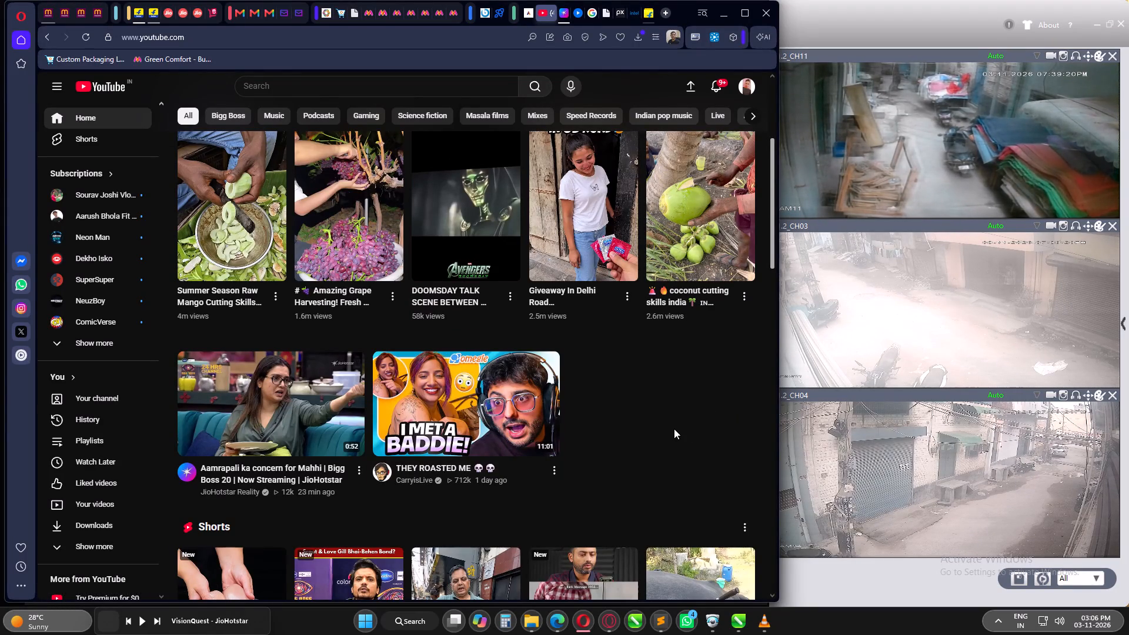
{"action": "left_click", "coordinate": [145, 15]}
{"action": "scroll", "coordinate": [243, 391], "scroll_direction": "down", "scroll_amount": 1}
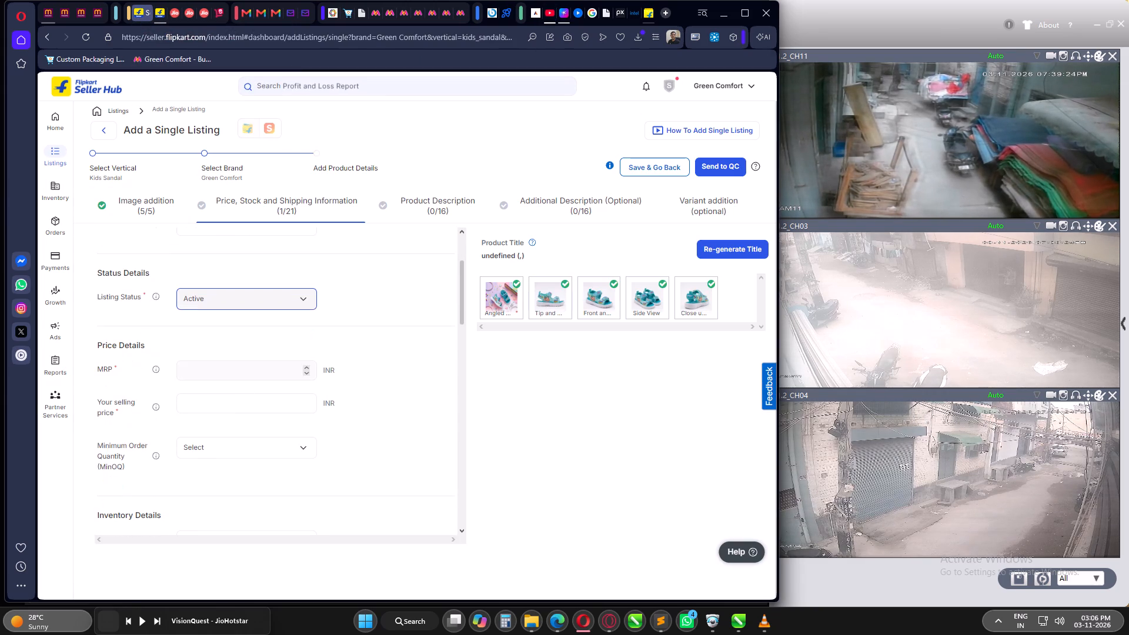
Set the kids sandal listing's MRP to 999 INR and its selling price to 599 INR.
{"action": "left_click", "coordinate": [241, 373]}
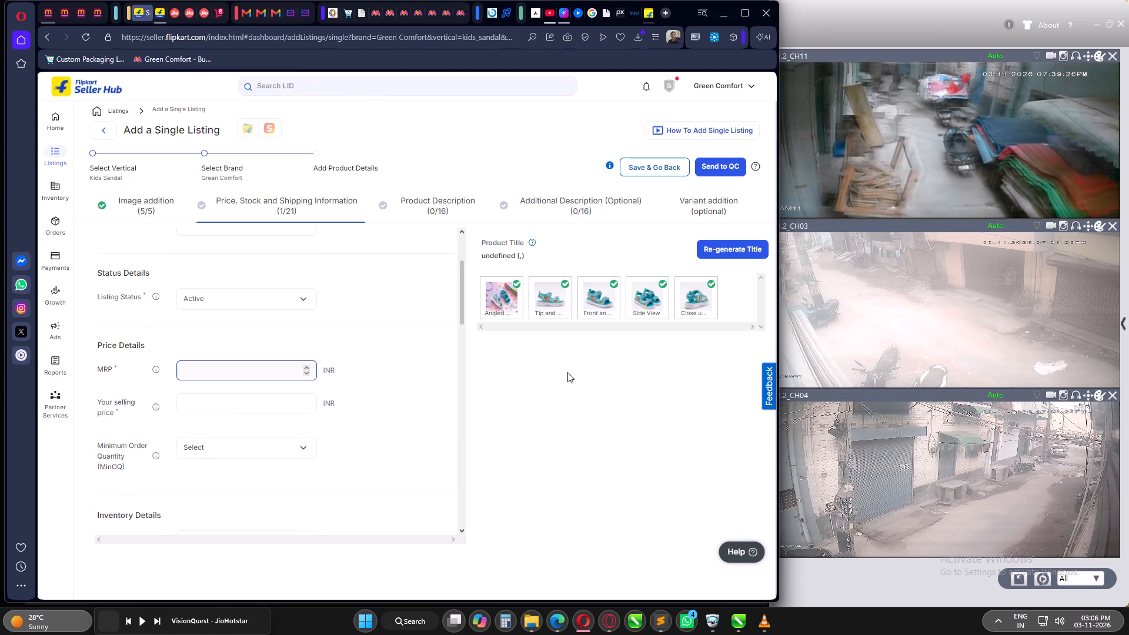
{"action": "type", "text": "999"}
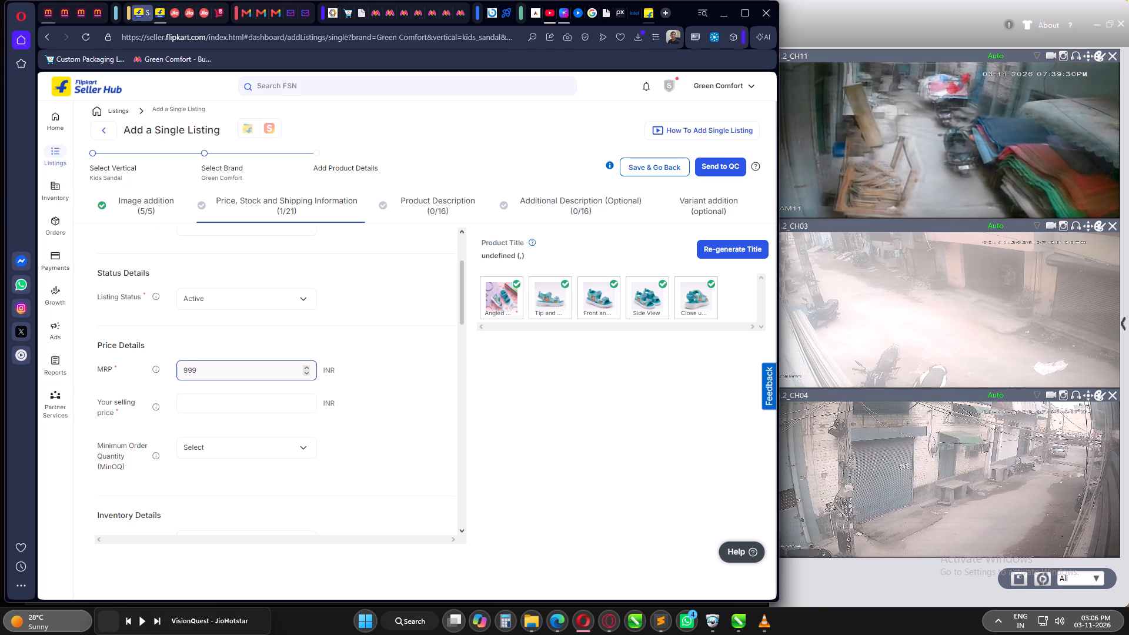
{"action": "left_click", "coordinate": [213, 405]}
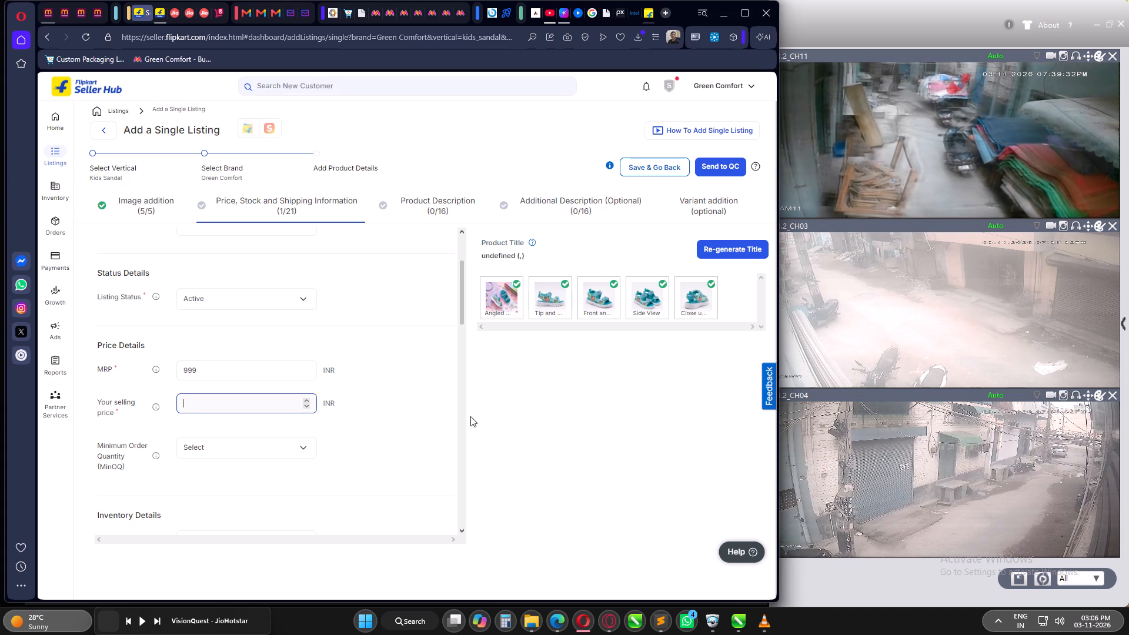
{"action": "type", "text": "49"}
{"action": "key", "text": "BackSpace"}
{"action": "key", "text": "BackSpace"}
{"action": "type", "text": "599"}
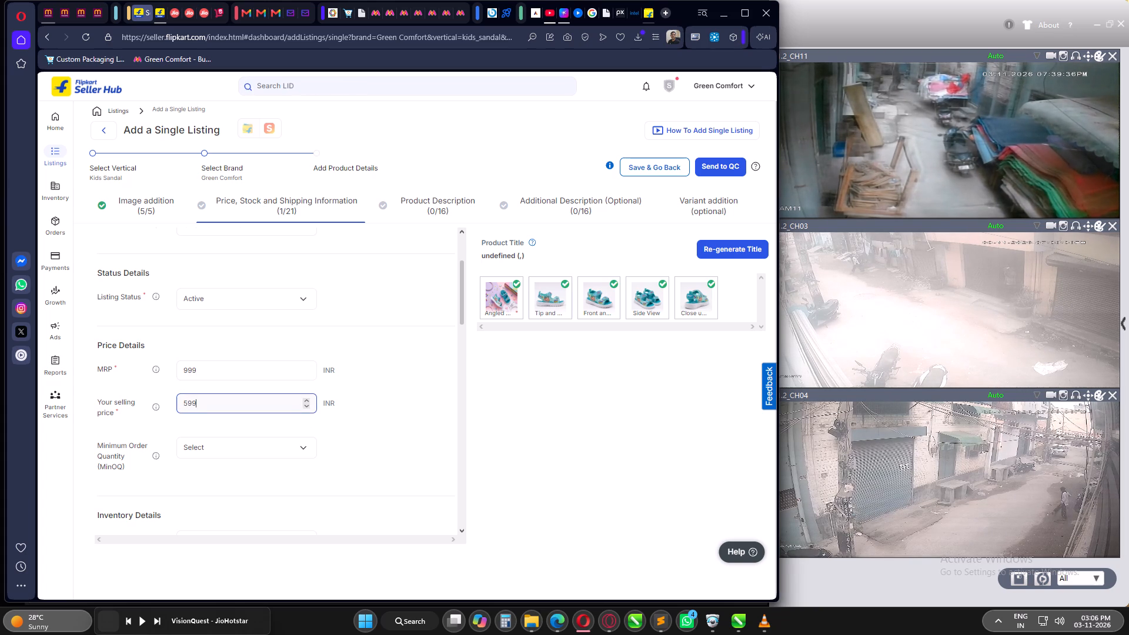
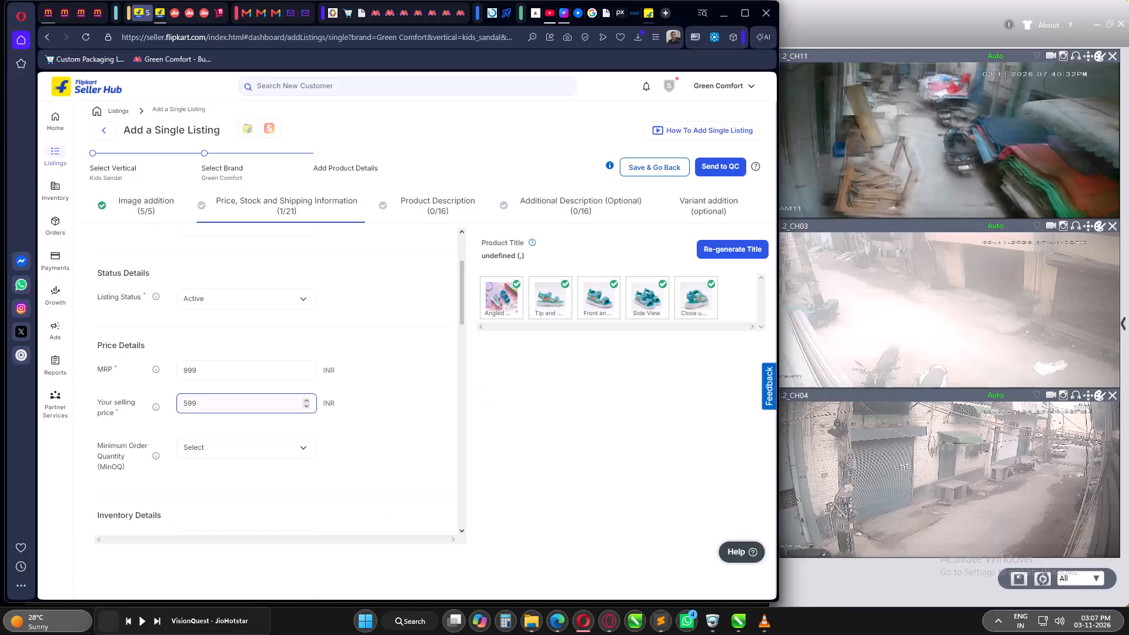
Set the listing's Minimum Order Quantity to 1.
{"action": "scroll", "coordinate": [245, 331], "scroll_direction": "down", "scroll_amount": 1}
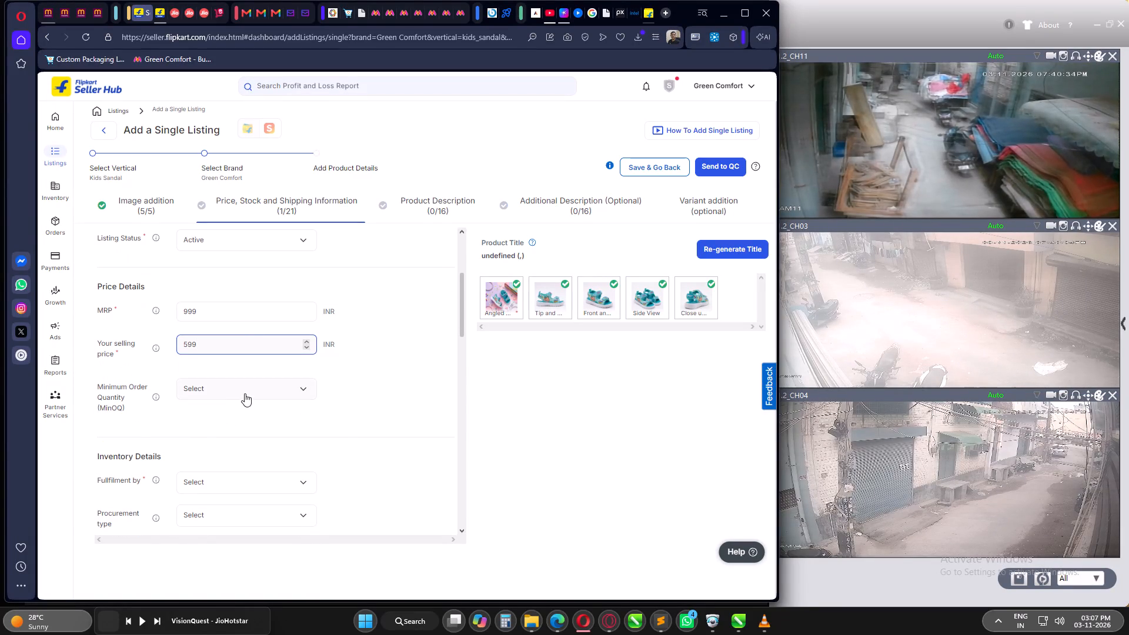
{"action": "left_click", "coordinate": [245, 393]}
{"action": "left_click", "coordinate": [219, 456]}
Fill in the inventory details: fulfilment by Seller, procurement type instock, procurement SLA 1 day and stock 50.
{"action": "scroll", "coordinate": [286, 347], "scroll_direction": "down", "scroll_amount": 2}
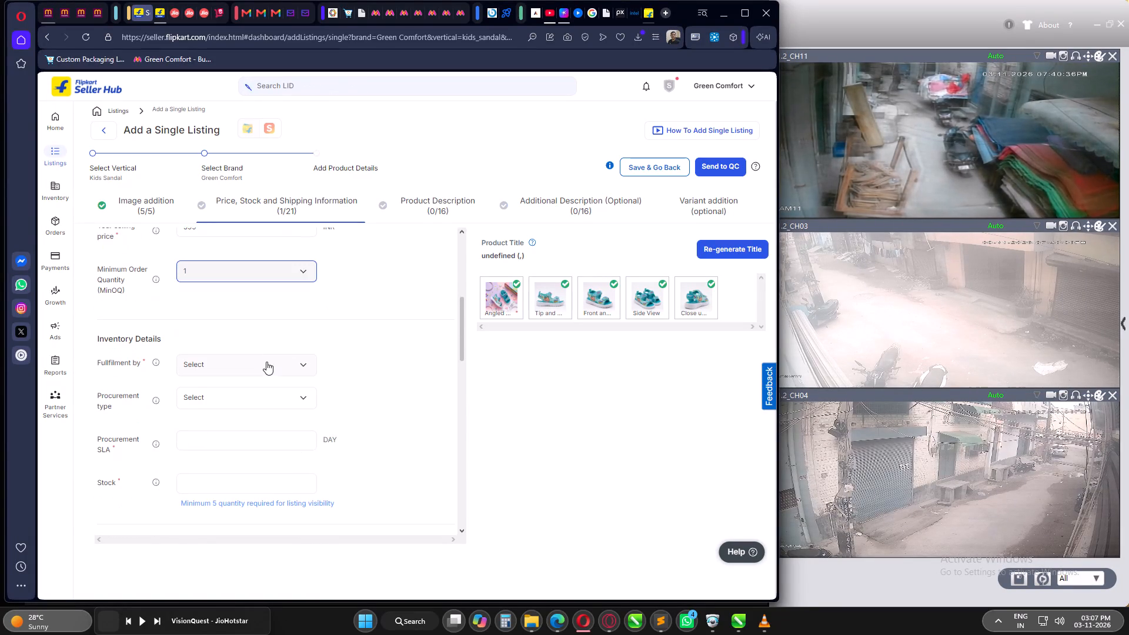
{"action": "left_click", "coordinate": [266, 362]}
{"action": "left_click", "coordinate": [222, 428]}
{"action": "left_click", "coordinate": [215, 433]}
{"action": "left_click", "coordinate": [238, 405]}
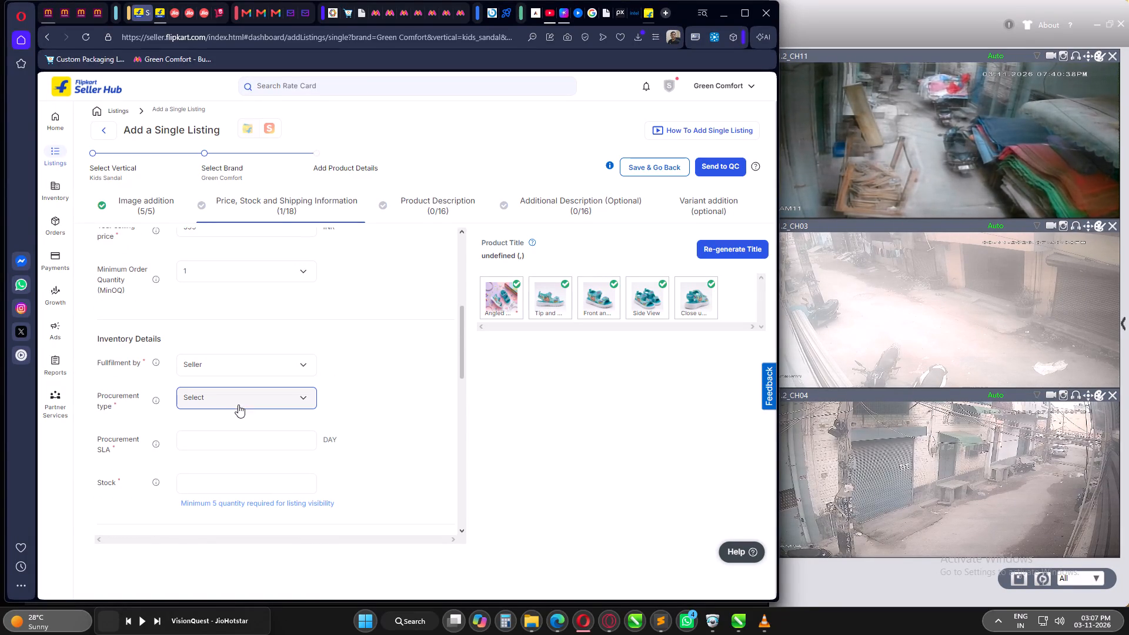
{"action": "left_click", "coordinate": [208, 473]}
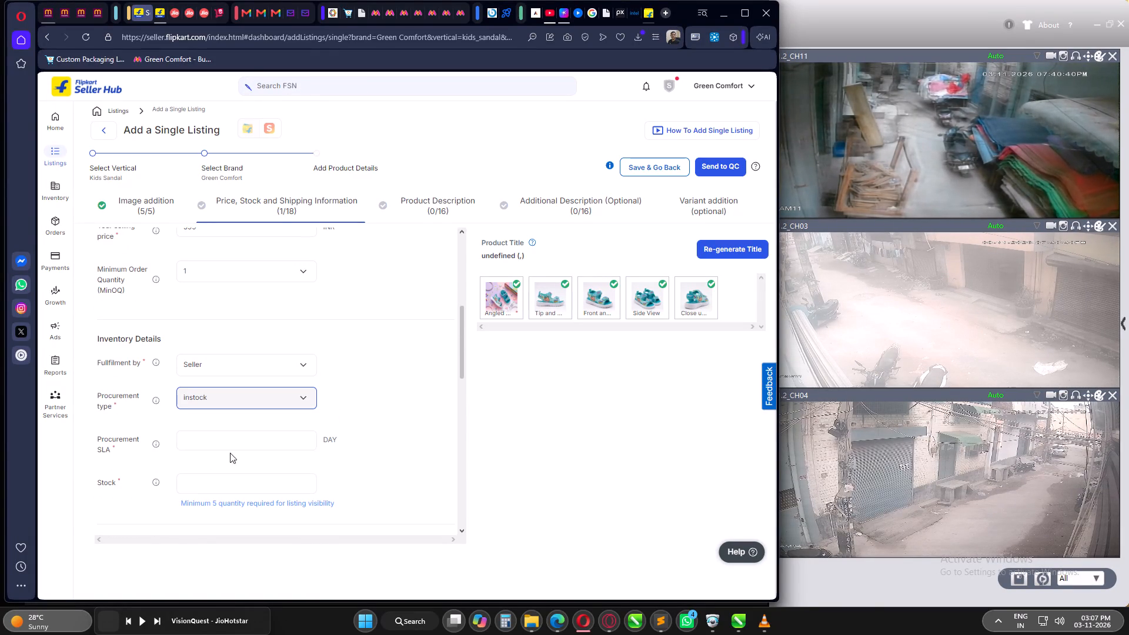
{"action": "left_click", "coordinate": [232, 446]}
{"action": "key", "text": "1"}
{"action": "left_click", "coordinate": [247, 486]}
{"action": "key", "text": "5"}
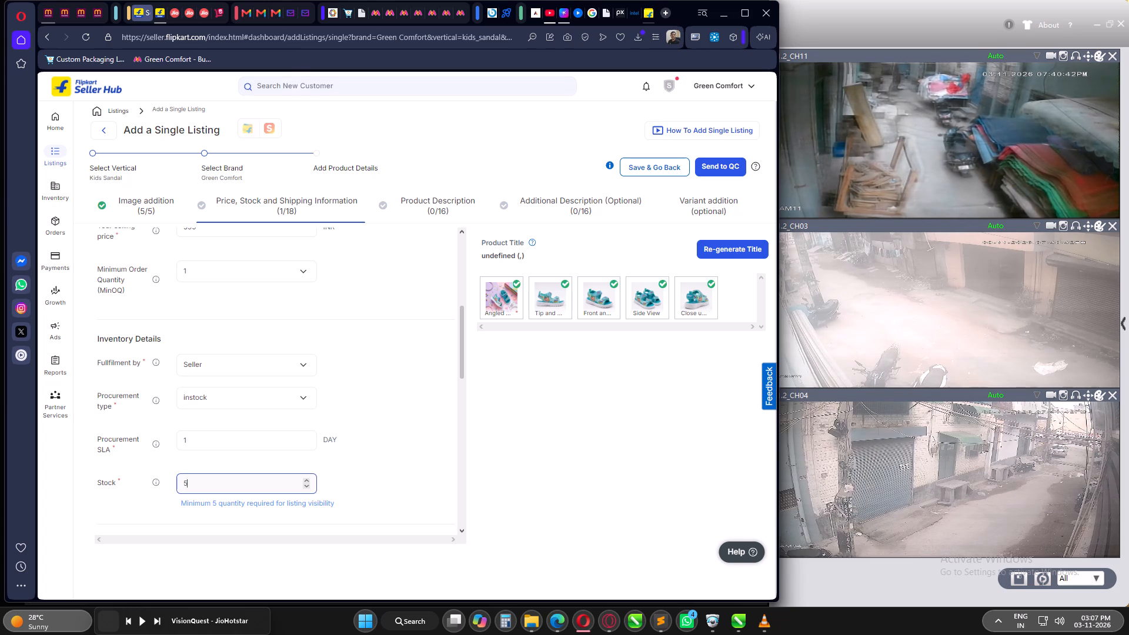
{"action": "key", "text": "0"}
Choose Flipkart as the shipping provider.
{"action": "scroll", "coordinate": [413, 342], "scroll_direction": "down", "scroll_amount": 4}
{"action": "left_click", "coordinate": [418, 283]}
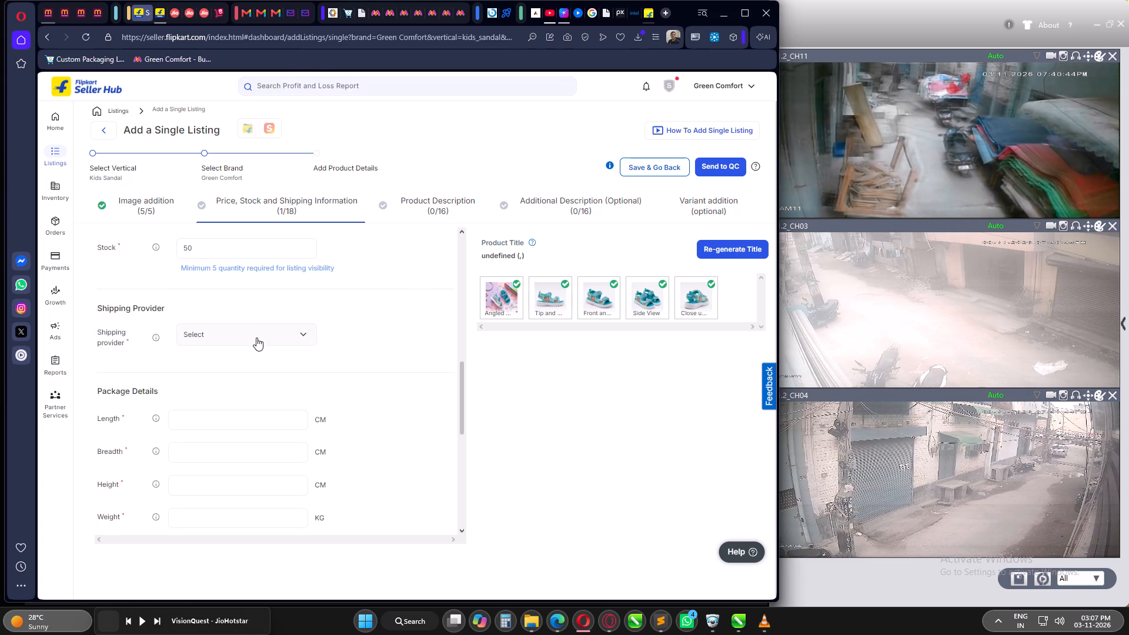
{"action": "left_click", "coordinate": [256, 337]}
{"action": "left_click", "coordinate": [213, 404]}
Enter the package details: length 21 cm, breadth 14 cm, height 9 cm and weight .250 kg.
{"action": "left_click", "coordinate": [226, 415]}
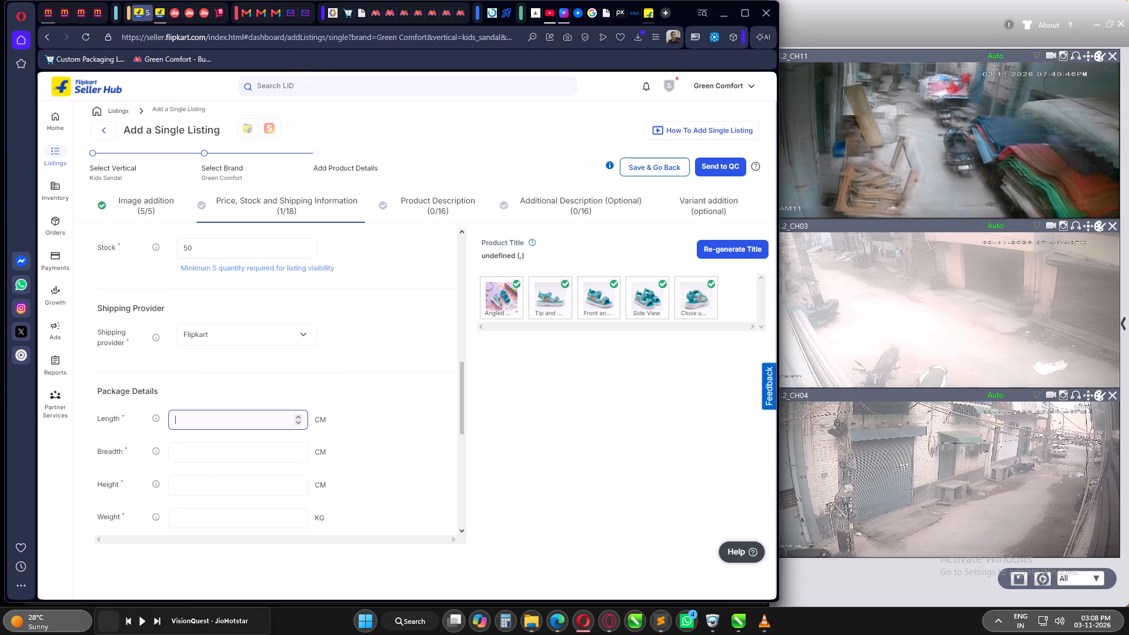
{"action": "key", "text": "2"}
{"action": "key", "text": "1"}
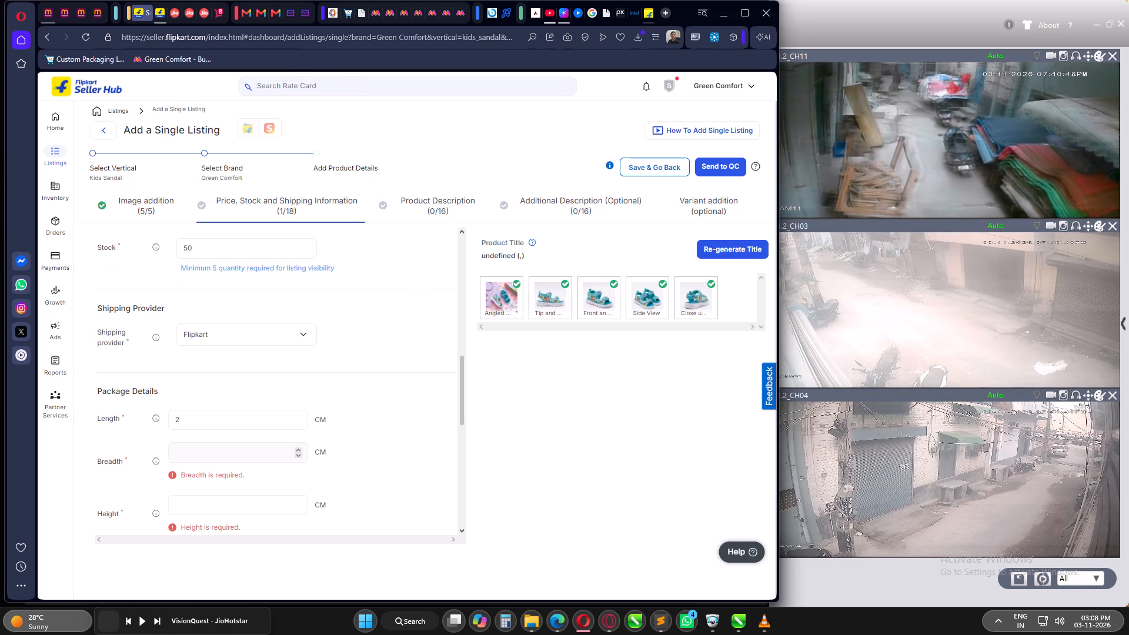
{"action": "left_click", "coordinate": [228, 417]}
{"action": "key", "text": "1"}
{"action": "left_click", "coordinate": [221, 458]}
{"action": "key", "text": "1"}
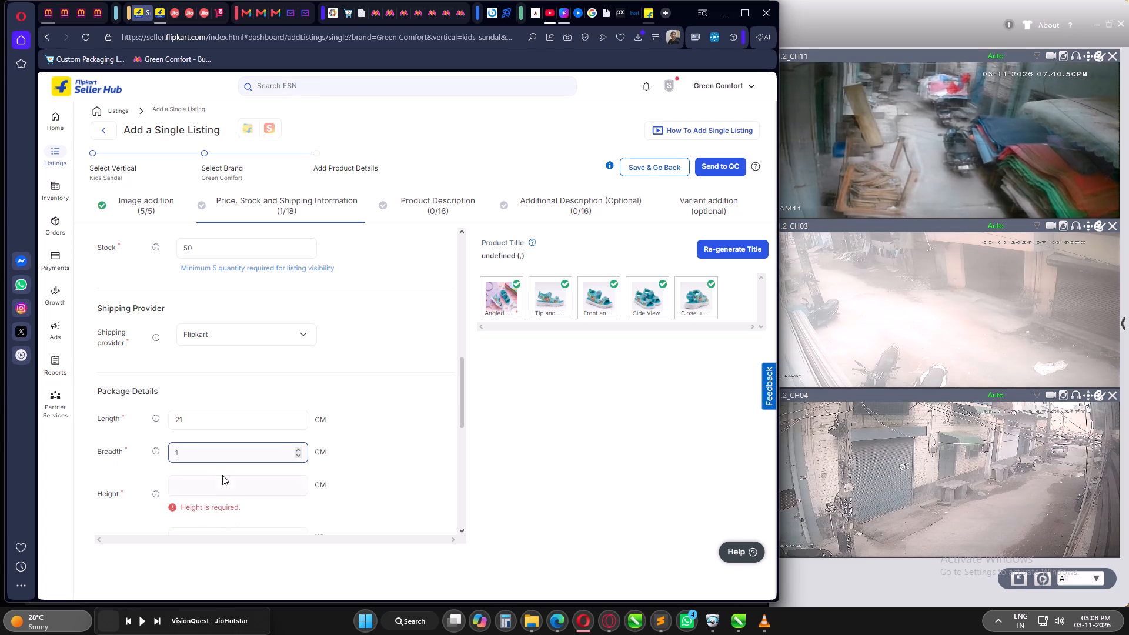
{"action": "key", "text": "4"}
{"action": "left_click", "coordinate": [215, 490]}
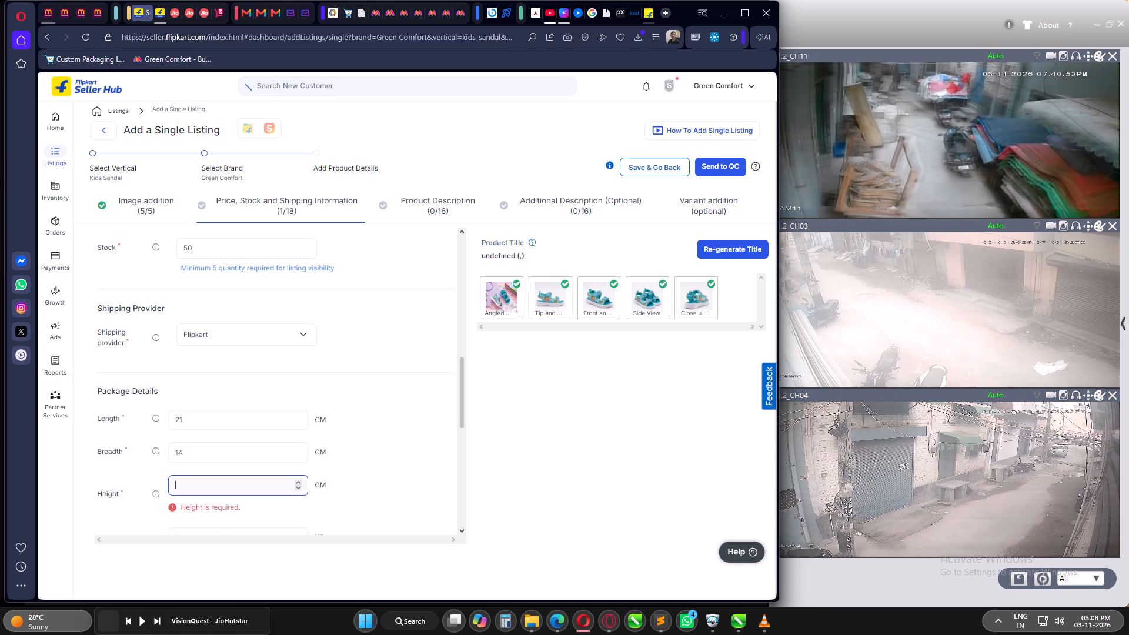
{"action": "key", "text": "9"}
{"action": "left_click", "coordinate": [397, 485]}
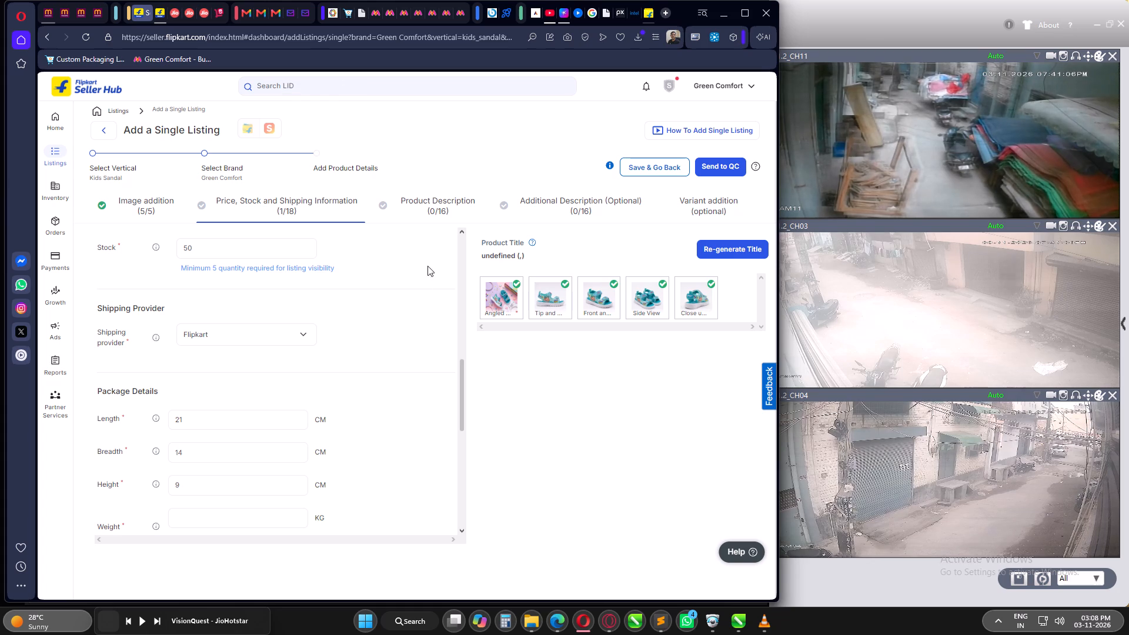
{"action": "scroll", "coordinate": [350, 362], "scroll_direction": "down", "scroll_amount": 1}
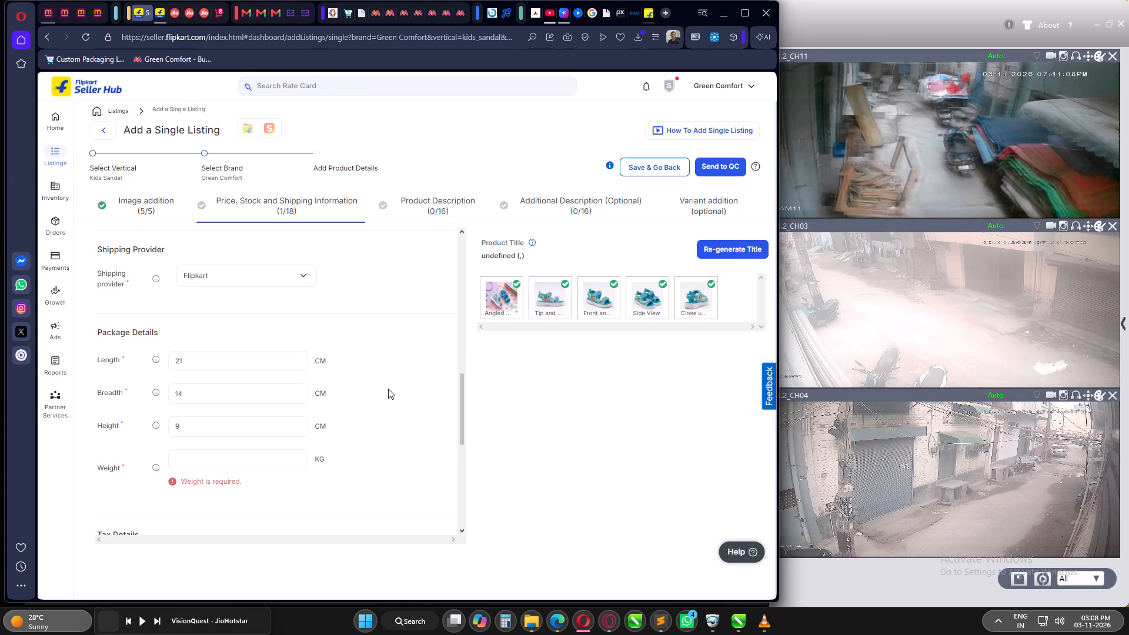
{"action": "left_click", "coordinate": [226, 461]}
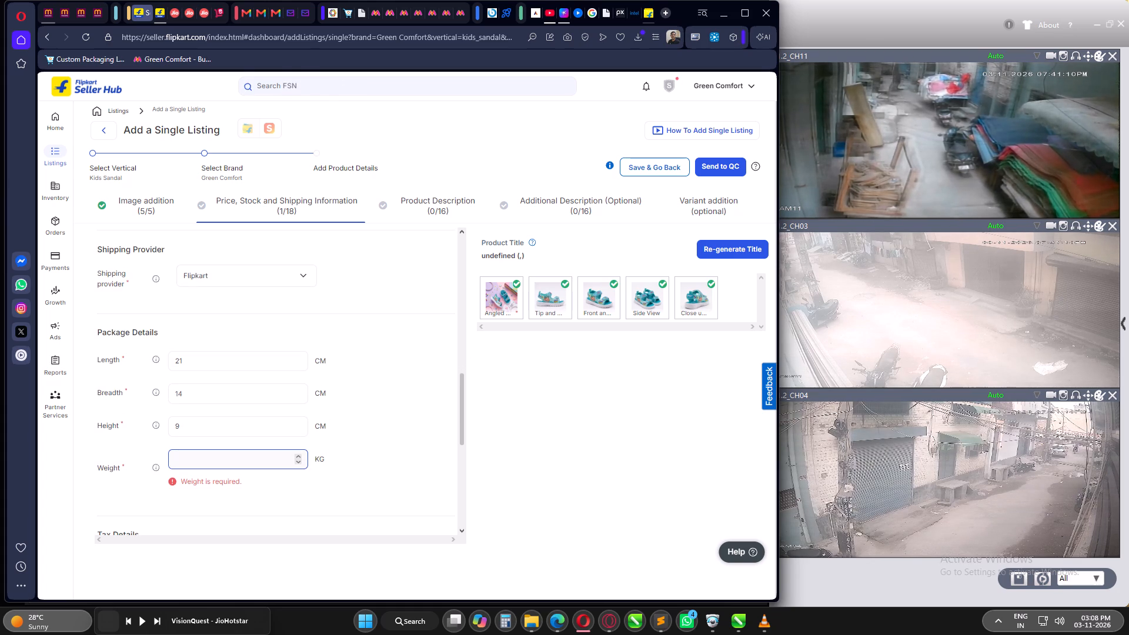
{"action": "type", "text": ".250"}
{"action": "left_click", "coordinate": [423, 483]}
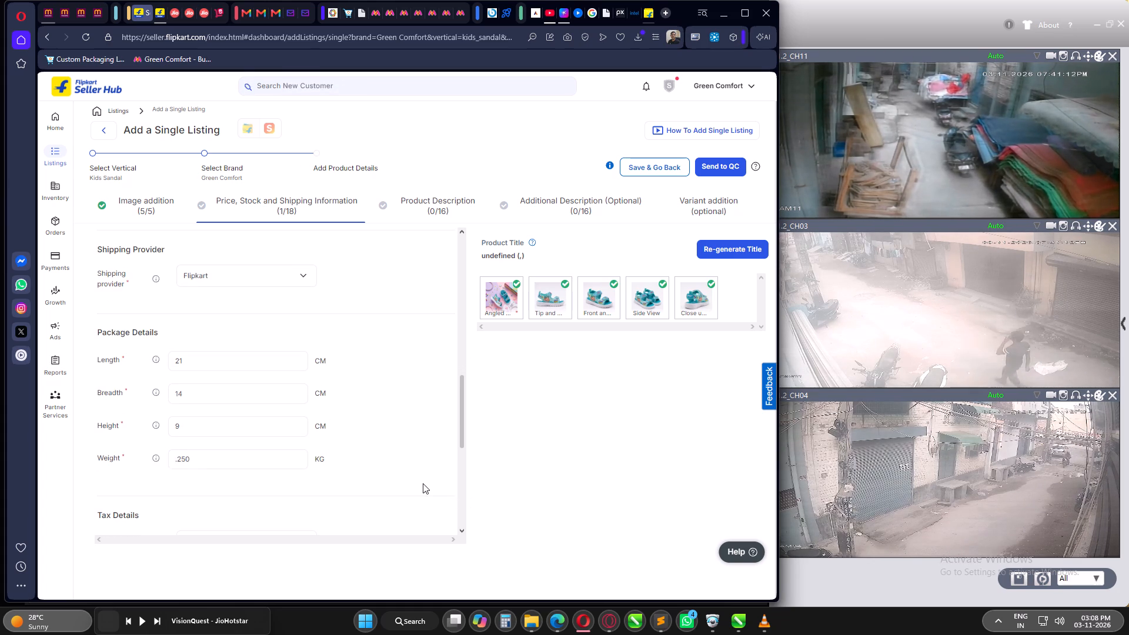
Fill in the tax details with HSN code 64029990 from the relevant HSN codes and tax code GST_5.
{"action": "scroll", "coordinate": [412, 421], "scroll_direction": "down", "scroll_amount": 4}
{"action": "left_click", "coordinate": [264, 305]}
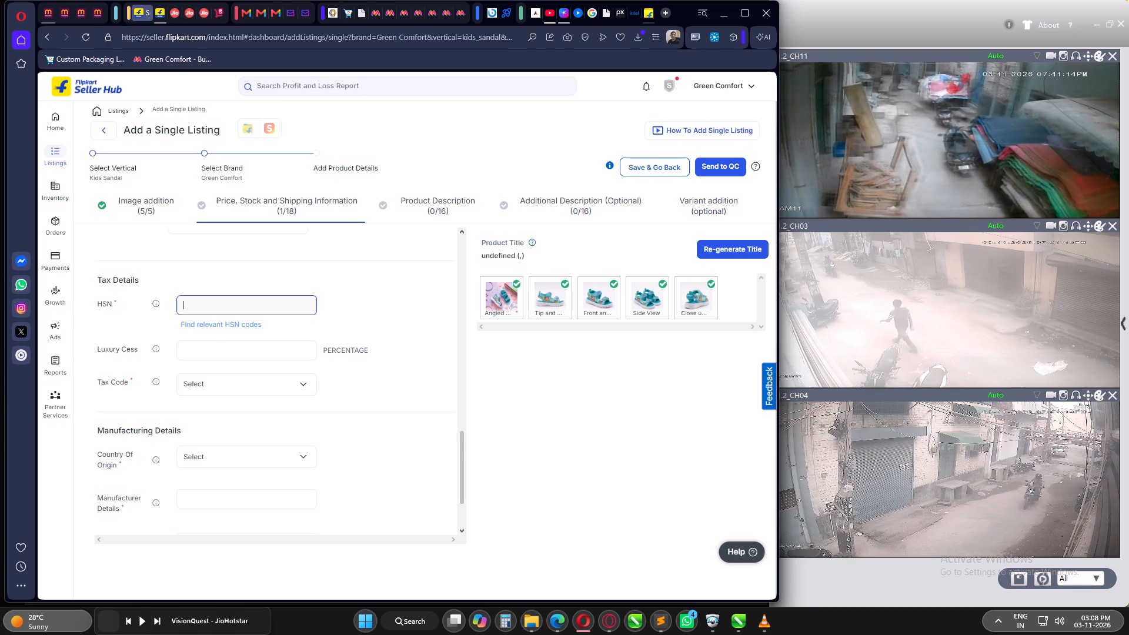
{"action": "left_click", "coordinate": [219, 325]}
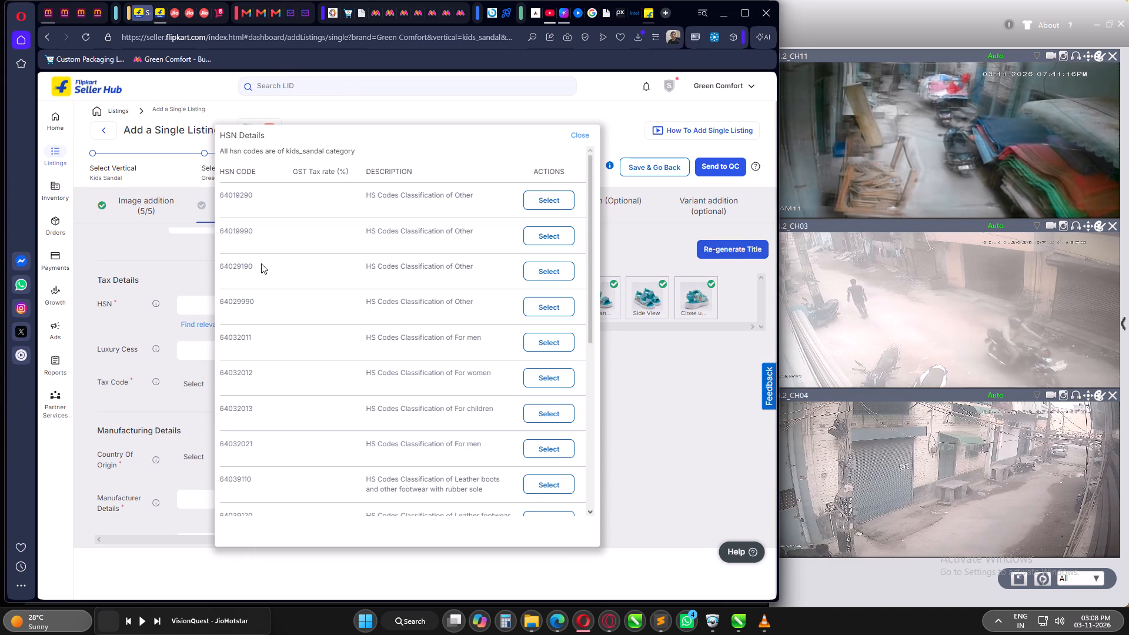
{"action": "left_click", "coordinate": [545, 311]}
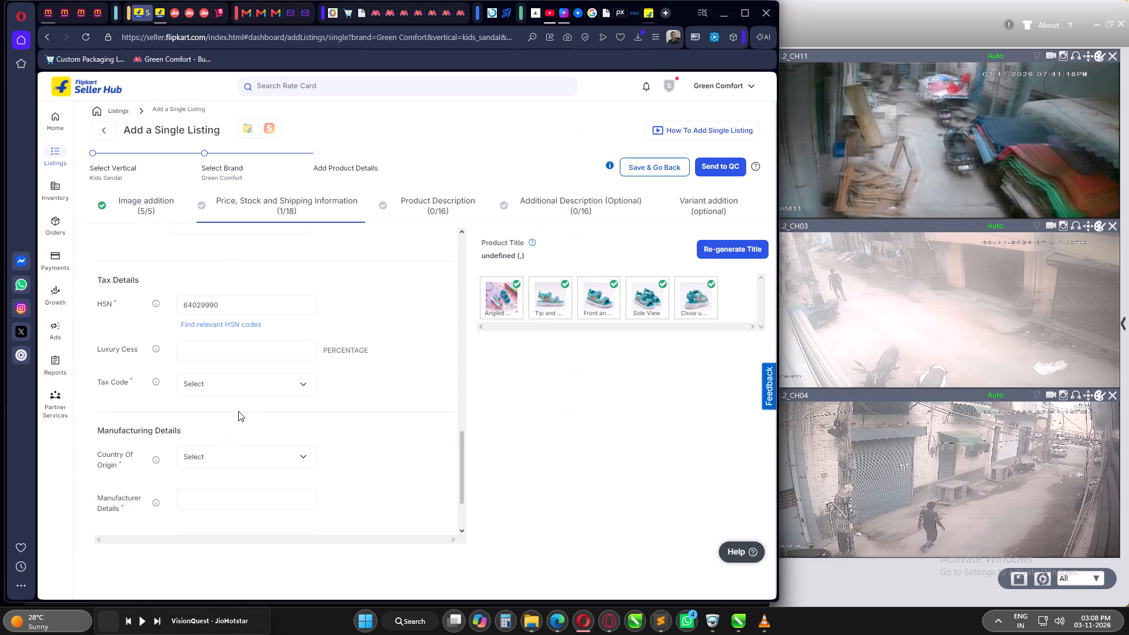
{"action": "left_click", "coordinate": [233, 387]}
{"action": "left_click", "coordinate": [216, 550]}
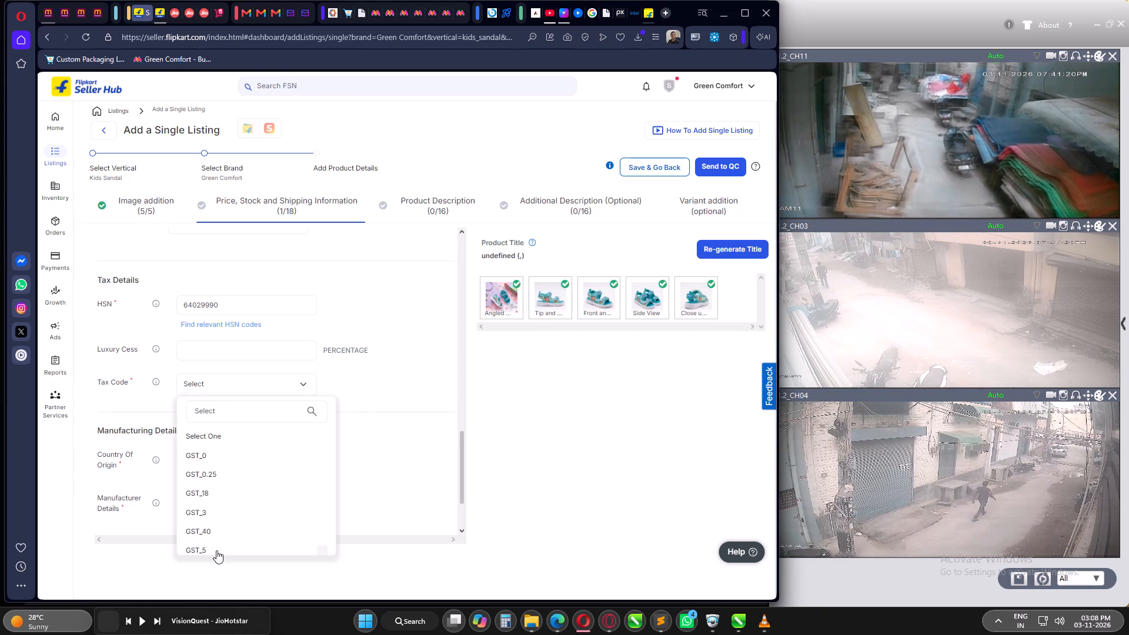
{"action": "left_click", "coordinate": [366, 410]}
Set the Country Of Origin to India in the manufacturing details.
{"action": "scroll", "coordinate": [345, 315], "scroll_direction": "down", "scroll_amount": 2}
{"action": "left_click", "coordinate": [252, 368]}
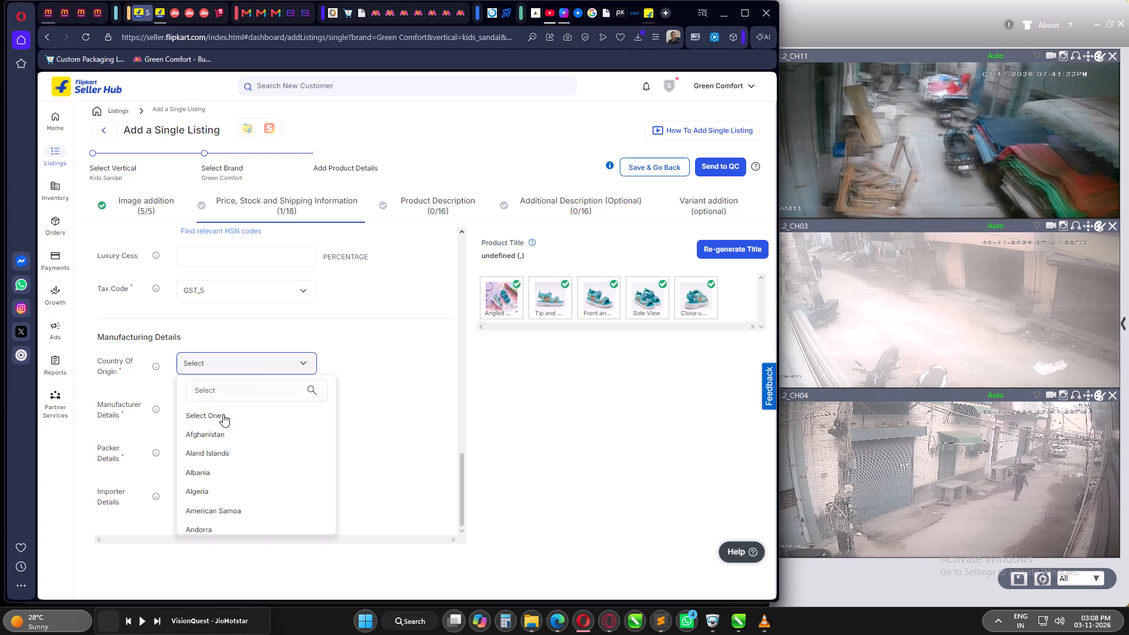
{"action": "left_click", "coordinate": [234, 394]}
{"action": "type", "text": "IN"}
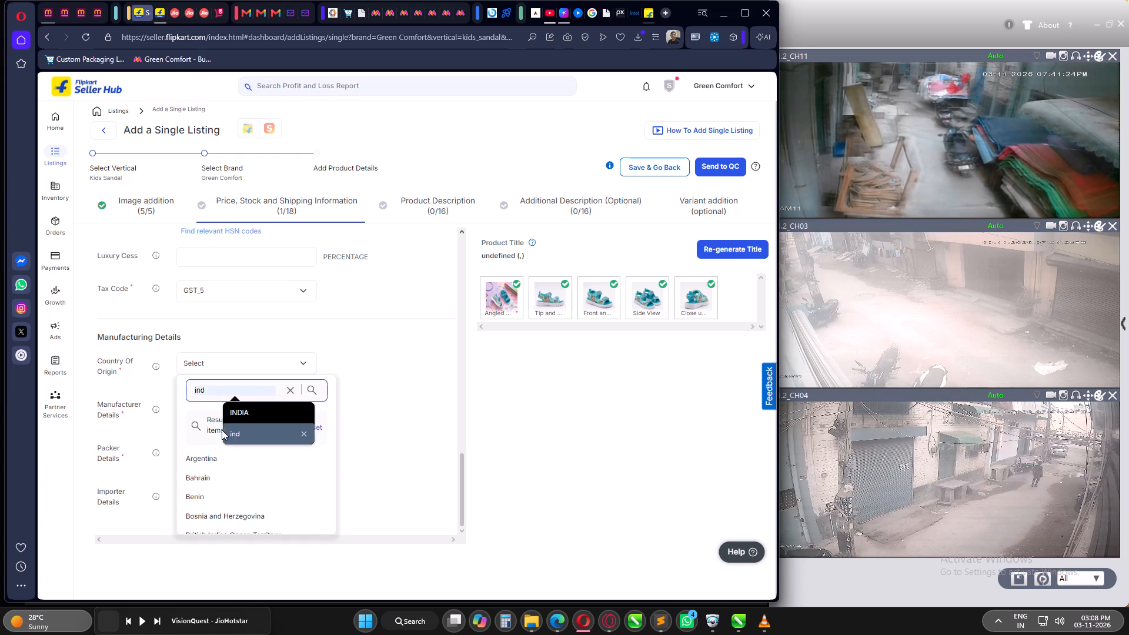
{"action": "left_click", "coordinate": [250, 413]}
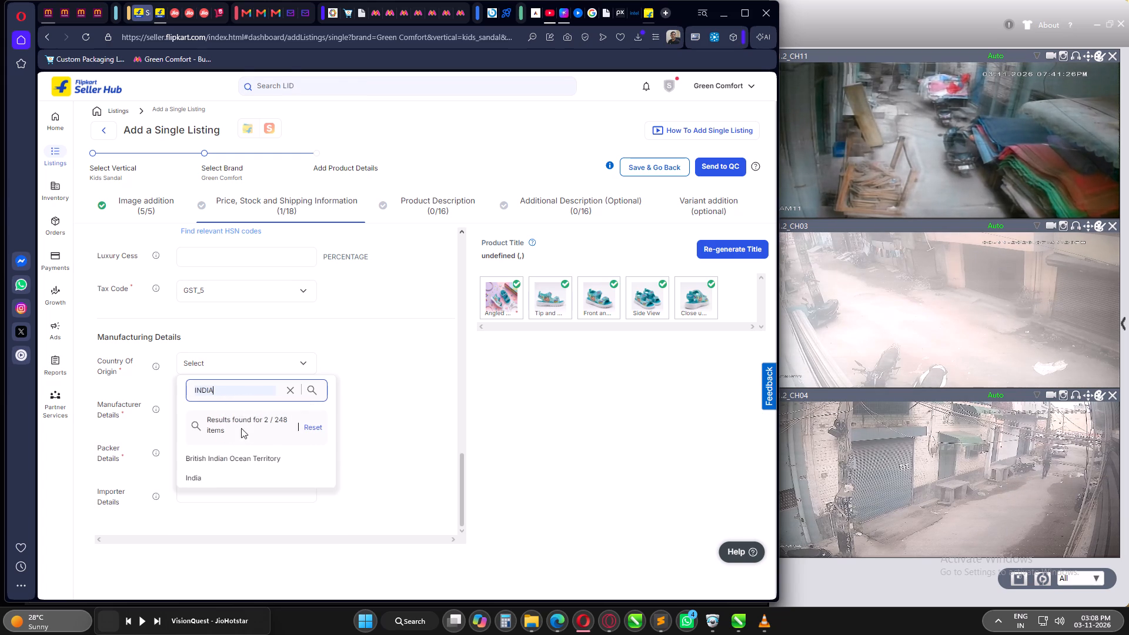
{"action": "left_click", "coordinate": [215, 483]}
{"action": "left_click", "coordinate": [204, 478]}
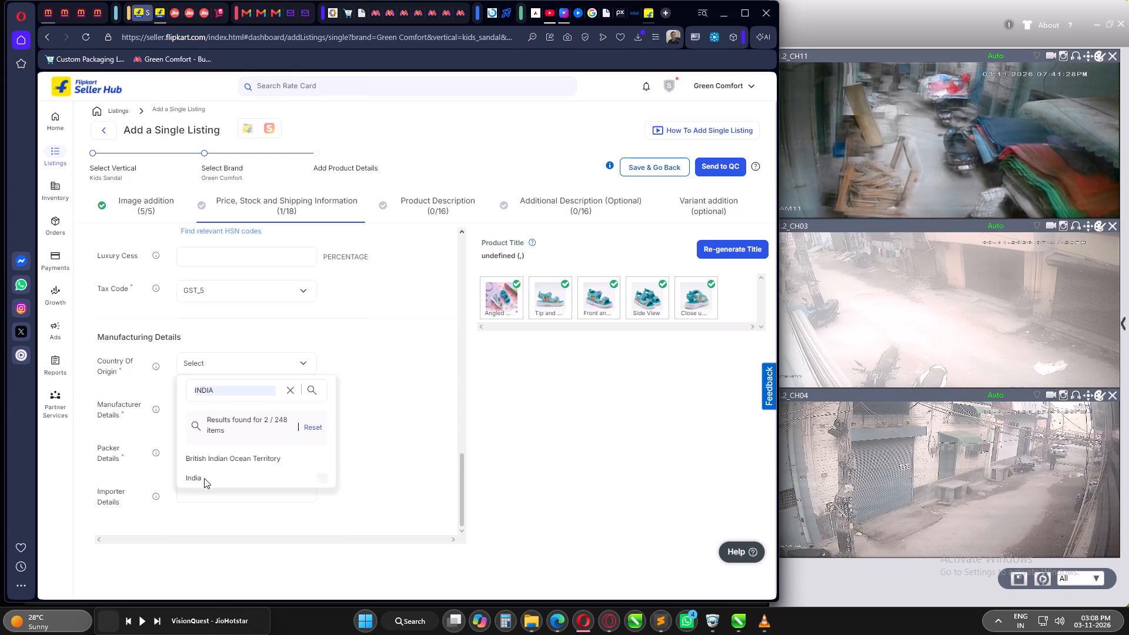
Enter Rama International as both the manufacturer details and the packer details.
{"action": "left_click", "coordinate": [225, 454]}
{"action": "left_click", "coordinate": [236, 454]}
{"action": "key", "text": "r"}
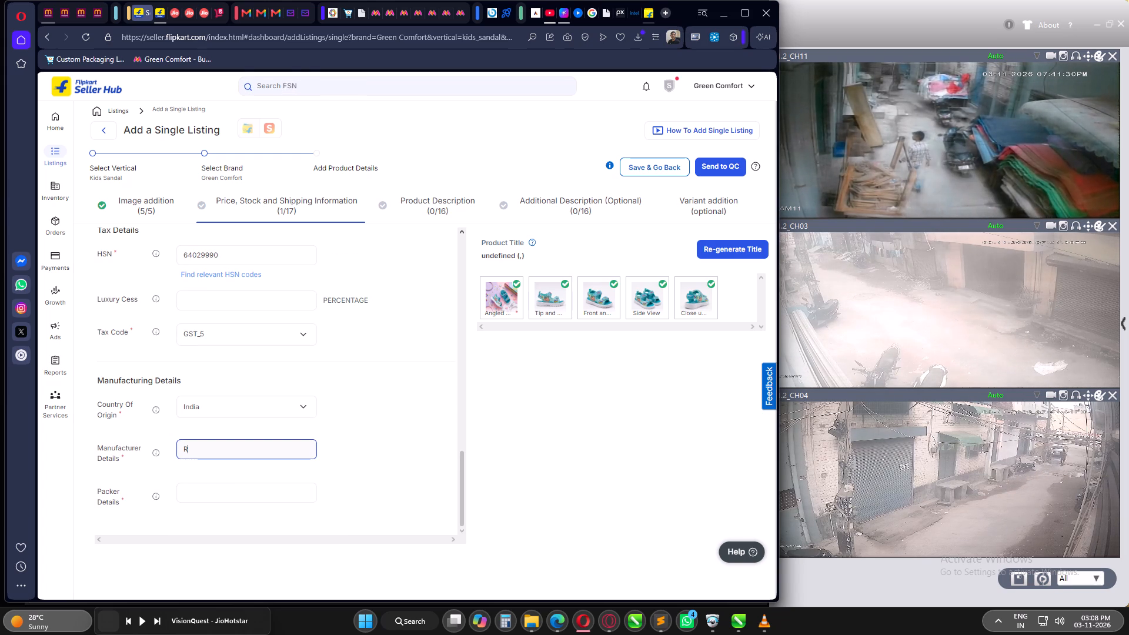
{"action": "type", "text": "ama International"}
{"action": "key", "text": "ctrl+a"}
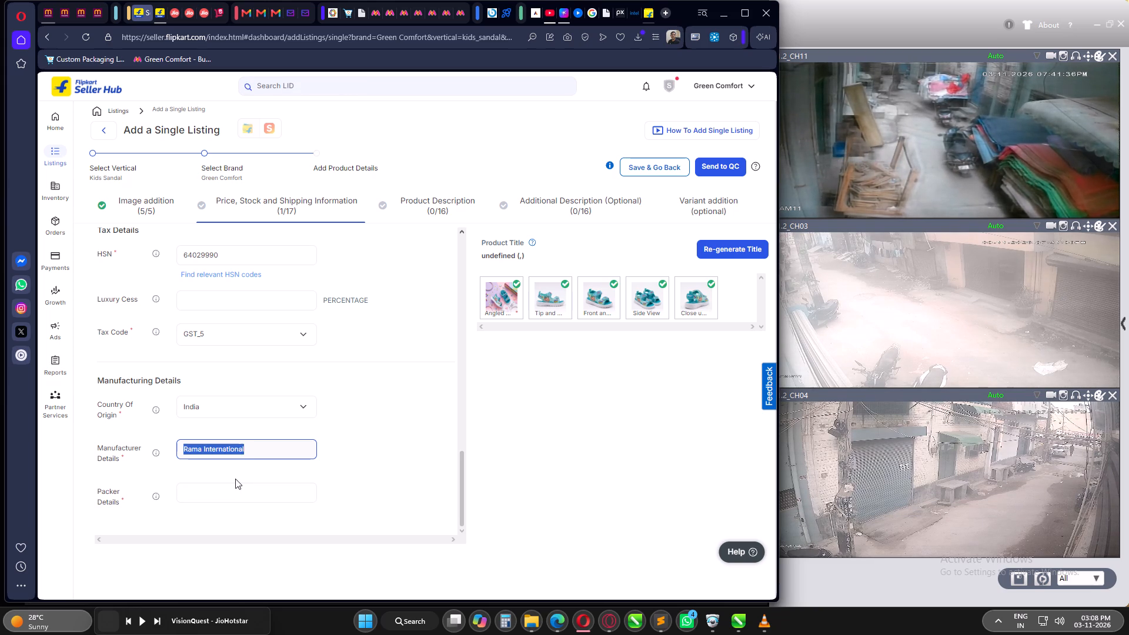
{"action": "key", "text": "ctrl+c"}
{"action": "left_click", "coordinate": [223, 503]}
{"action": "left_click", "coordinate": [227, 489]}
{"action": "key", "text": "ctrl+v"}
{"action": "left_click", "coordinate": [435, 449]}
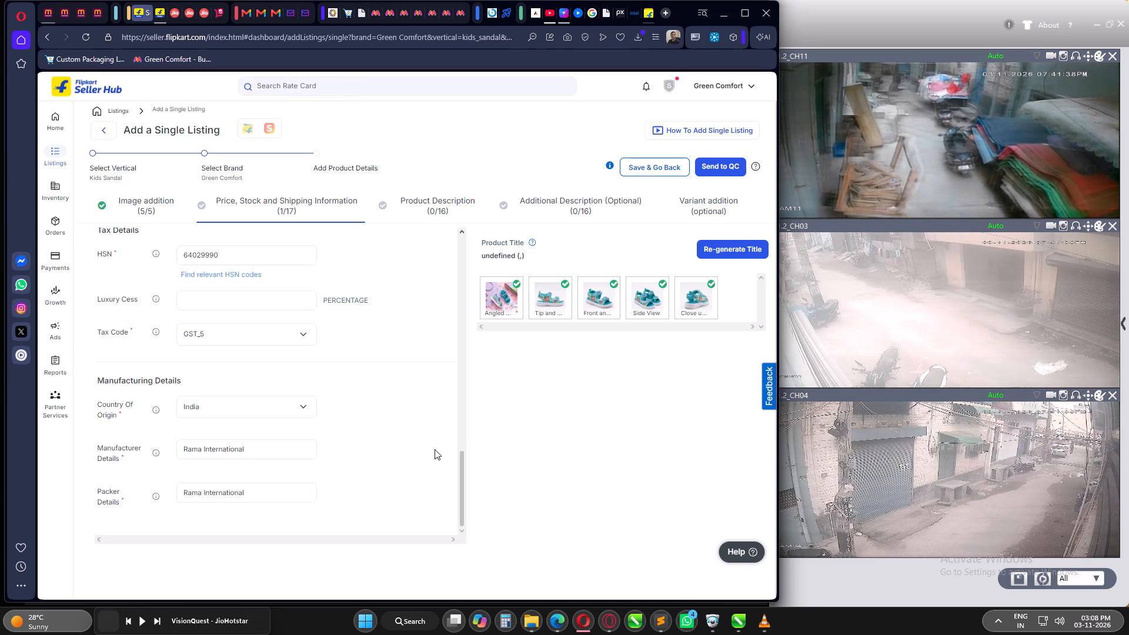
{"action": "scroll", "coordinate": [425, 430], "scroll_direction": "down", "scroll_amount": 5}
{"action": "scroll", "coordinate": [389, 420], "scroll_direction": "up", "scroll_amount": 5}
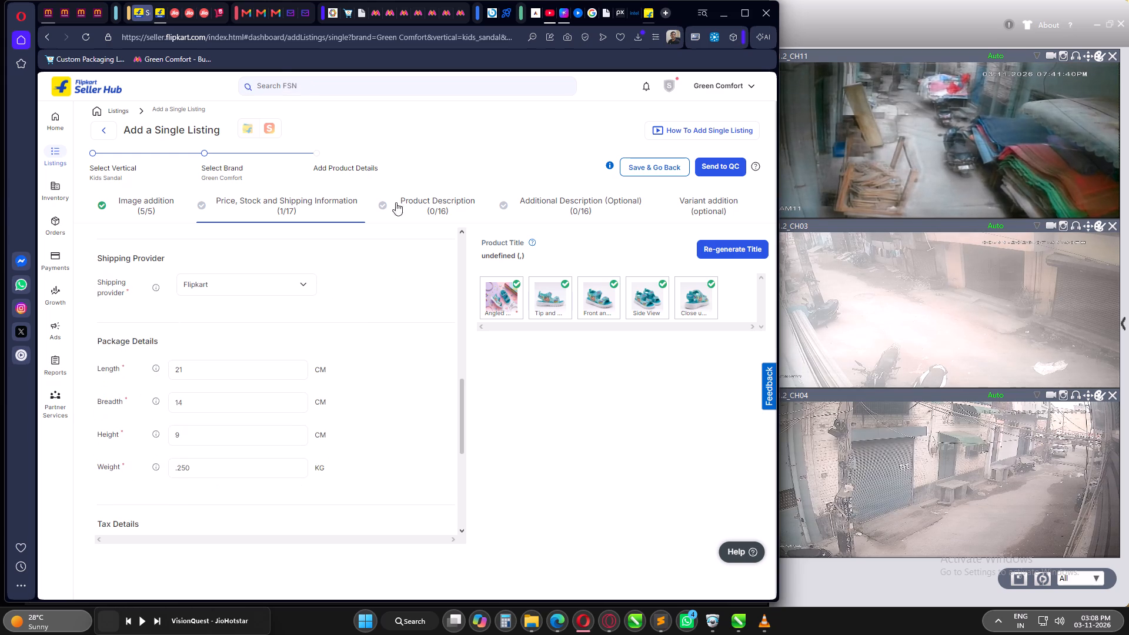
Open the listing's Product Description section at the Style Code entry.
{"action": "left_click", "coordinate": [426, 200]}
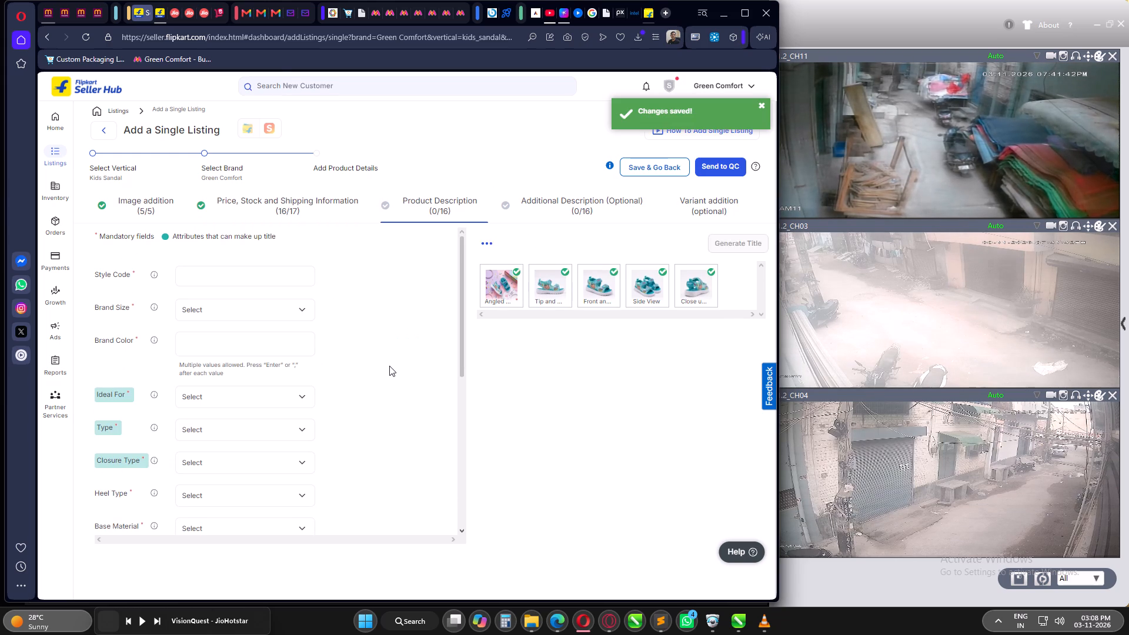
{"action": "scroll", "coordinate": [249, 280], "scroll_direction": "up", "scroll_amount": 3}
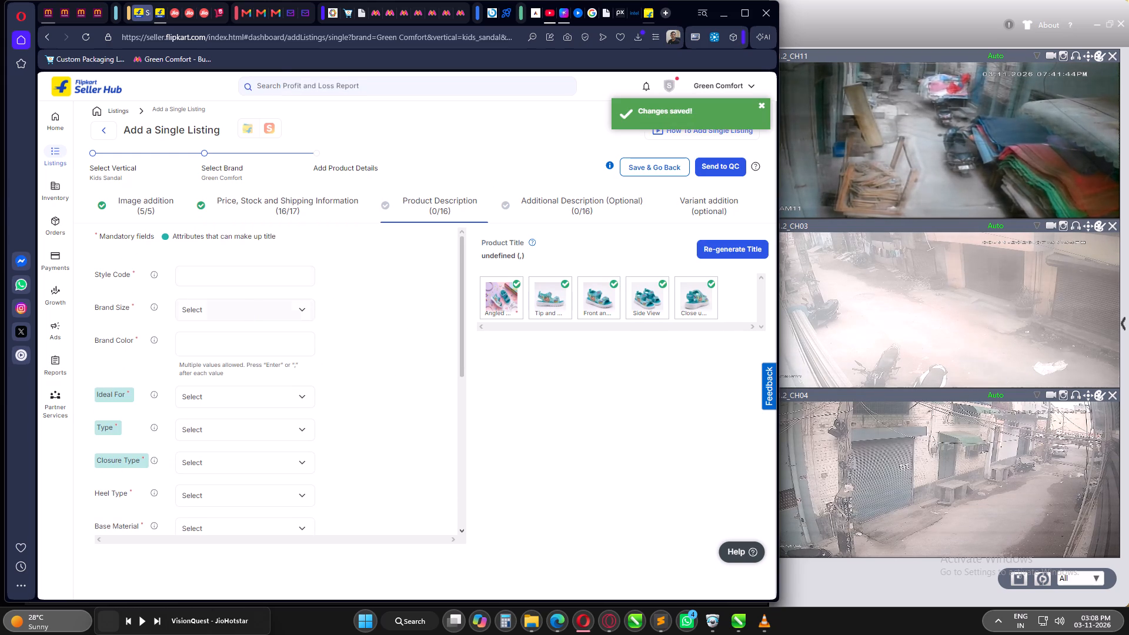
{"action": "left_click", "coordinate": [252, 269]}
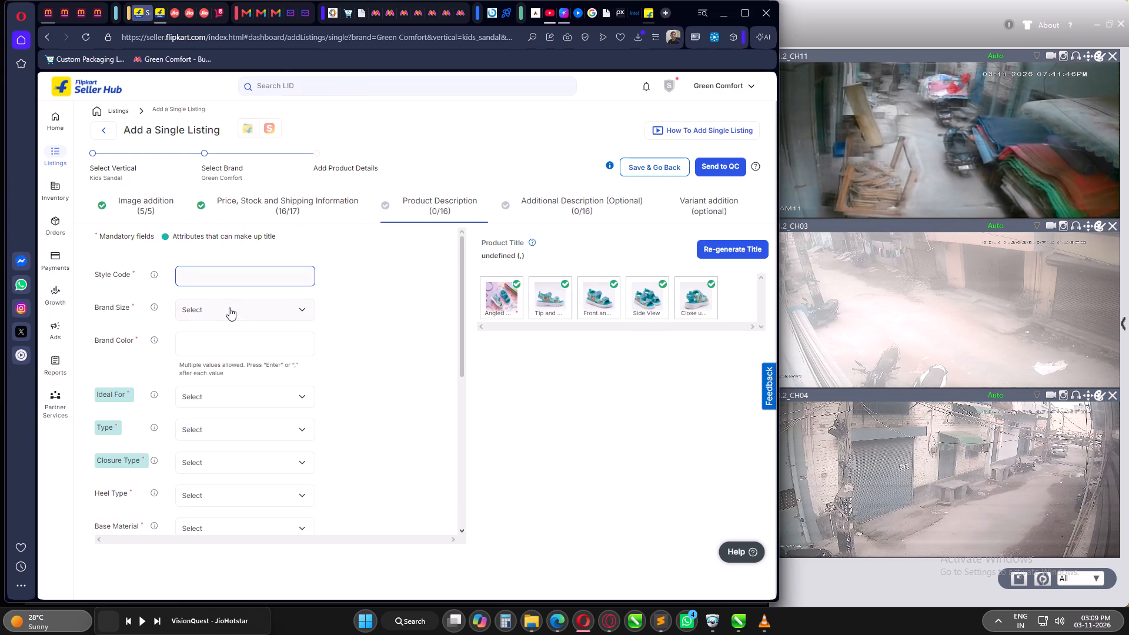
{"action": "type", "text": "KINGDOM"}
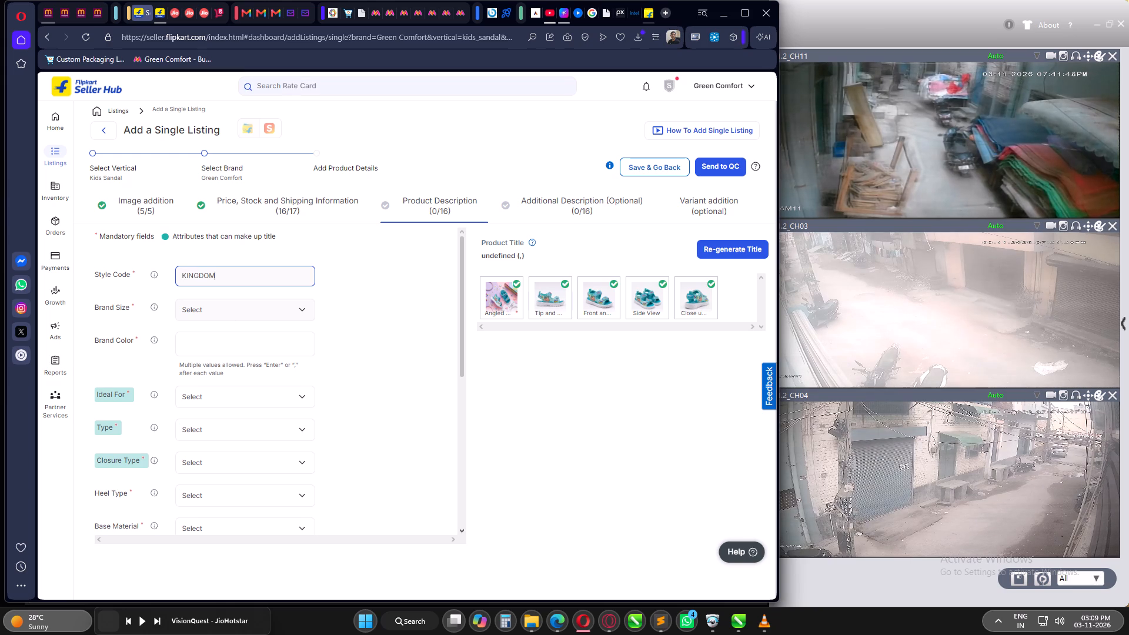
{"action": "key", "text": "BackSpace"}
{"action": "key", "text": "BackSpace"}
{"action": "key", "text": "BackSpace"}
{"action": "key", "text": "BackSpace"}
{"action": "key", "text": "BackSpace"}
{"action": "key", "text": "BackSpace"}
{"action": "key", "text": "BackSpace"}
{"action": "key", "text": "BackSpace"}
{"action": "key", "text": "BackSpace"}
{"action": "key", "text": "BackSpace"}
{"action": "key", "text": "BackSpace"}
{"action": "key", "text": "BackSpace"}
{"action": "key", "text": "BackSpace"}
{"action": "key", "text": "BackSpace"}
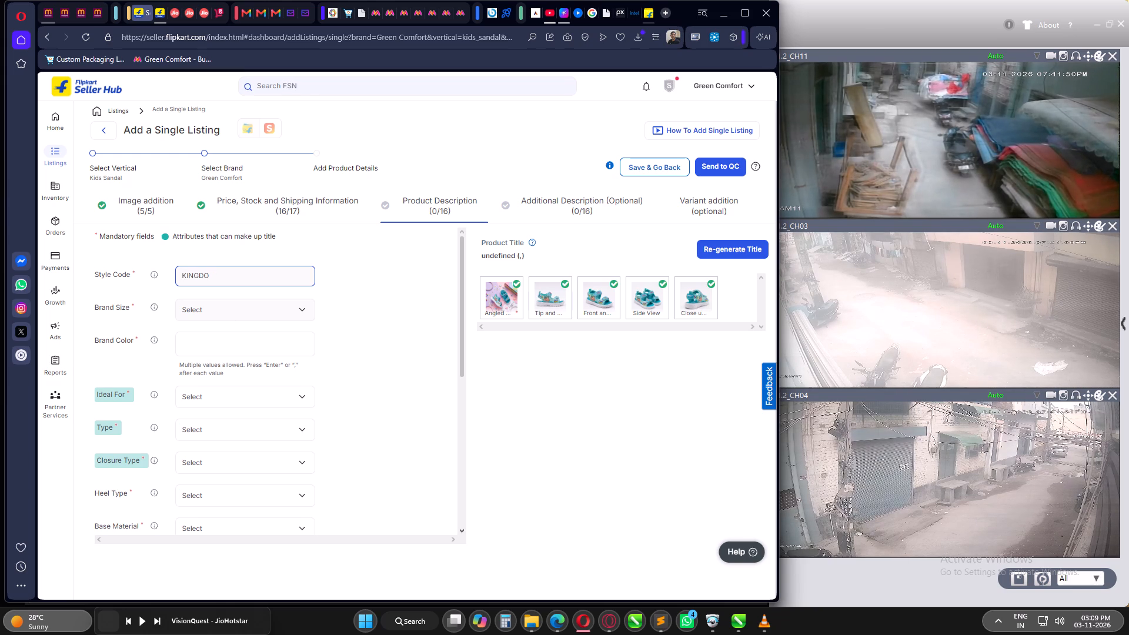
Enter COSMIC-TEAL as the Style Code.
{"action": "type", "text": "CO"}
{"action": "type", "text": "SMIC-TEAL"}
Set the Brand Size to 9C.
{"action": "left_click", "coordinate": [236, 309]}
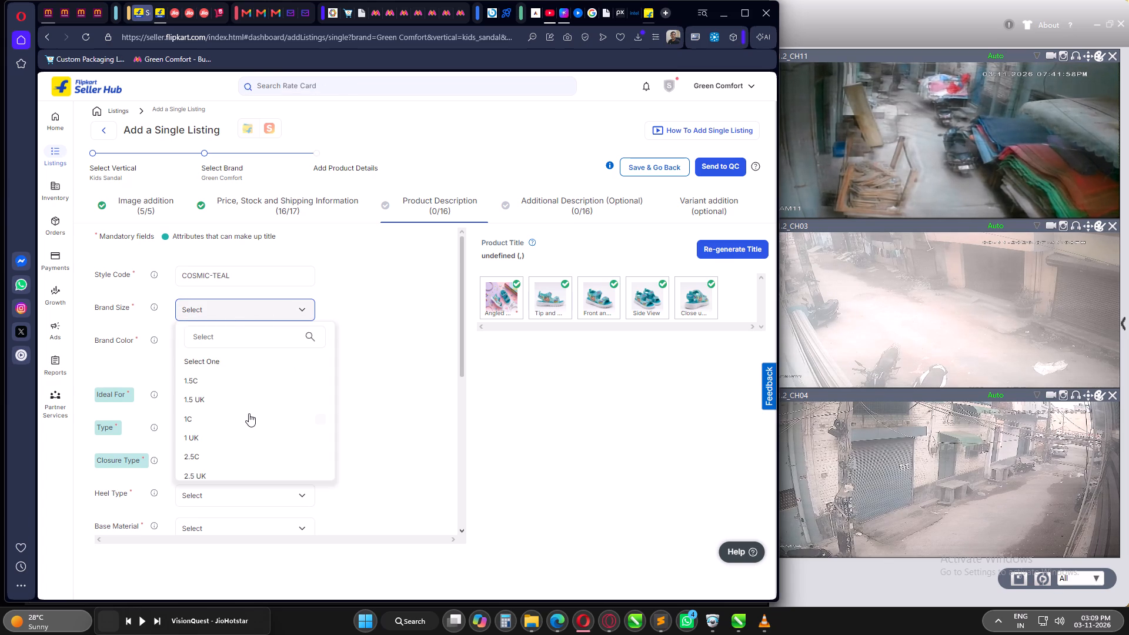
{"action": "scroll", "coordinate": [249, 413], "scroll_direction": "down", "scroll_amount": 4}
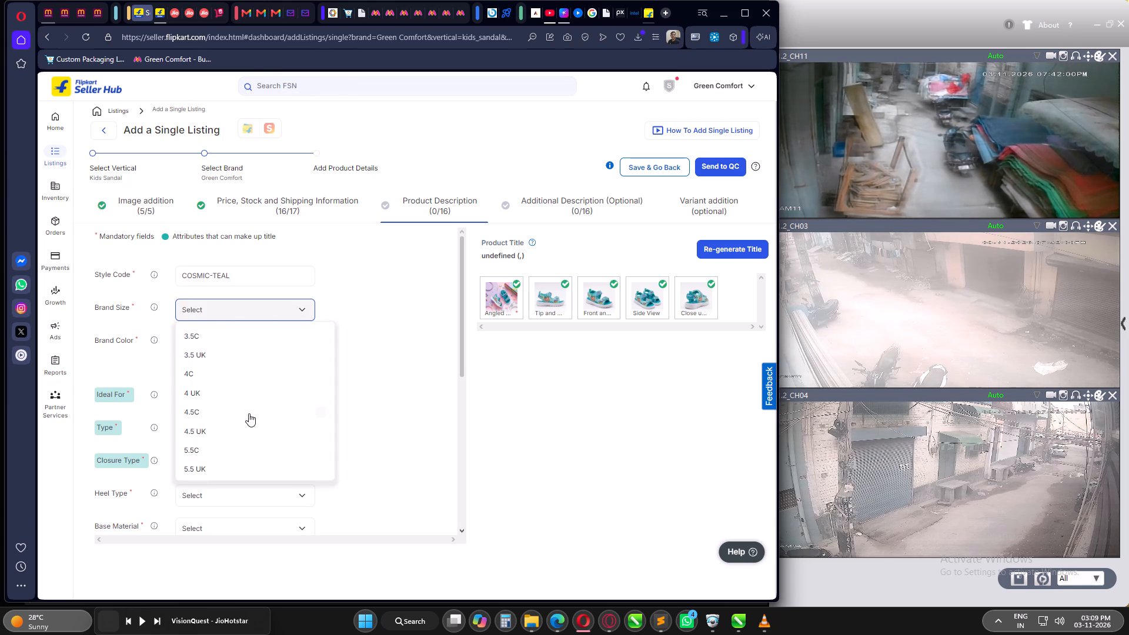
{"action": "scroll", "coordinate": [249, 413], "scroll_direction": "down", "scroll_amount": 5}
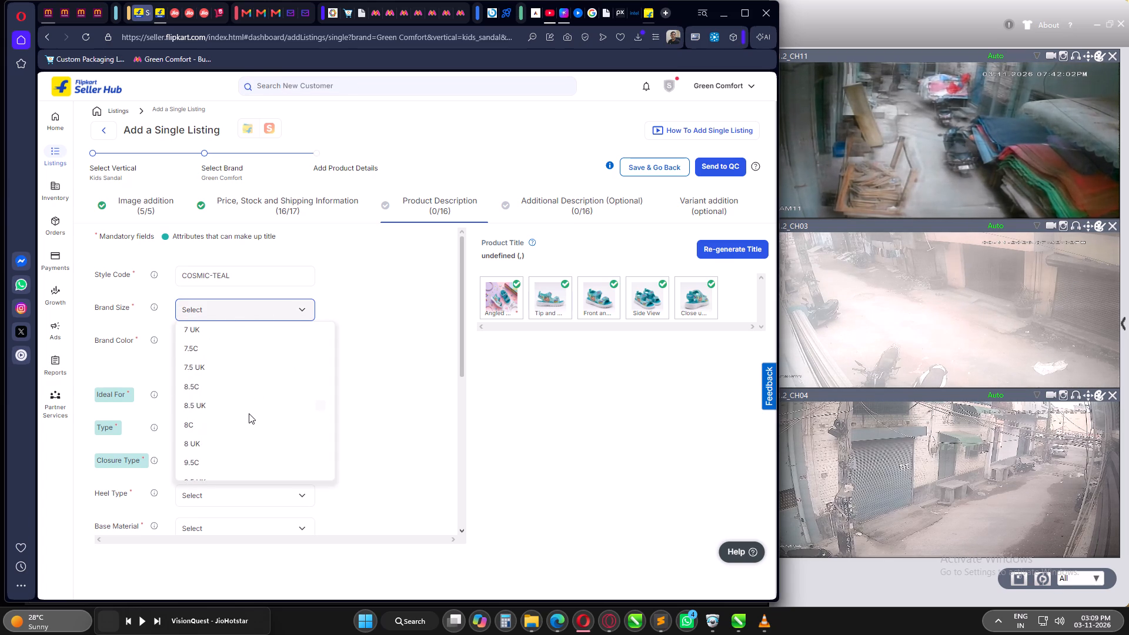
{"action": "scroll", "coordinate": [249, 413], "scroll_direction": "down", "scroll_amount": 1}
{"action": "left_click", "coordinate": [197, 439]}
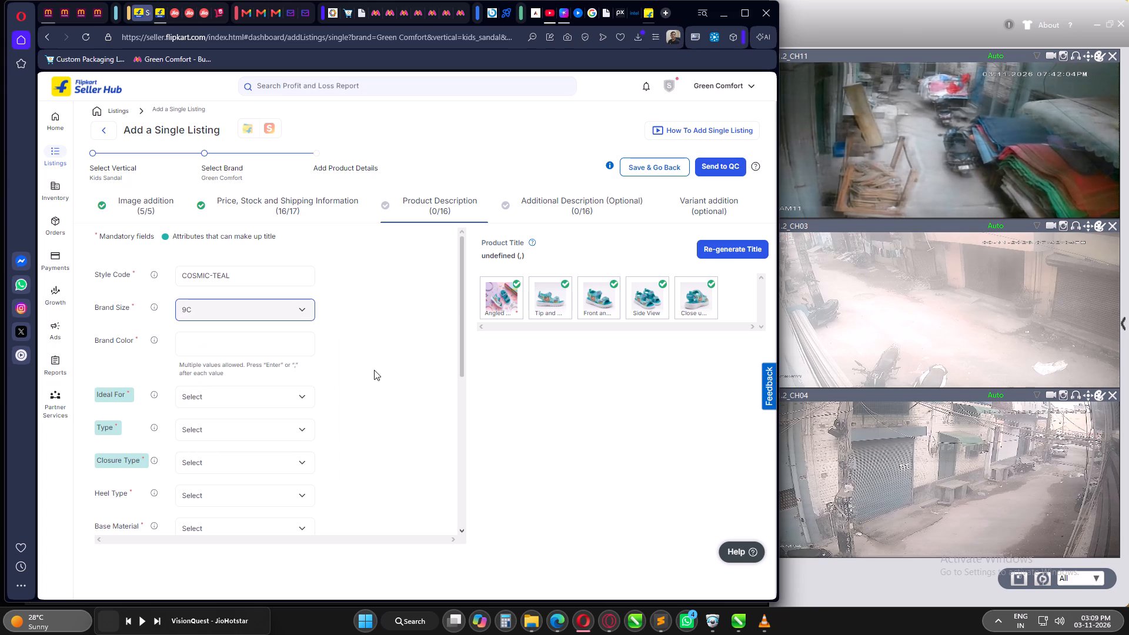
Set Ideal For to Girls in the product description.
{"action": "left_click", "coordinate": [374, 370]}
{"action": "scroll", "coordinate": [177, 322], "scroll_direction": "down", "scroll_amount": 1}
{"action": "left_click", "coordinate": [231, 285]}
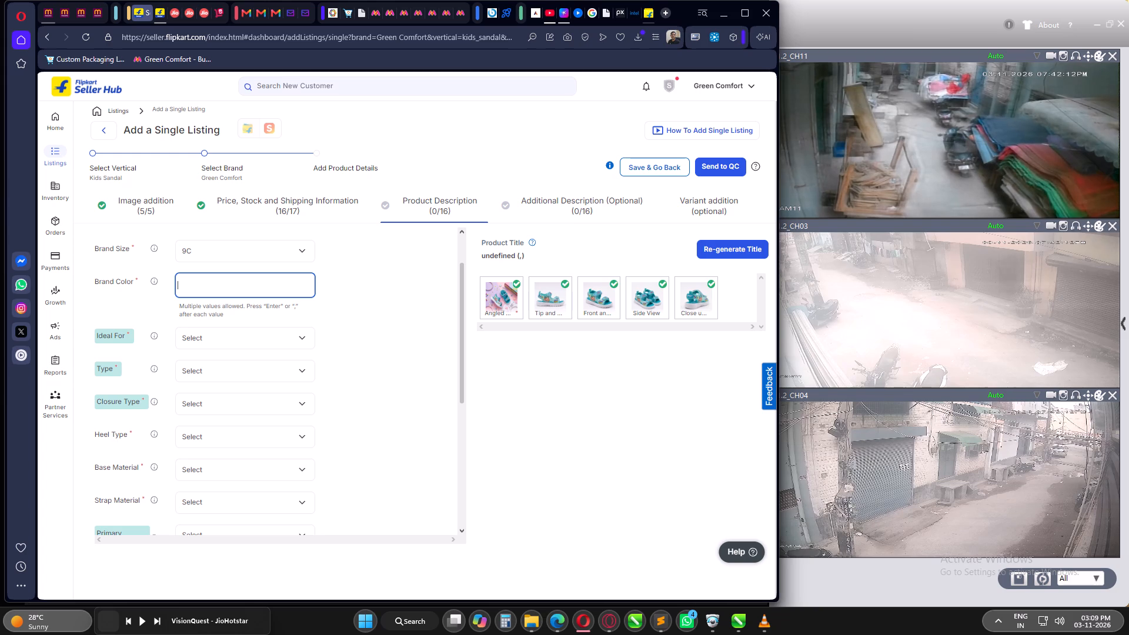
{"action": "left_click", "coordinate": [253, 335]}
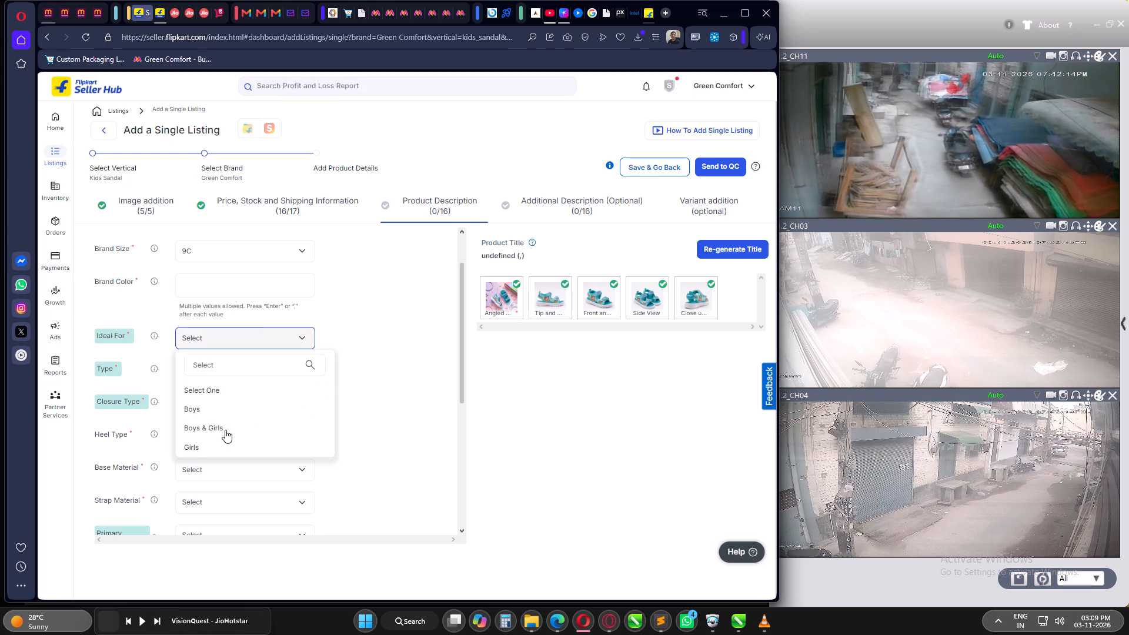
{"action": "left_click", "coordinate": [208, 450]}
Set the sandal's Closure Type to Velcro and its Type to Flats.
{"action": "left_click", "coordinate": [245, 400]}
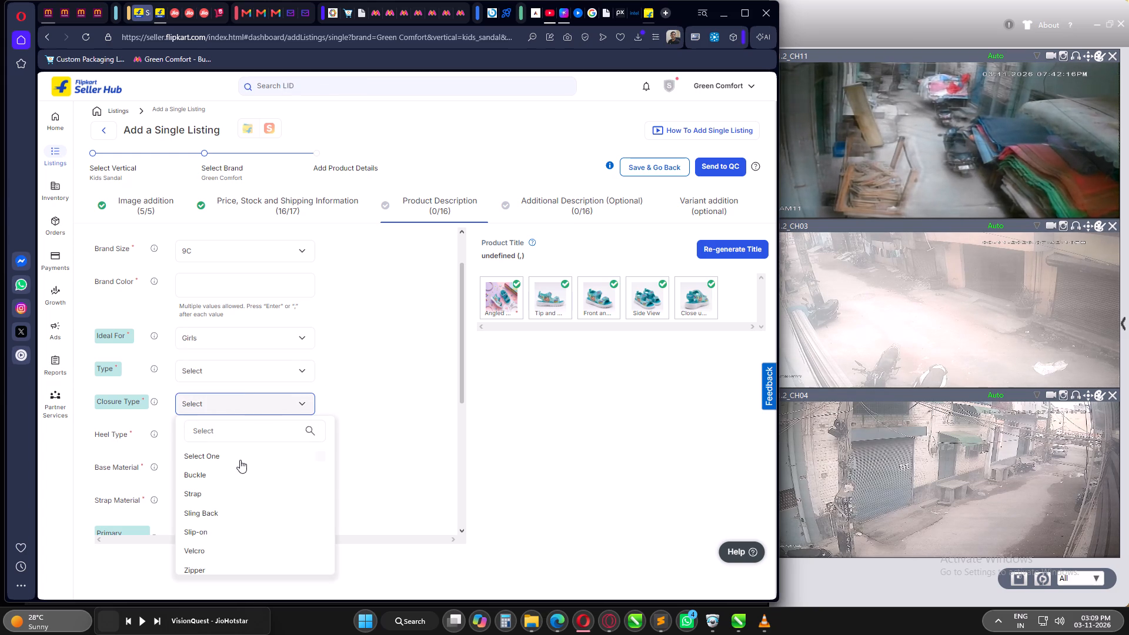
{"action": "left_click", "coordinate": [204, 552]}
{"action": "left_click", "coordinate": [227, 372]}
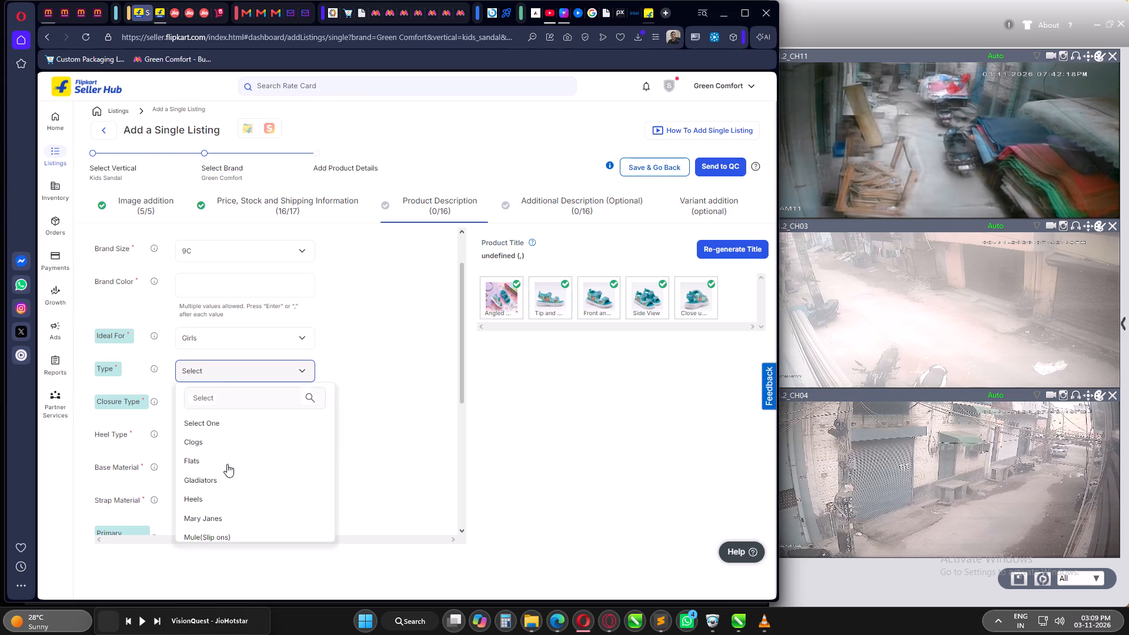
{"action": "left_click", "coordinate": [214, 459]}
Set the sandal's Heel Type to Flat.
{"action": "left_click", "coordinate": [226, 418]}
{"action": "left_click", "coordinate": [222, 443]}
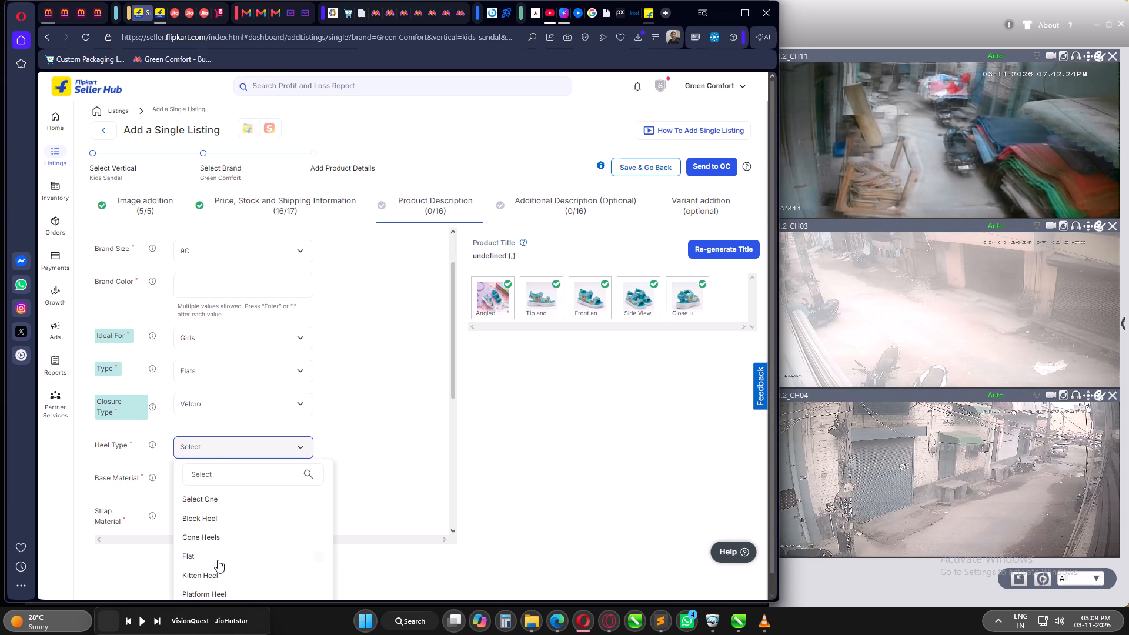
{"action": "left_click", "coordinate": [218, 560]}
{"action": "left_click", "coordinate": [235, 367]}
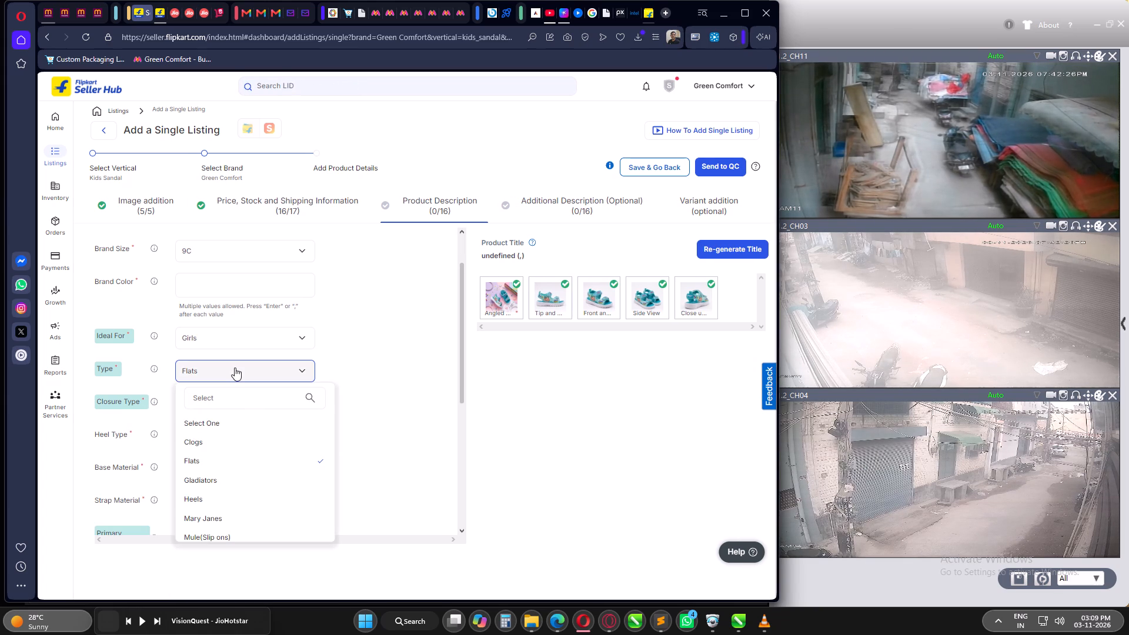
{"action": "left_click", "coordinate": [379, 385]}
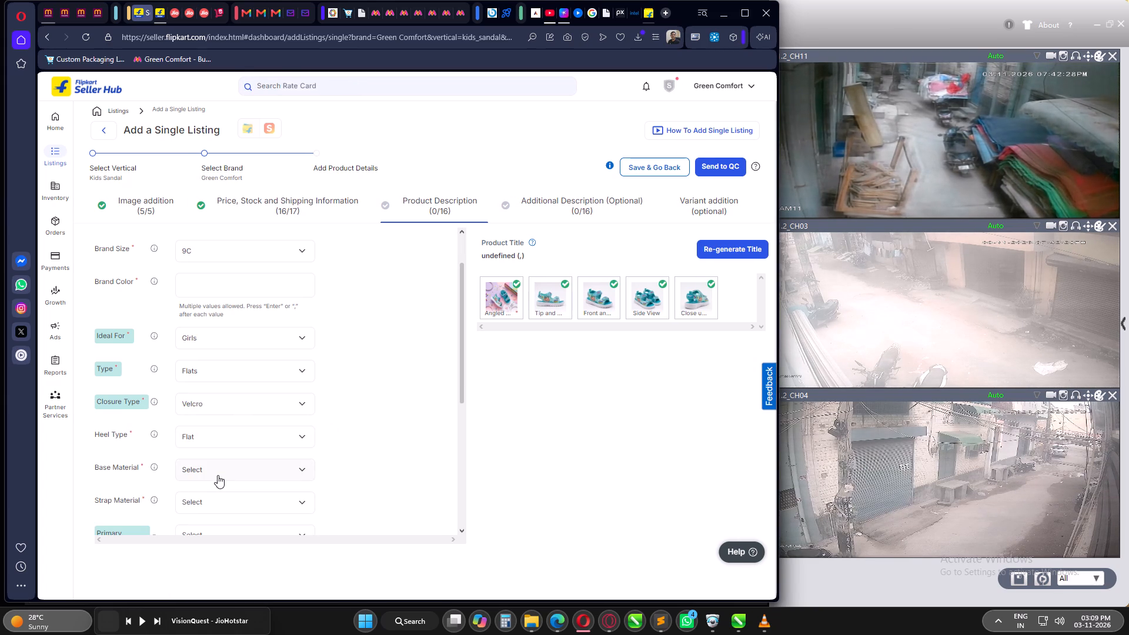
Set the sandal's Base Material to EVA.
{"action": "left_click", "coordinate": [218, 475]}
{"action": "left_click", "coordinate": [213, 591]}
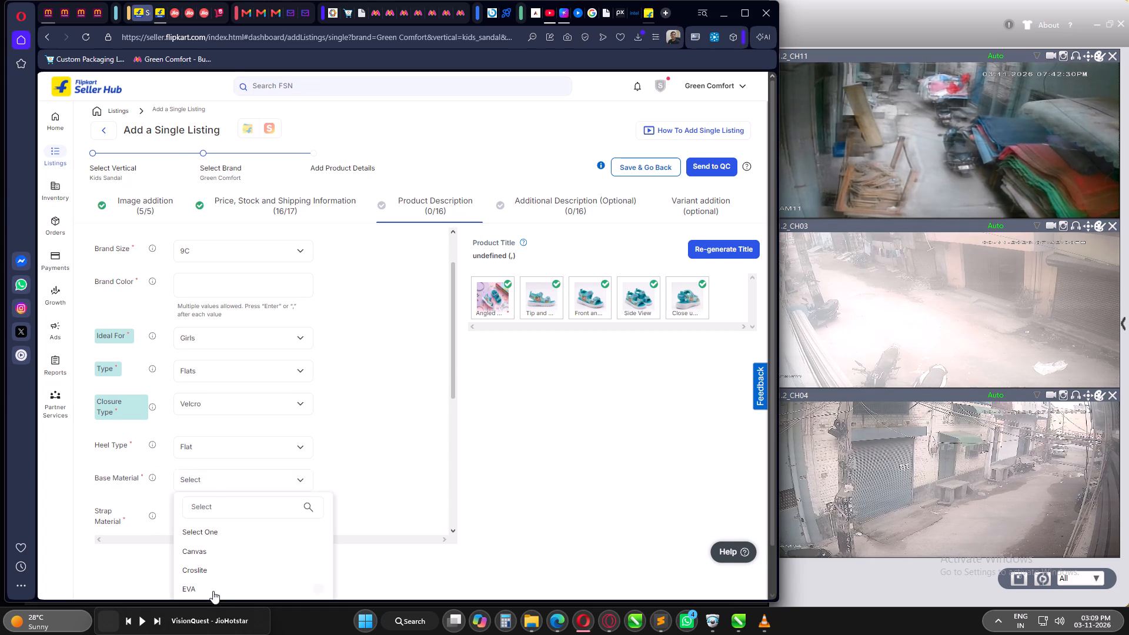
{"action": "left_click", "coordinate": [415, 412]}
{"action": "scroll", "coordinate": [314, 343], "scroll_direction": "down", "scroll_amount": 2}
{"action": "left_click", "coordinate": [232, 347]}
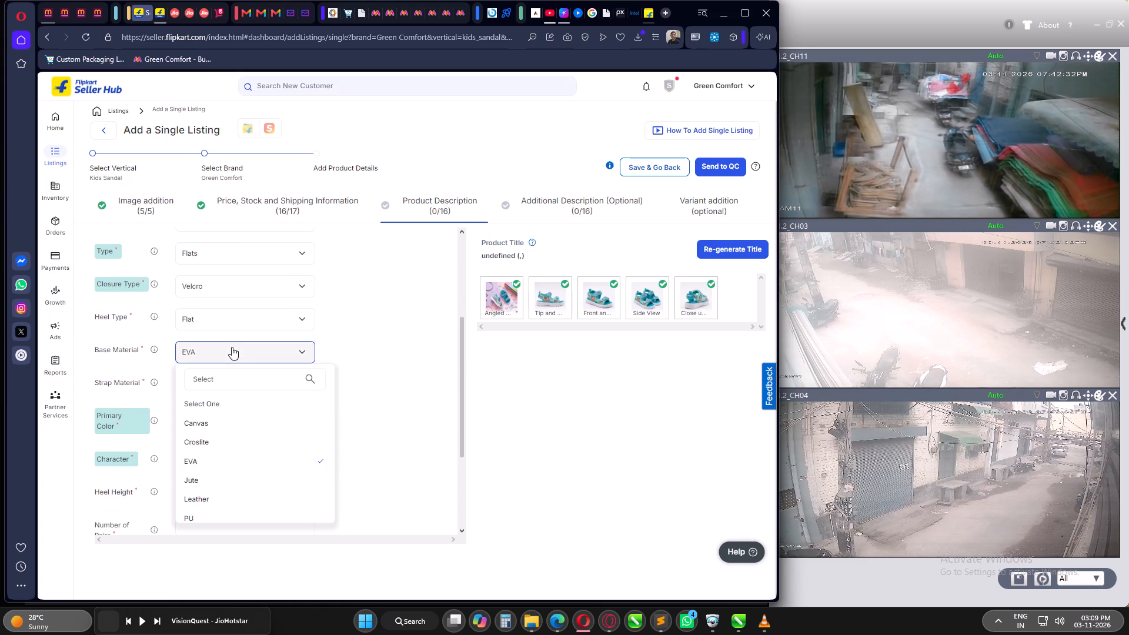
{"action": "left_click", "coordinate": [362, 356]}
Find Patent Leather among the Strap Material options and select it.
{"action": "left_click", "coordinate": [243, 380]}
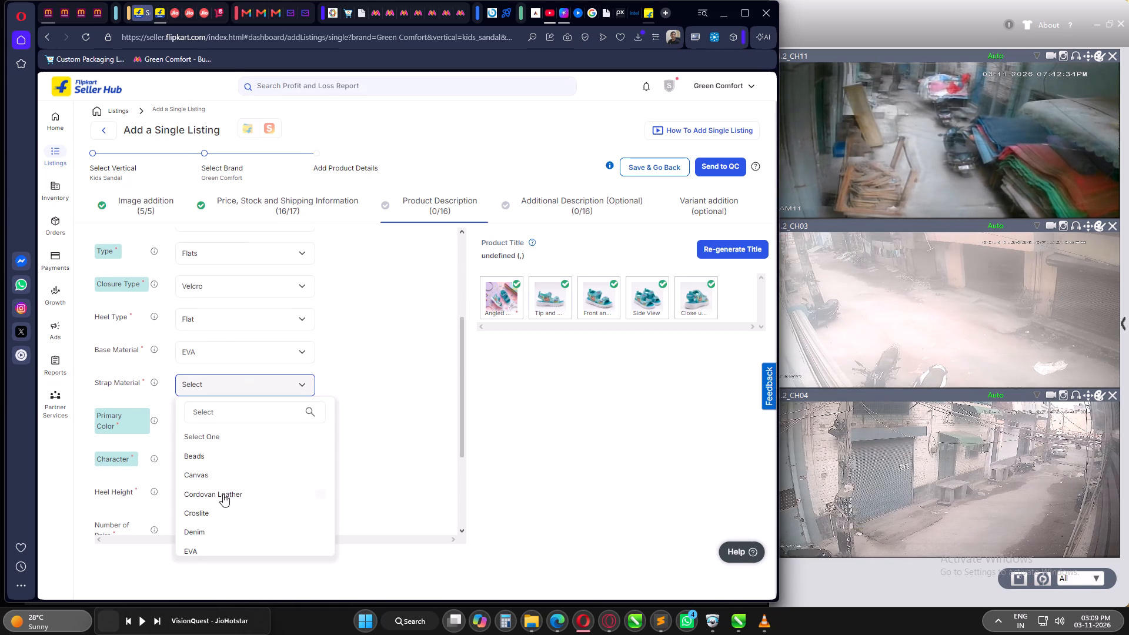
{"action": "left_click", "coordinate": [243, 403]}
{"action": "key", "text": "p"}
{"action": "key", "text": "a"}
{"action": "key", "text": "t"}
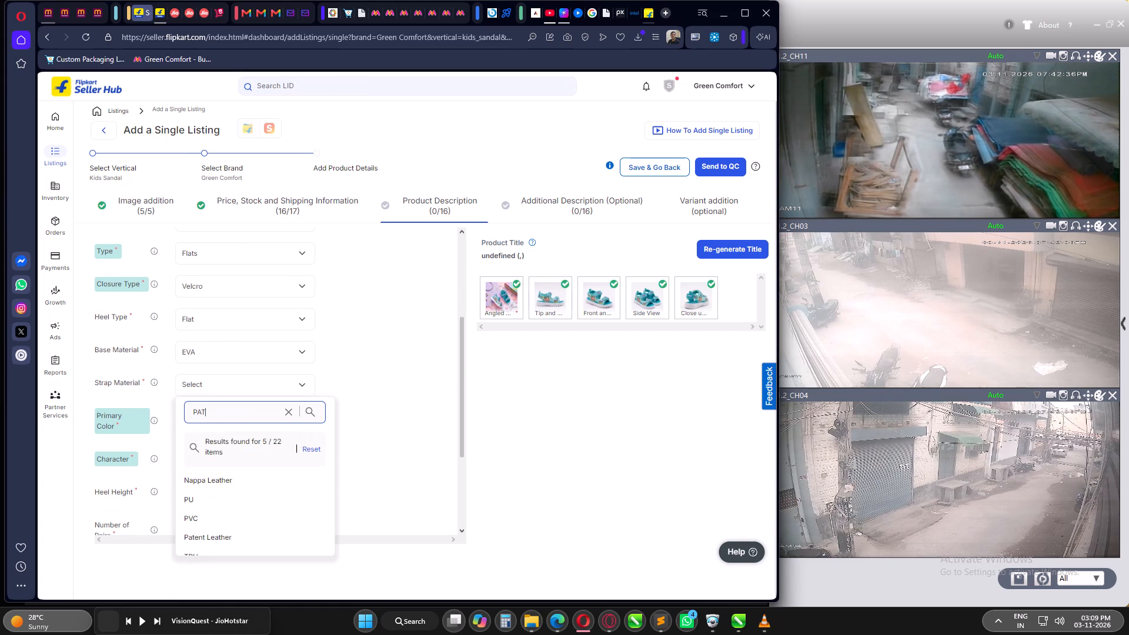
{"action": "left_click", "coordinate": [237, 472]}
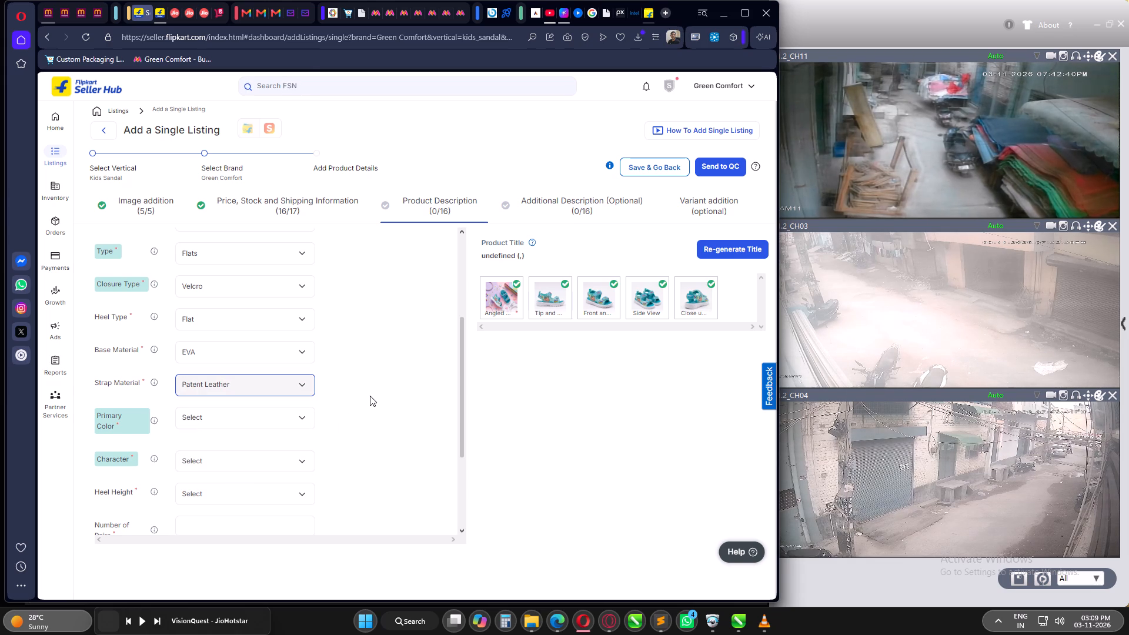
Look for a teal shade among the Primary Color options and set the Primary Color to Green.
{"action": "left_click", "coordinate": [254, 420]}
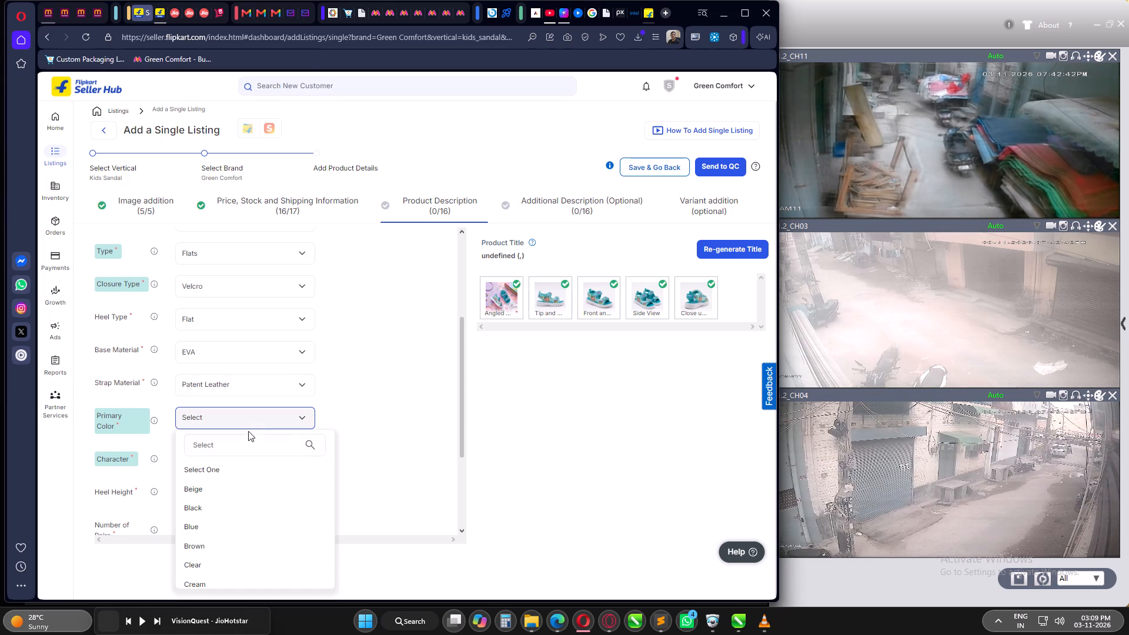
{"action": "left_click", "coordinate": [245, 443]}
{"action": "type", "text": "TE"}
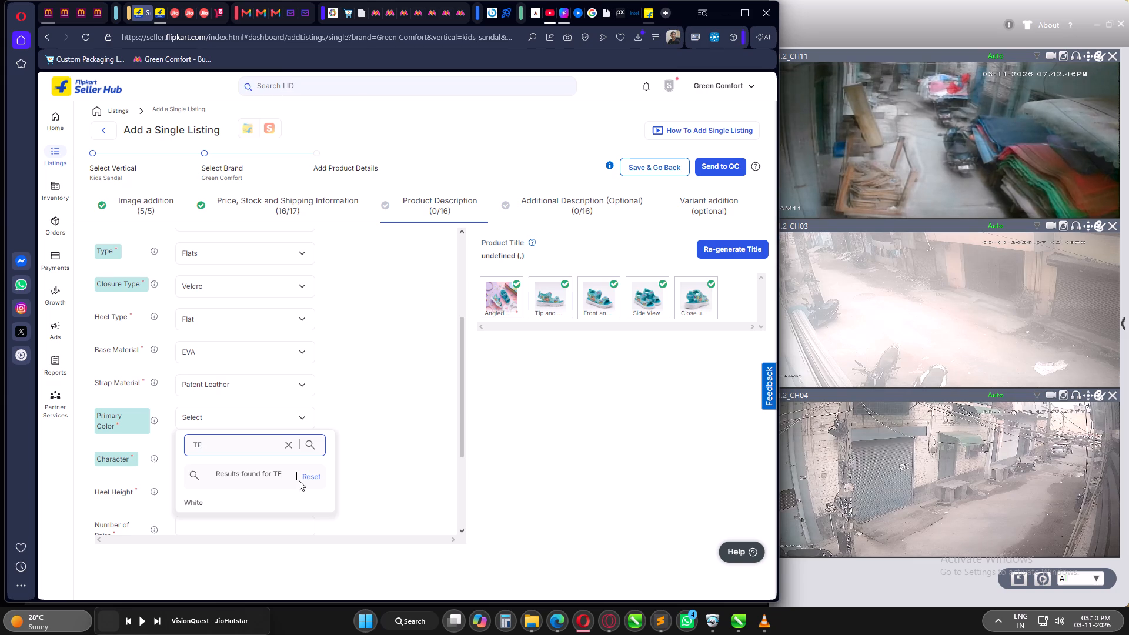
{"action": "key", "text": "BackSpace"}
{"action": "key", "text": "BackSpace"}
{"action": "key", "text": "BackSpace"}
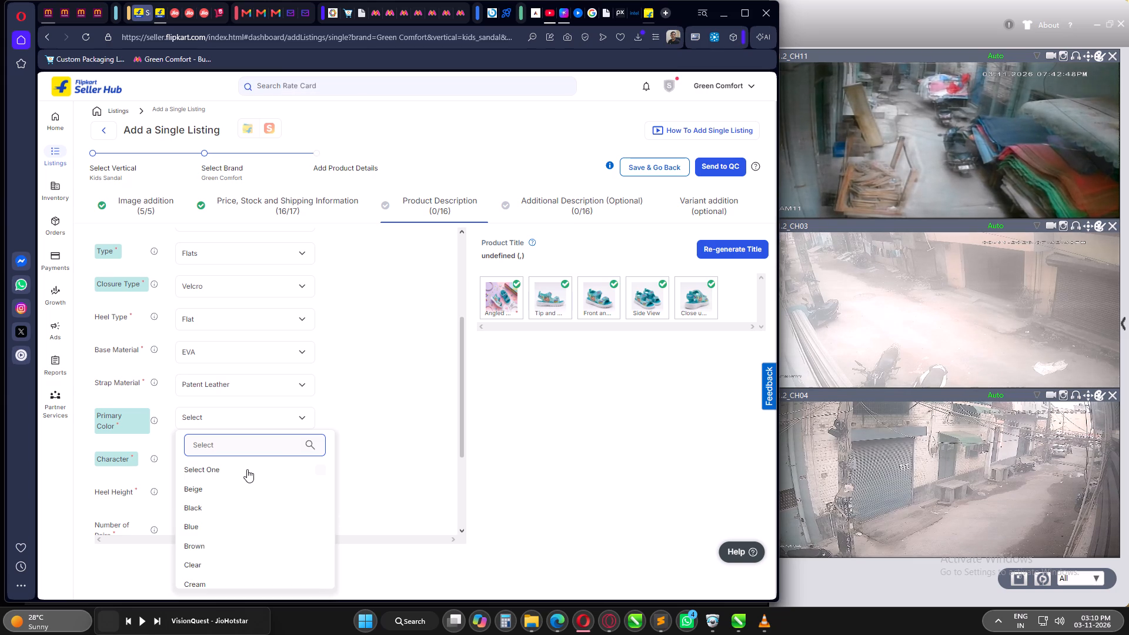
{"action": "scroll", "coordinate": [252, 502], "scroll_direction": "down", "scroll_amount": 1}
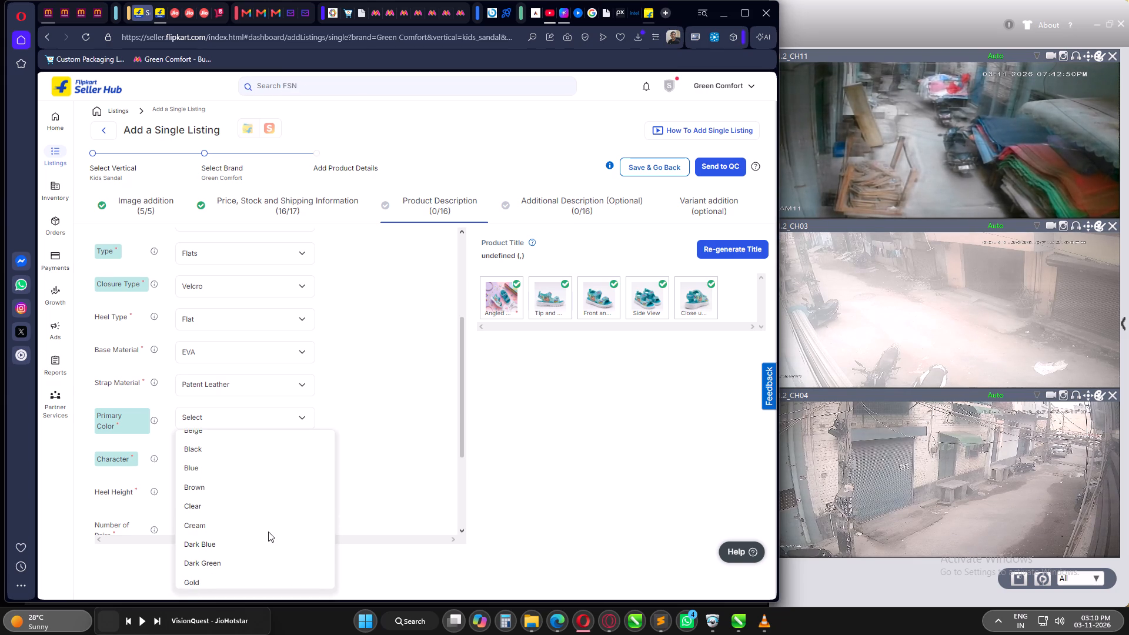
{"action": "scroll", "coordinate": [268, 532], "scroll_direction": "down", "scroll_amount": 1}
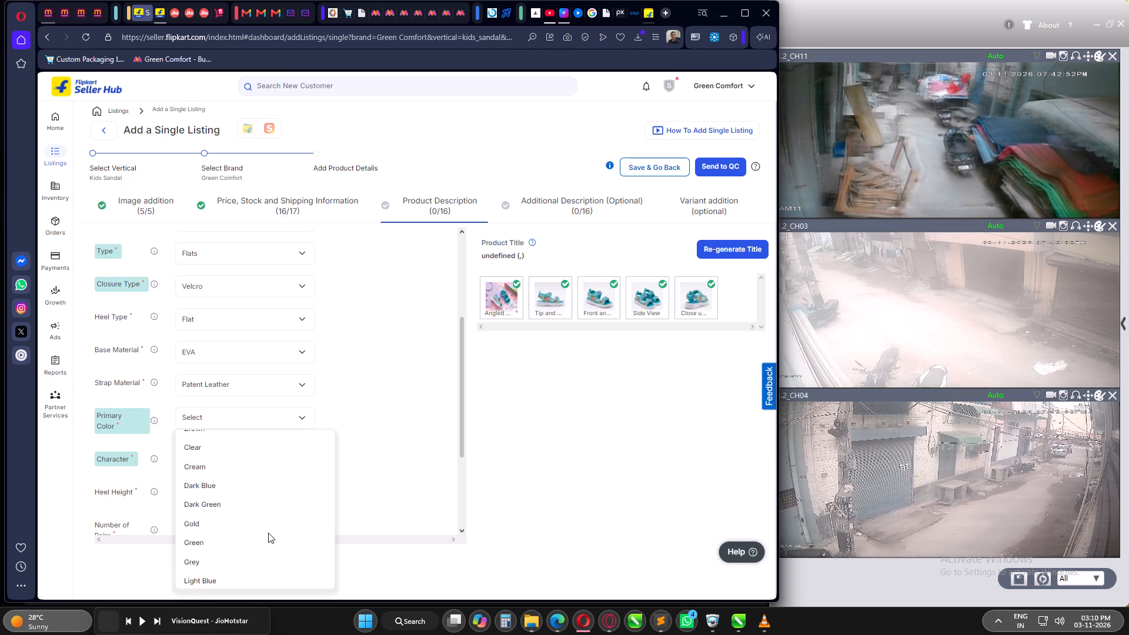
{"action": "scroll", "coordinate": [268, 533], "scroll_direction": "down", "scroll_amount": 2}
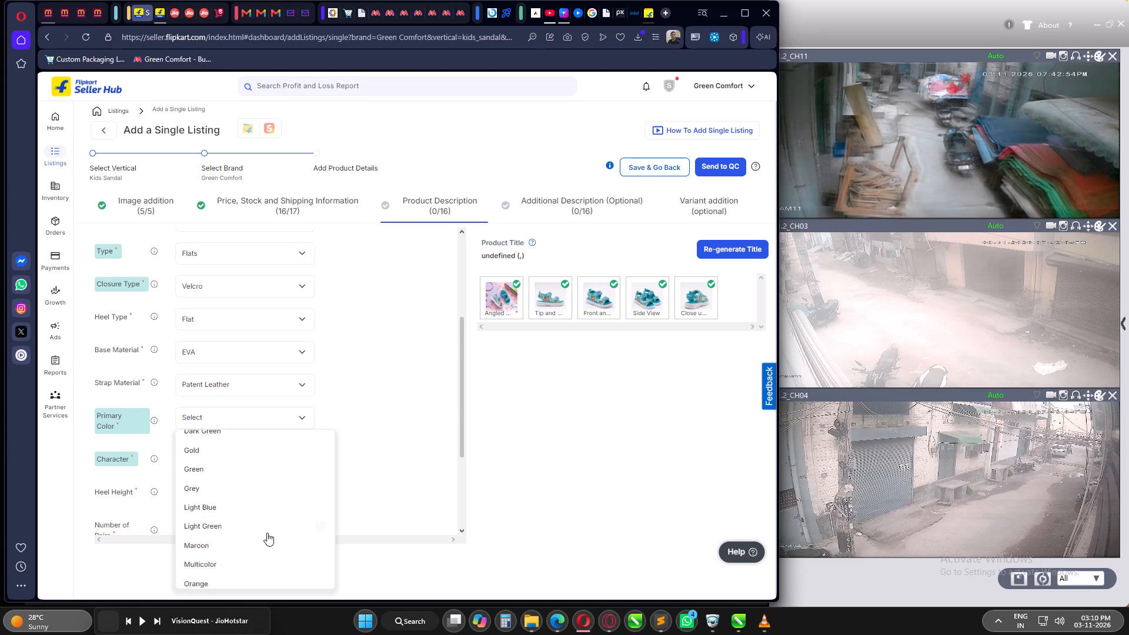
{"action": "scroll", "coordinate": [267, 533], "scroll_direction": "down", "scroll_amount": 2}
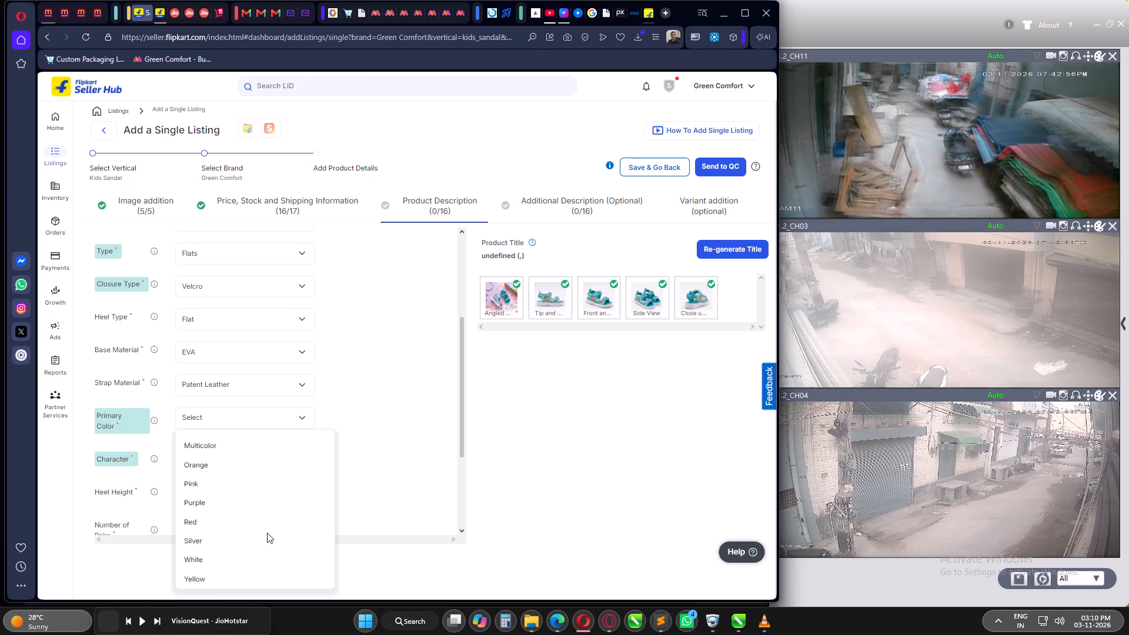
{"action": "scroll", "coordinate": [267, 533], "scroll_direction": "down", "scroll_amount": 3}
{"action": "scroll", "coordinate": [267, 533], "scroll_direction": "up", "scroll_amount": 2}
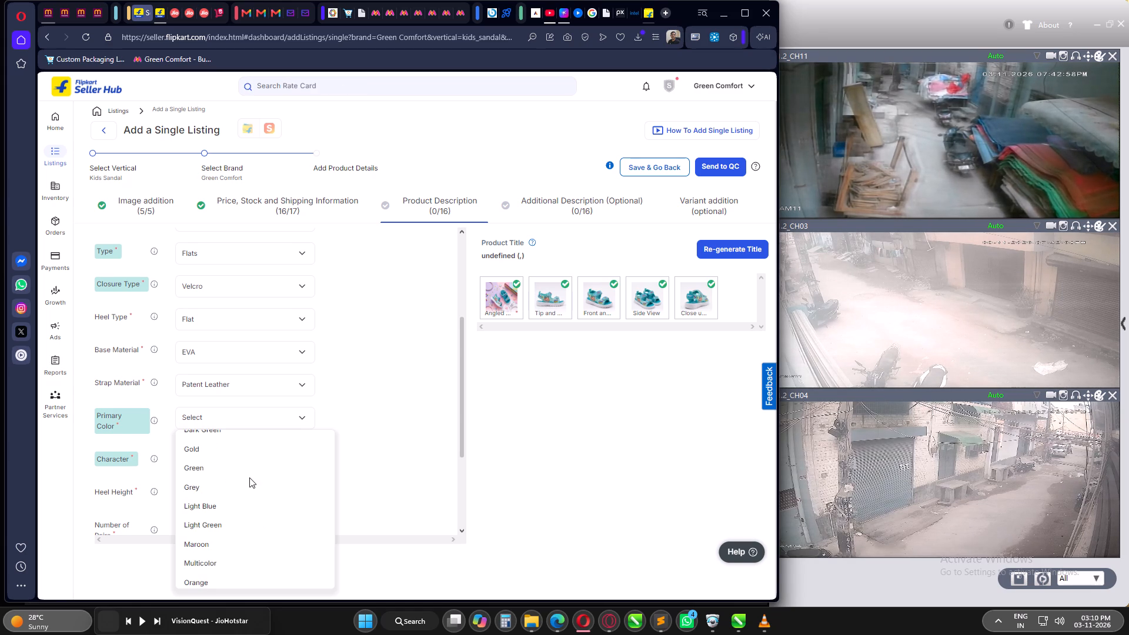
{"action": "left_click", "coordinate": [246, 474]}
{"action": "left_click", "coordinate": [188, 467]}
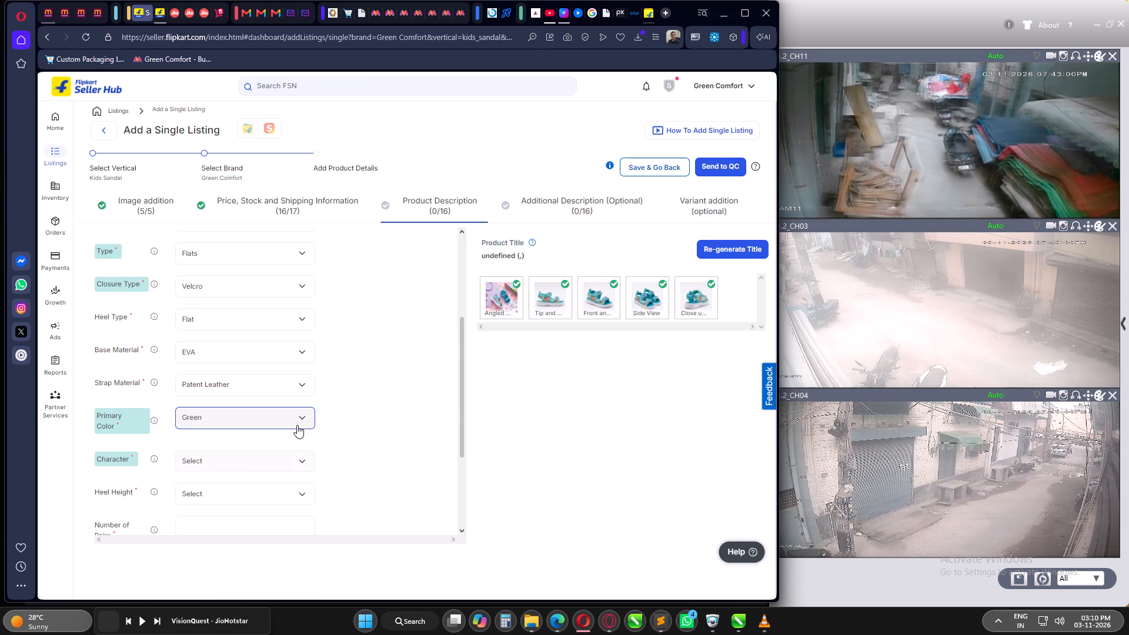
Set the listing's Character attribute to None.
{"action": "scroll", "coordinate": [363, 363], "scroll_direction": "down", "scroll_amount": 1}
{"action": "left_click", "coordinate": [238, 404]}
{"action": "left_click", "coordinate": [221, 432]}
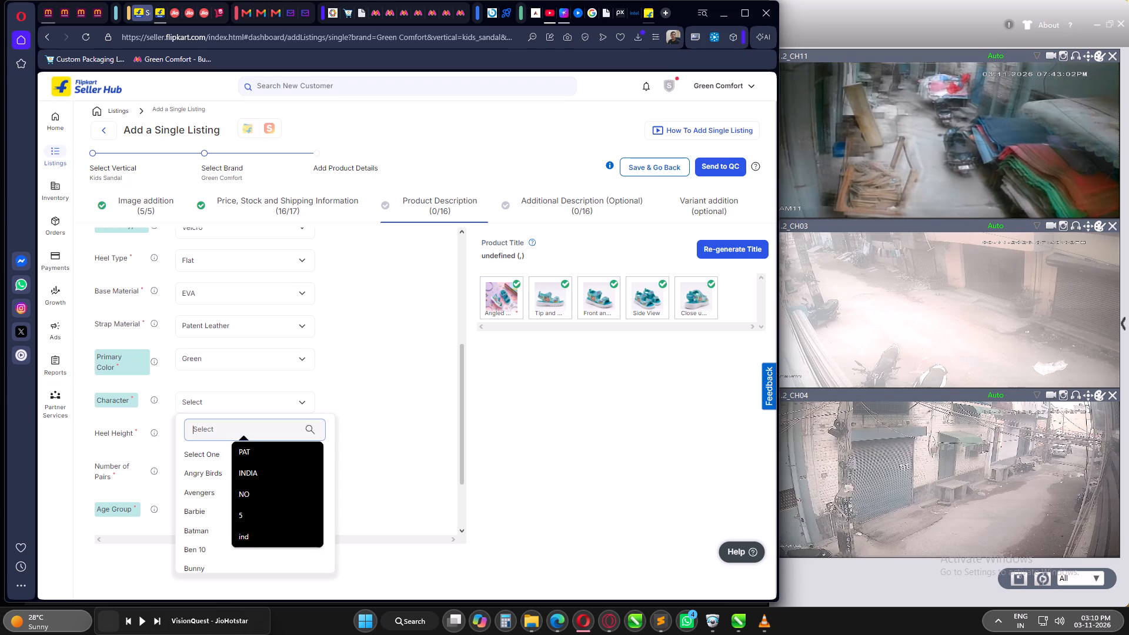
{"action": "key", "text": "n"}
{"action": "key", "text": "o"}
{"action": "key", "text": "n"}
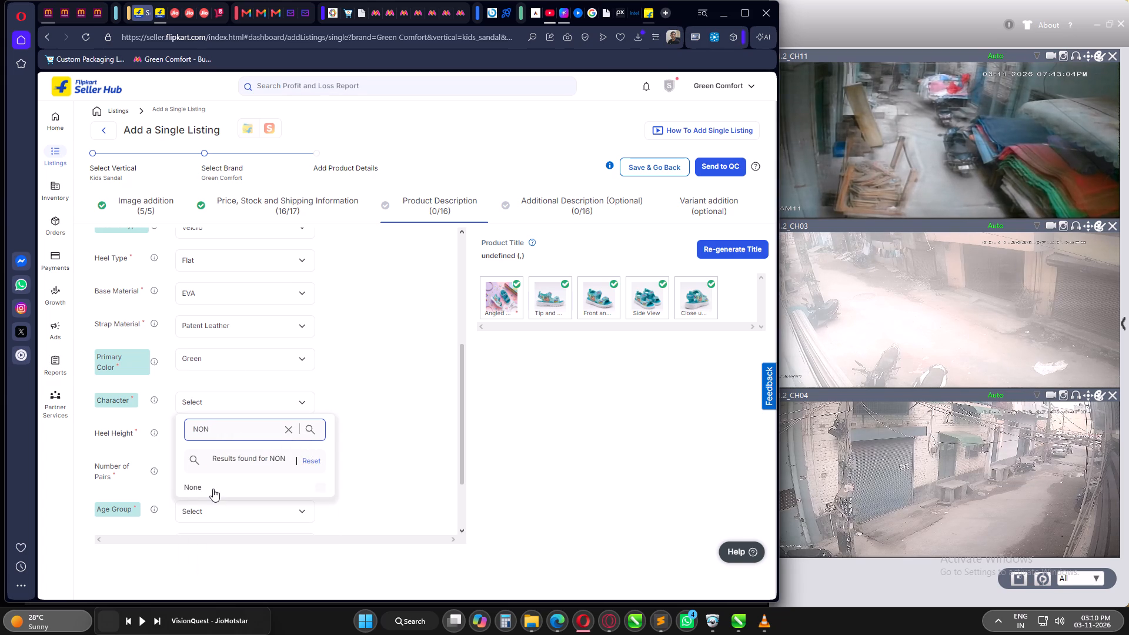
{"action": "left_click", "coordinate": [213, 487]}
{"action": "left_click", "coordinate": [350, 433]}
Set the Heel Height to 1 to 2 inch and the Number of Pairs to 1.
{"action": "left_click", "coordinate": [242, 440]}
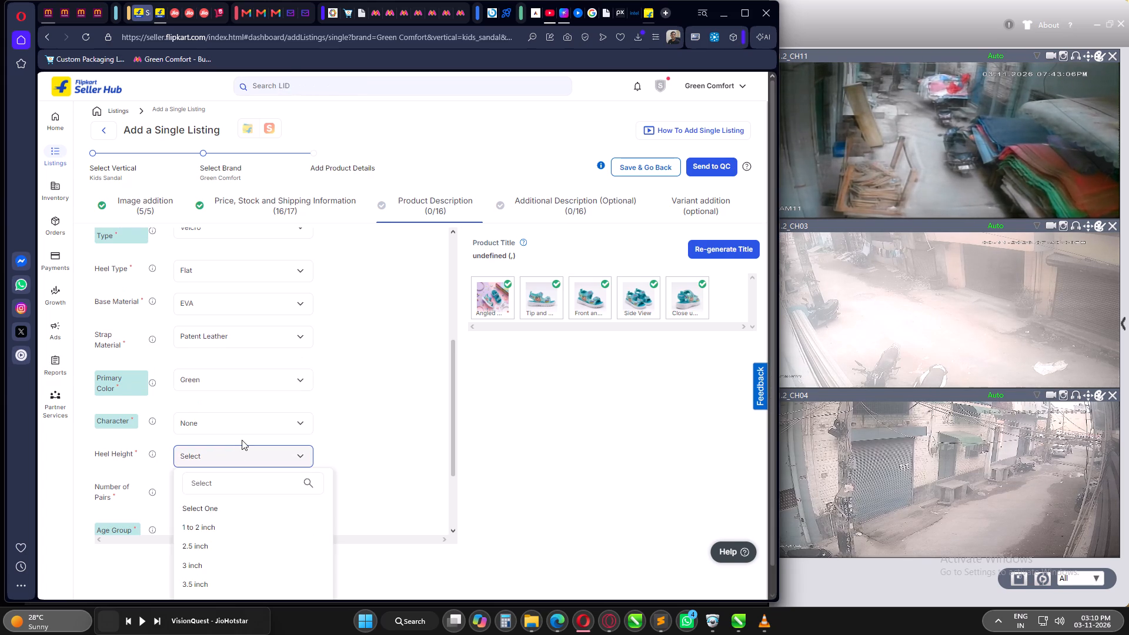
{"action": "left_click", "coordinate": [222, 526]}
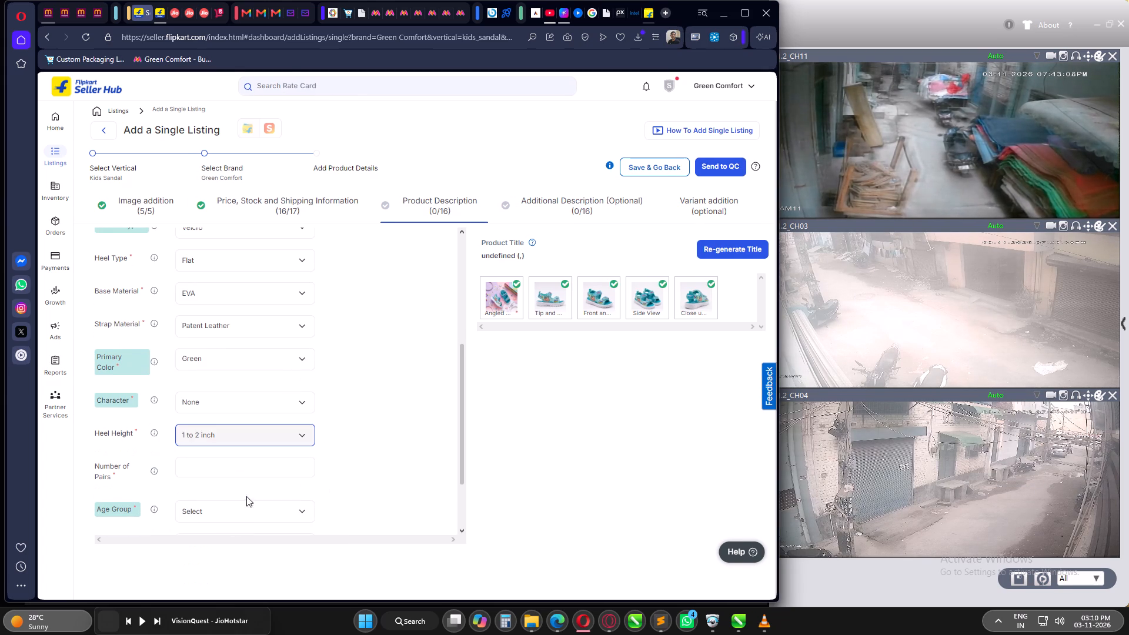
{"action": "left_click", "coordinate": [234, 467]}
{"action": "key", "text": "1"}
{"action": "left_click", "coordinate": [408, 442]}
Set the Age Group to 4-4.5 Years.
{"action": "scroll", "coordinate": [318, 382], "scroll_direction": "down", "scroll_amount": 3}
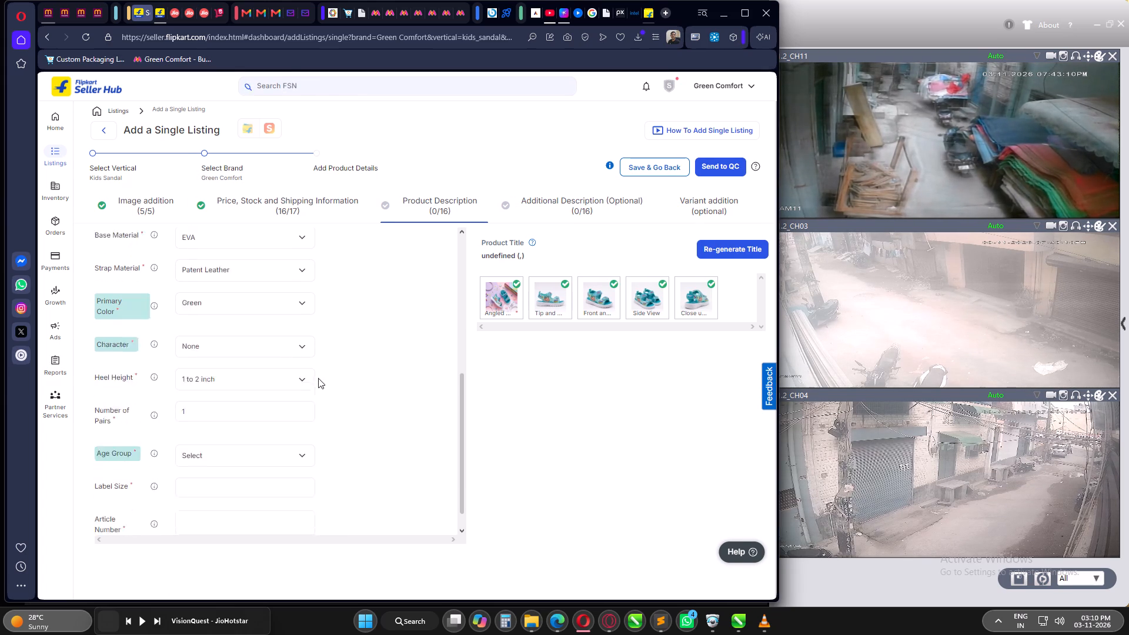
{"action": "left_click", "coordinate": [243, 428]}
{"action": "scroll", "coordinate": [226, 496], "scroll_direction": "down", "scroll_amount": 5}
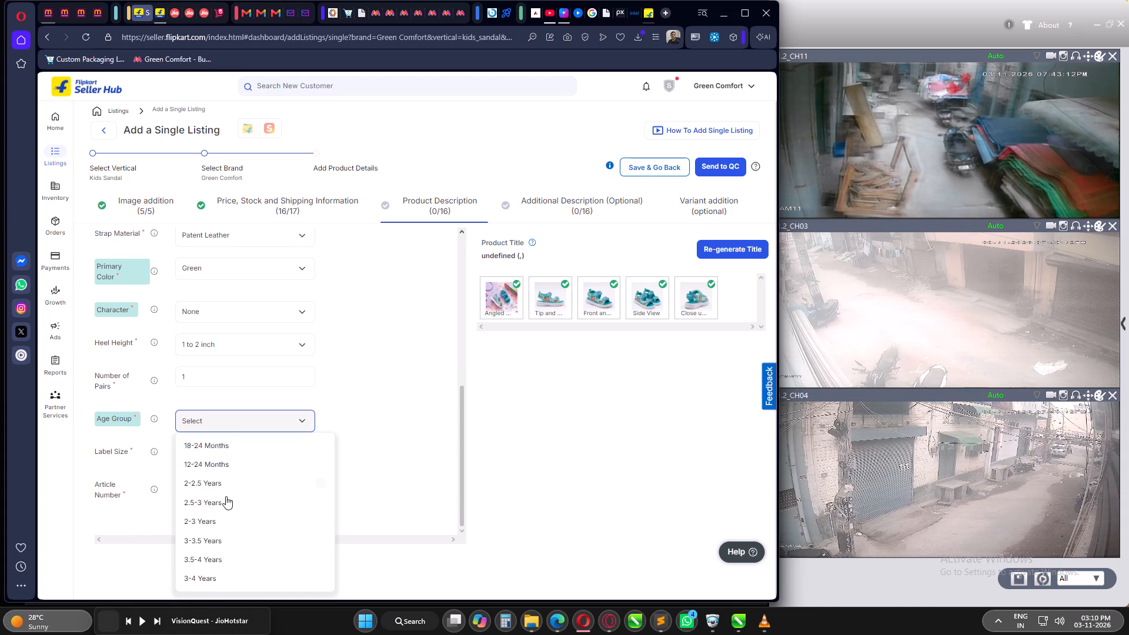
{"action": "scroll", "coordinate": [226, 496], "scroll_direction": "down", "scroll_amount": 1}
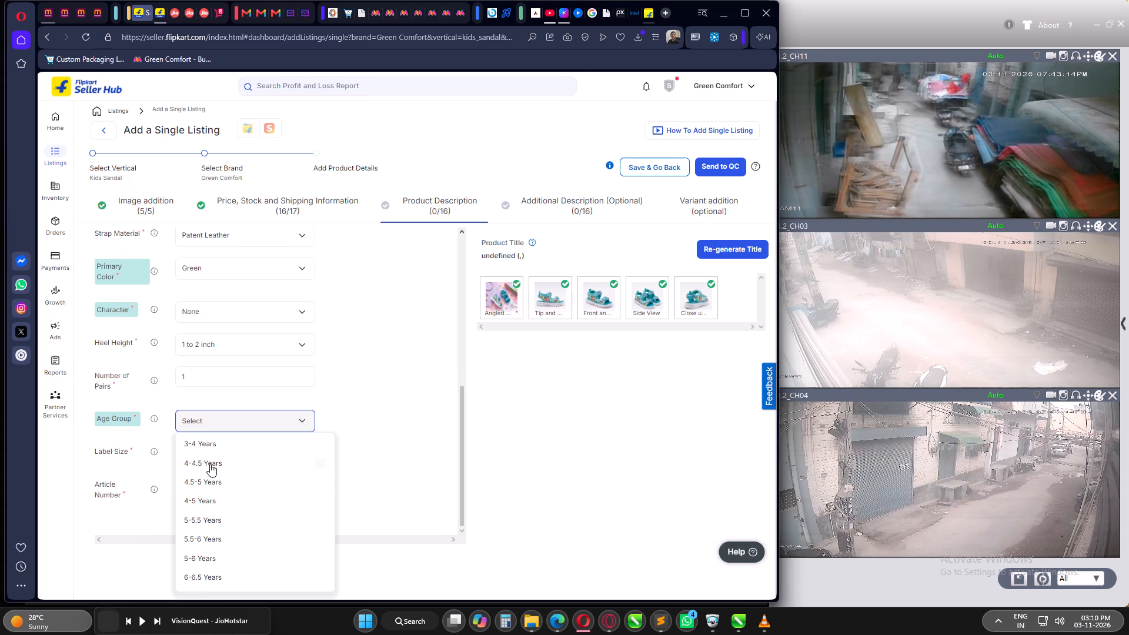
{"action": "left_click", "coordinate": [210, 464]}
Enter 9 as the Label Size and COSMIC-TEAL as the Article Number.
{"action": "left_click", "coordinate": [245, 462]}
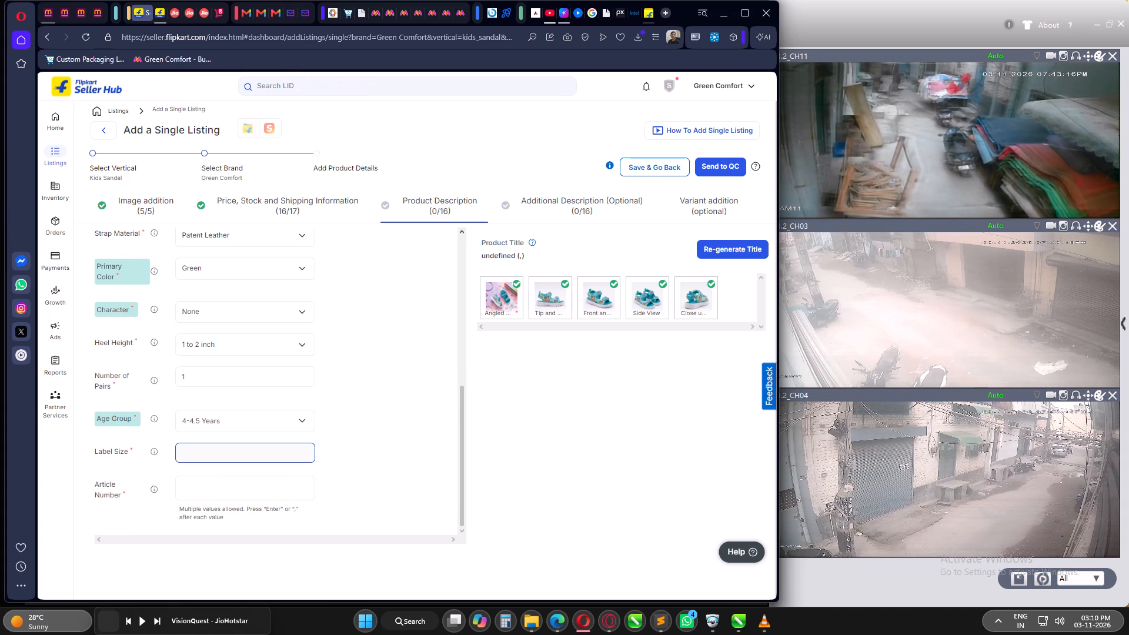
{"action": "key", "text": "9"}
{"action": "left_click", "coordinate": [264, 491]}
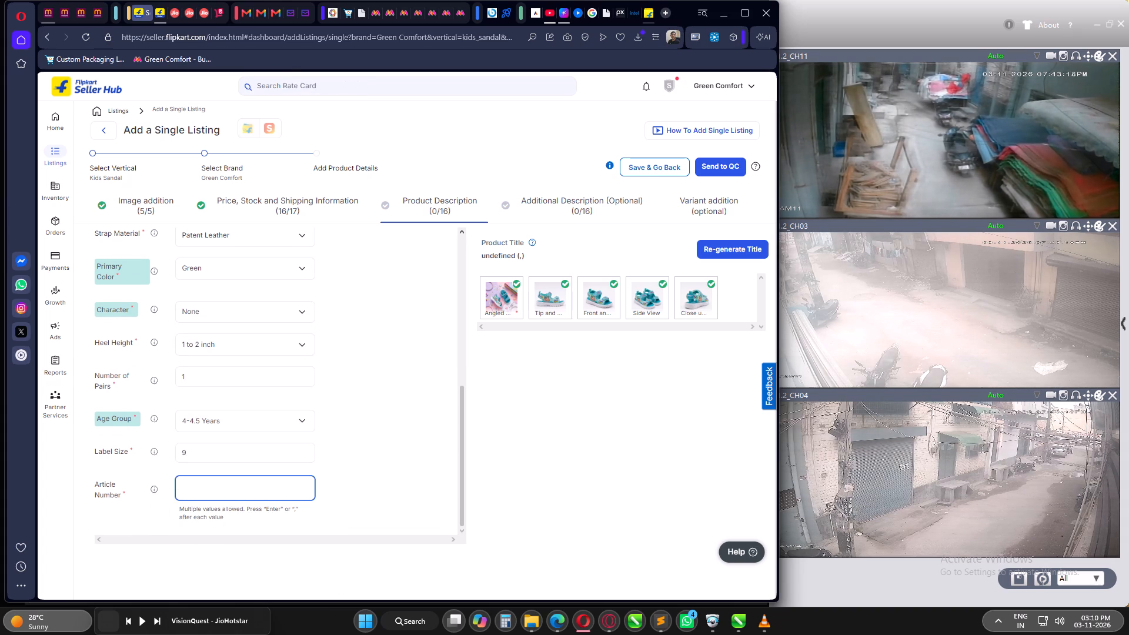
{"action": "type", "text": "COM"}
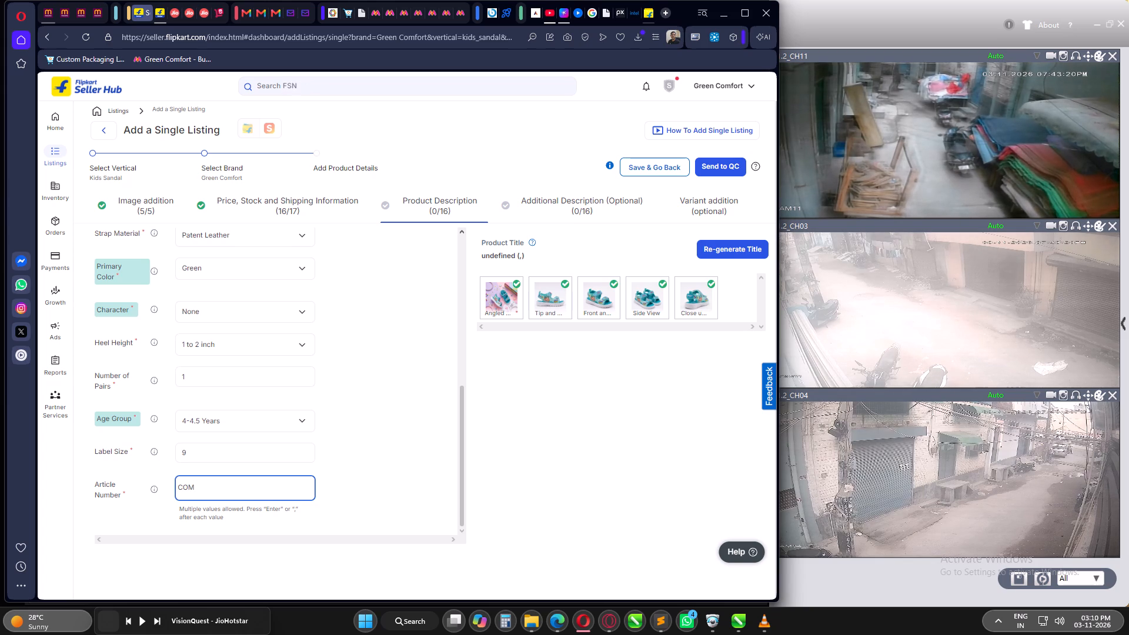
{"action": "key", "text": "i"}
{"action": "key", "text": "BackSpace"}
{"action": "key", "text": "BackSpace"}
{"action": "type", "text": "SMIC-TEAL"}
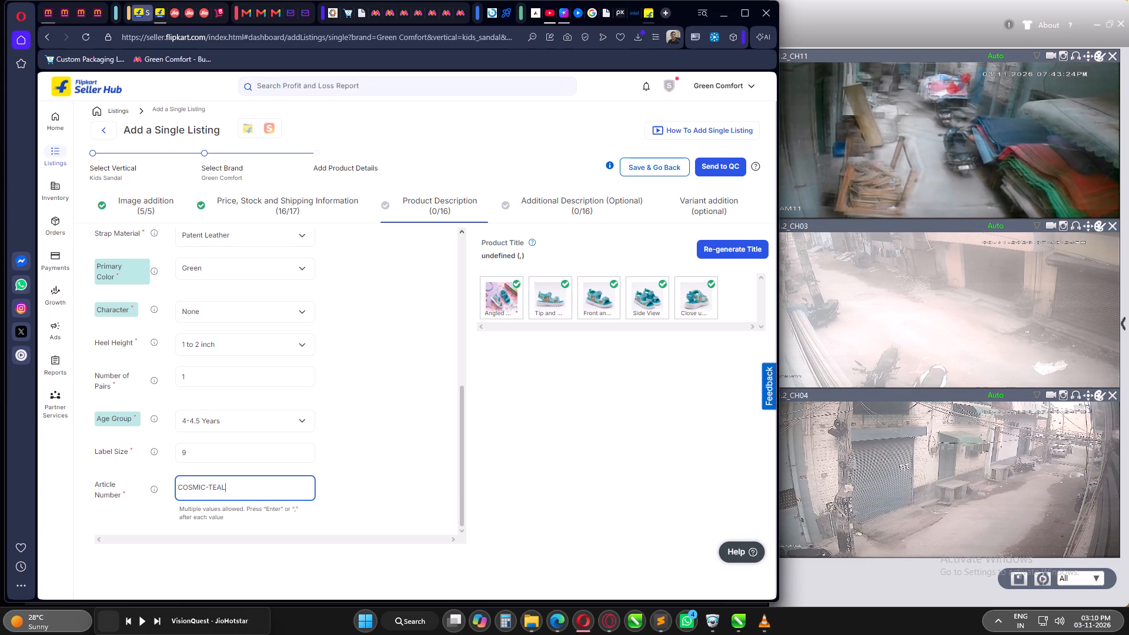
{"action": "left_click", "coordinate": [358, 468]}
Enter TEAL as the Brand Color in the listing's Product Description.
{"action": "scroll", "coordinate": [358, 468], "scroll_direction": "down", "scroll_amount": 4}
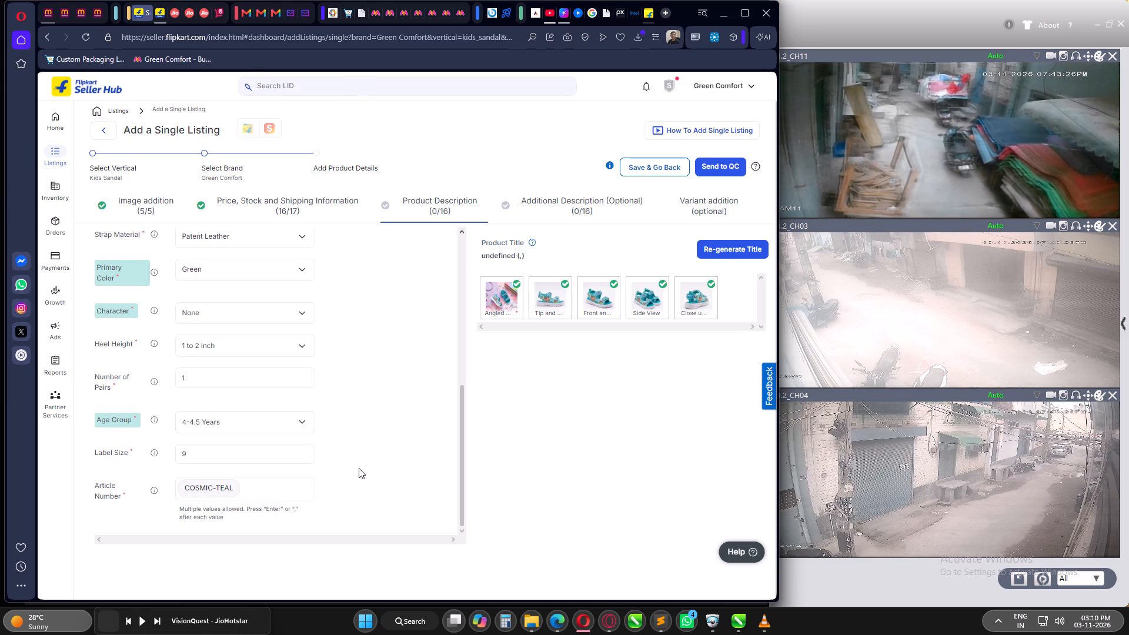
{"action": "scroll", "coordinate": [358, 469], "scroll_direction": "down", "scroll_amount": 4}
{"action": "scroll", "coordinate": [333, 472], "scroll_direction": "up", "scroll_amount": 8}
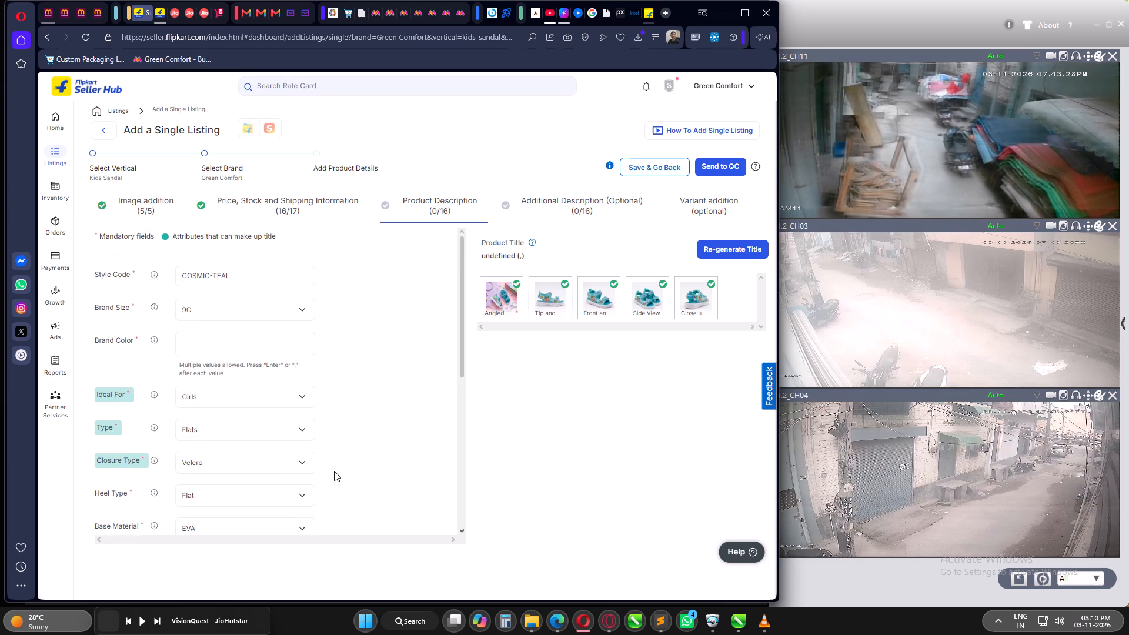
{"action": "scroll", "coordinate": [334, 471], "scroll_direction": "up", "scroll_amount": 9}
{"action": "left_click", "coordinate": [230, 343]}
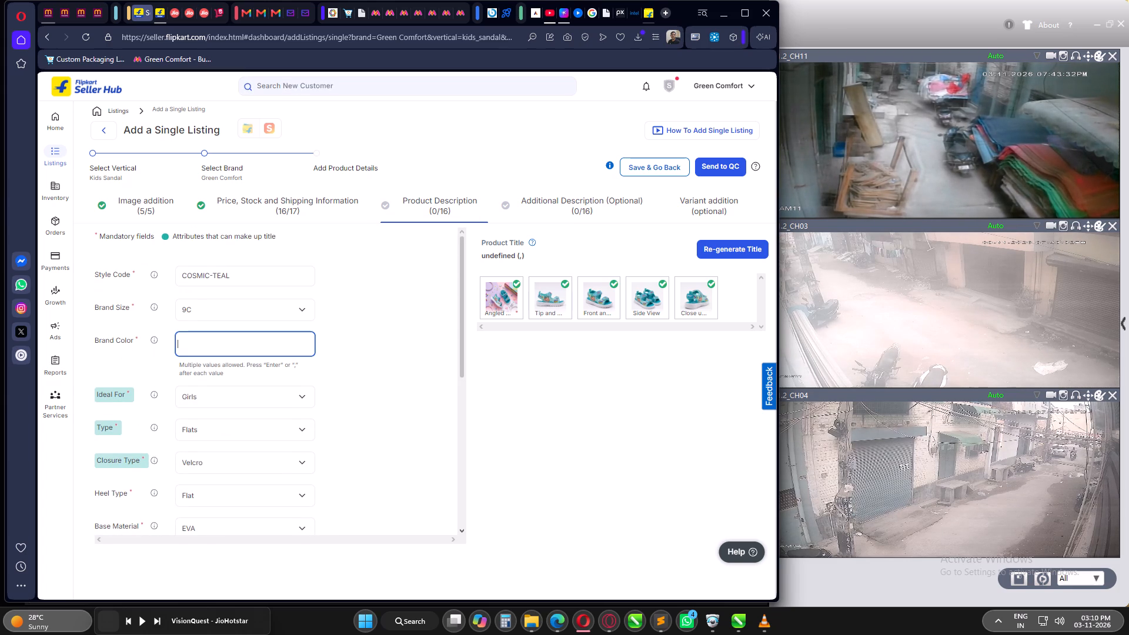
{"action": "type", "text": "GREEN"}
{"action": "key", "text": "BackSpace"}
{"action": "key", "text": "BackSpace"}
{"action": "key", "text": "BackSpace"}
{"action": "key", "text": "BackSpace"}
{"action": "key", "text": "BackSpace"}
{"action": "key", "text": "BackSpace"}
{"action": "key", "text": "BackSpace"}
{"action": "key", "text": "BackSpace"}
{"action": "key", "text": "BackSpace"}
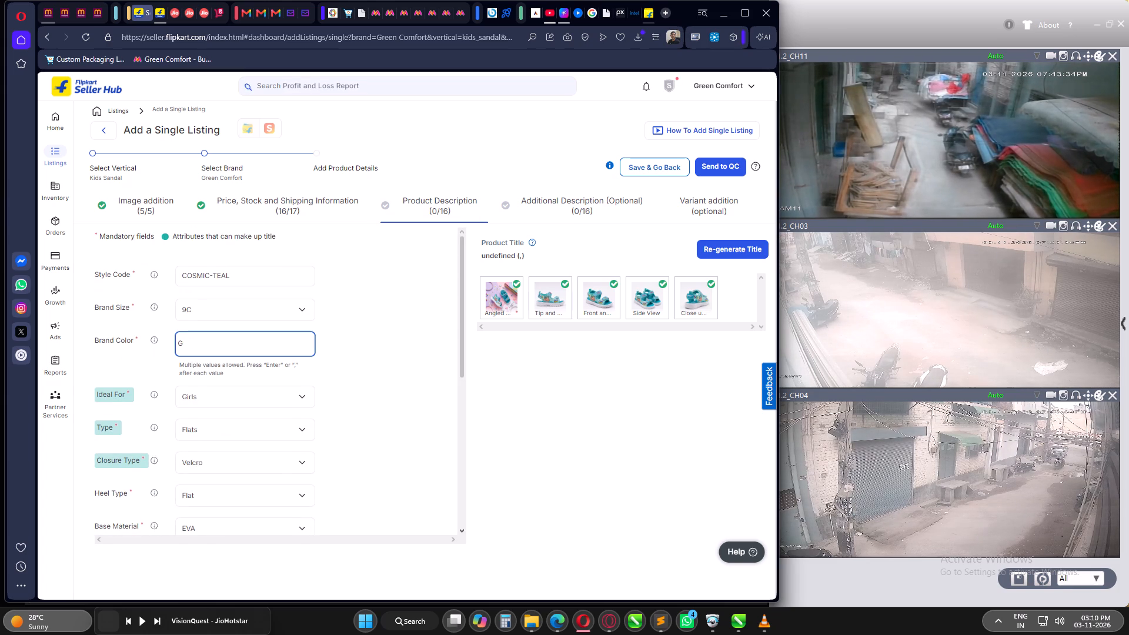
{"action": "type", "text": "TEAL"}
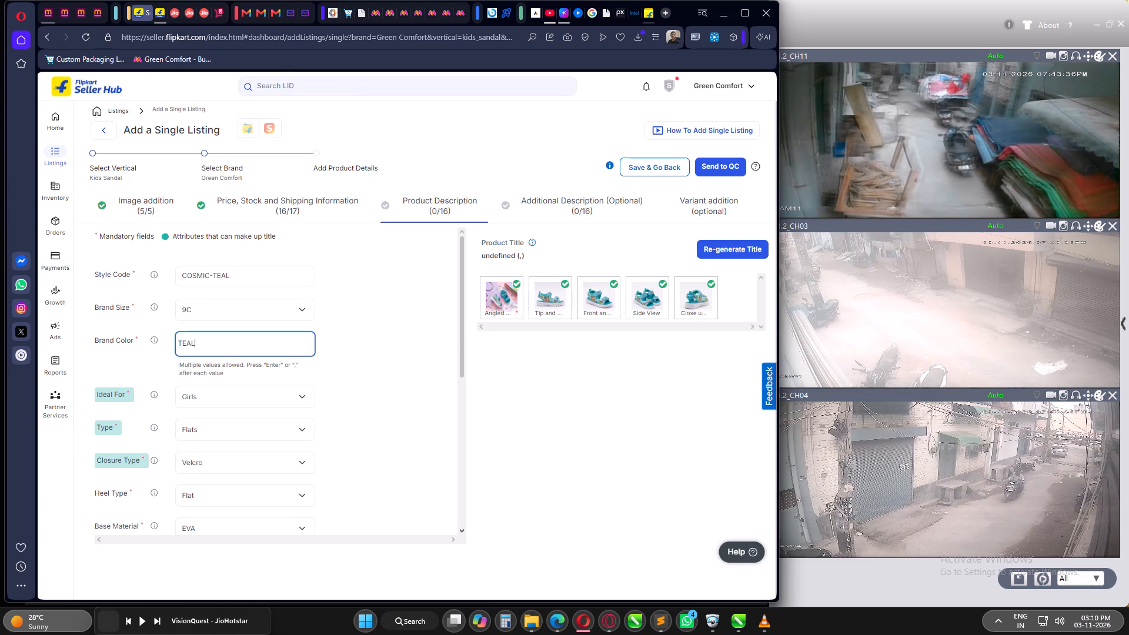
In the Additional Description section, set the Sole Material to EVA.
{"action": "left_click", "coordinate": [580, 202]}
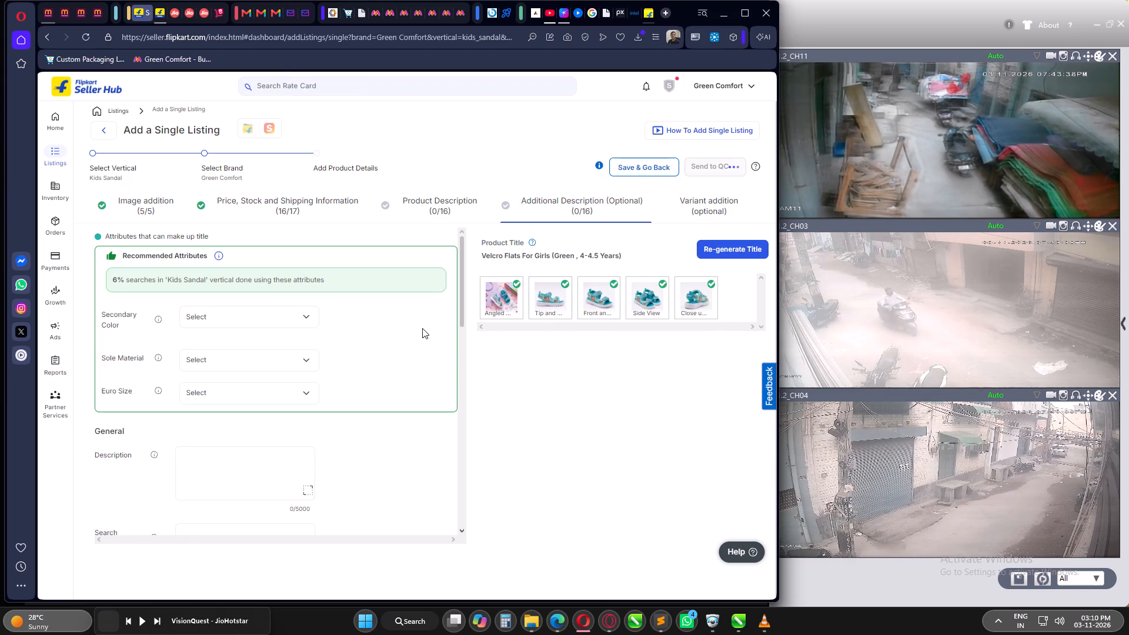
{"action": "left_click", "coordinate": [222, 356]}
{"action": "left_click", "coordinate": [211, 469]}
{"action": "left_click", "coordinate": [394, 443]}
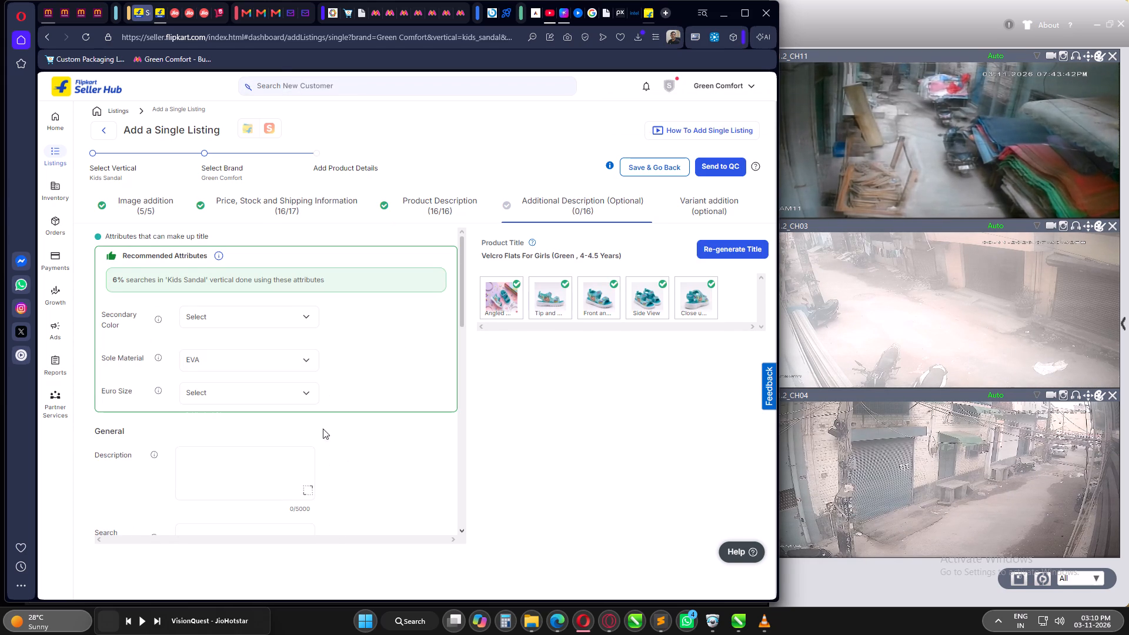
Copy the search keywords from the Copilot chat in Microsoft Edge into the listing's Search Keywords.
{"action": "scroll", "coordinate": [313, 426], "scroll_direction": "down", "scroll_amount": 3}
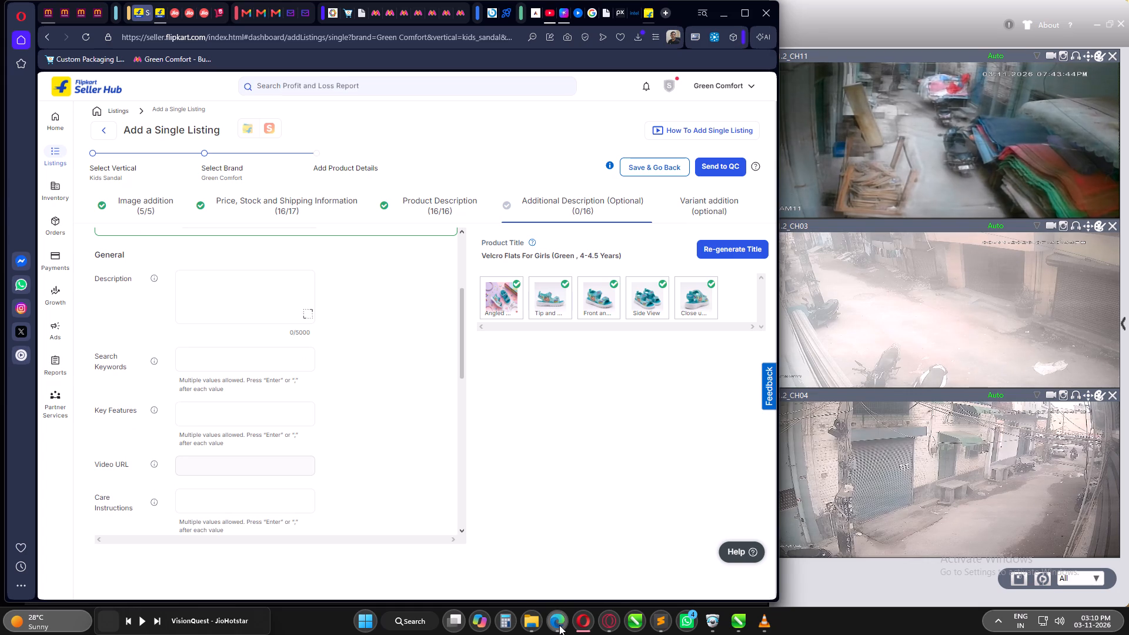
{"action": "left_click", "coordinate": [559, 625]}
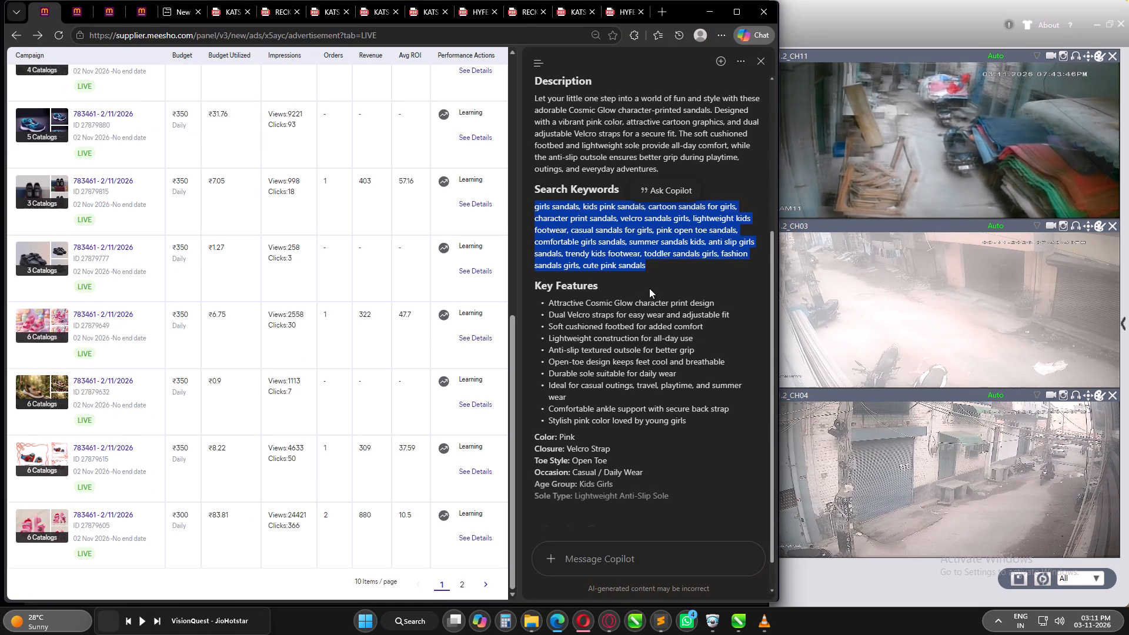
{"action": "key", "text": "ctrl+c"}
{"action": "left_click", "coordinate": [577, 620]}
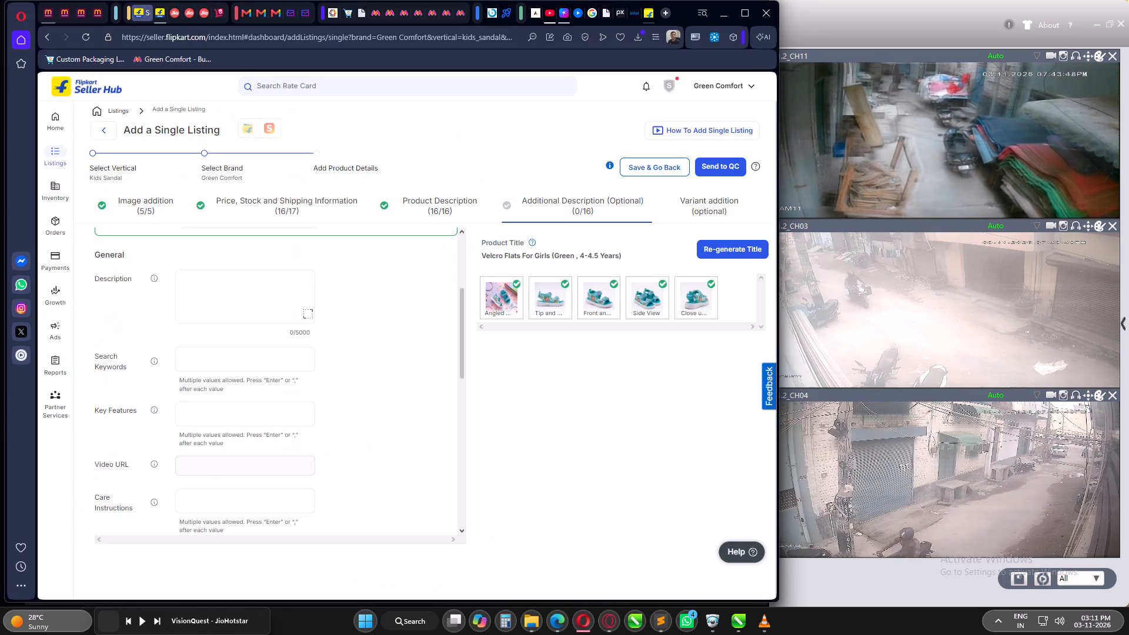
{"action": "left_click", "coordinate": [225, 358]}
{"action": "key", "text": "ctrl+v"}
Copy the full Key Features bullet list from the Copilot chat in Edge into the listing's Key Features.
{"action": "left_click", "coordinate": [559, 624]}
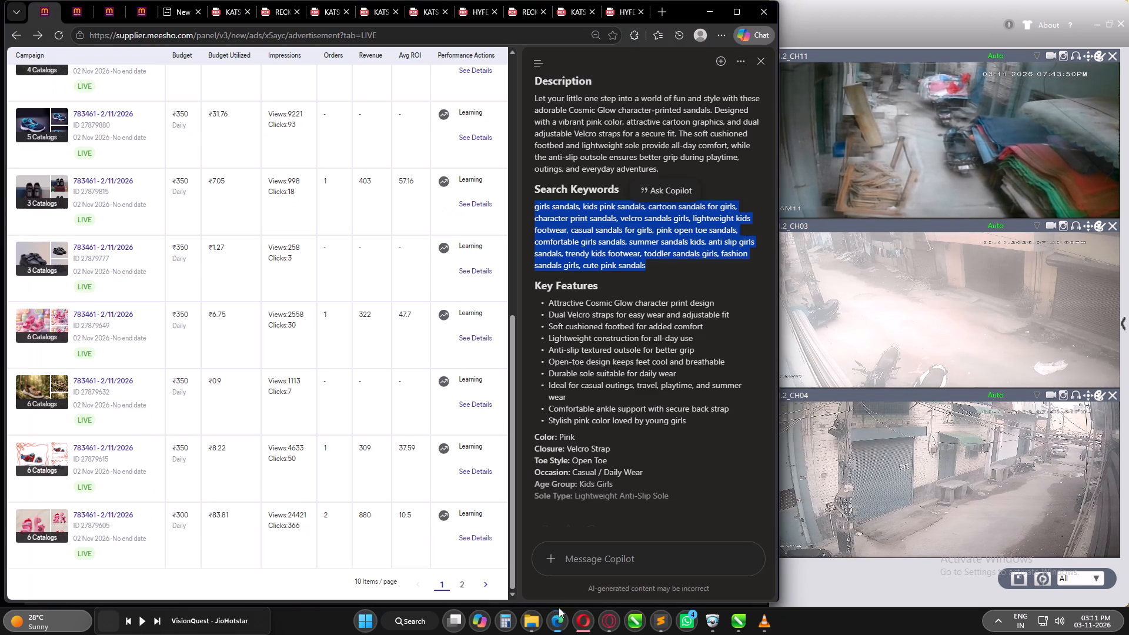
{"action": "left_click_drag", "start_coordinate": [689, 425], "coordinate": [554, 324]}
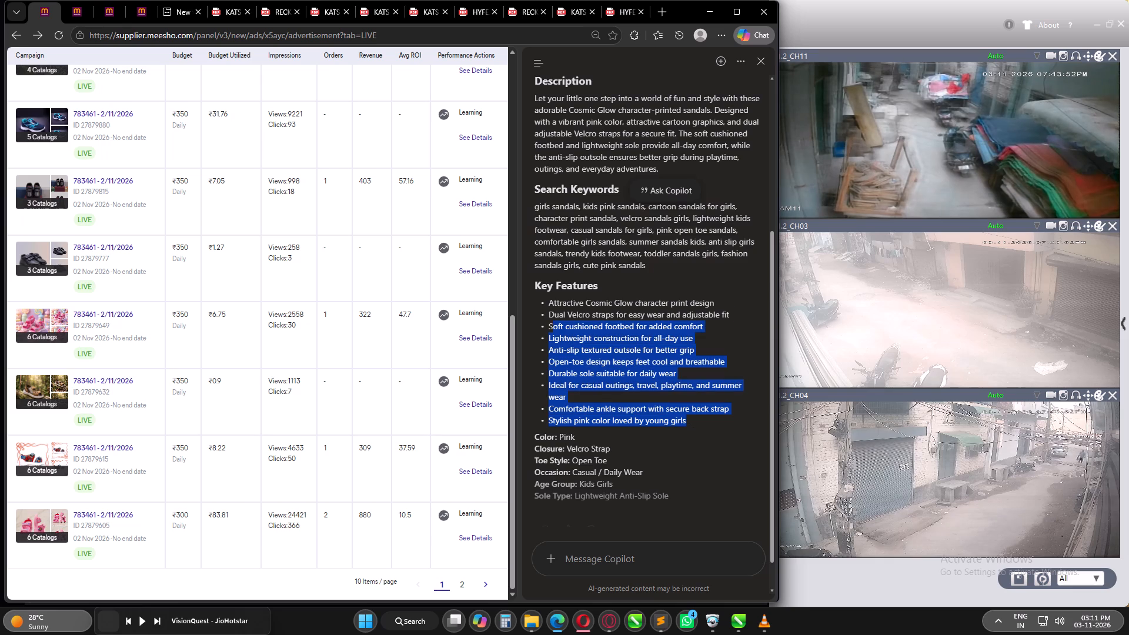
{"action": "left_click_drag", "start_coordinate": [554, 324], "coordinate": [545, 306]}
{"action": "key", "text": "ctrl+c"}
{"action": "left_click", "coordinate": [583, 619]}
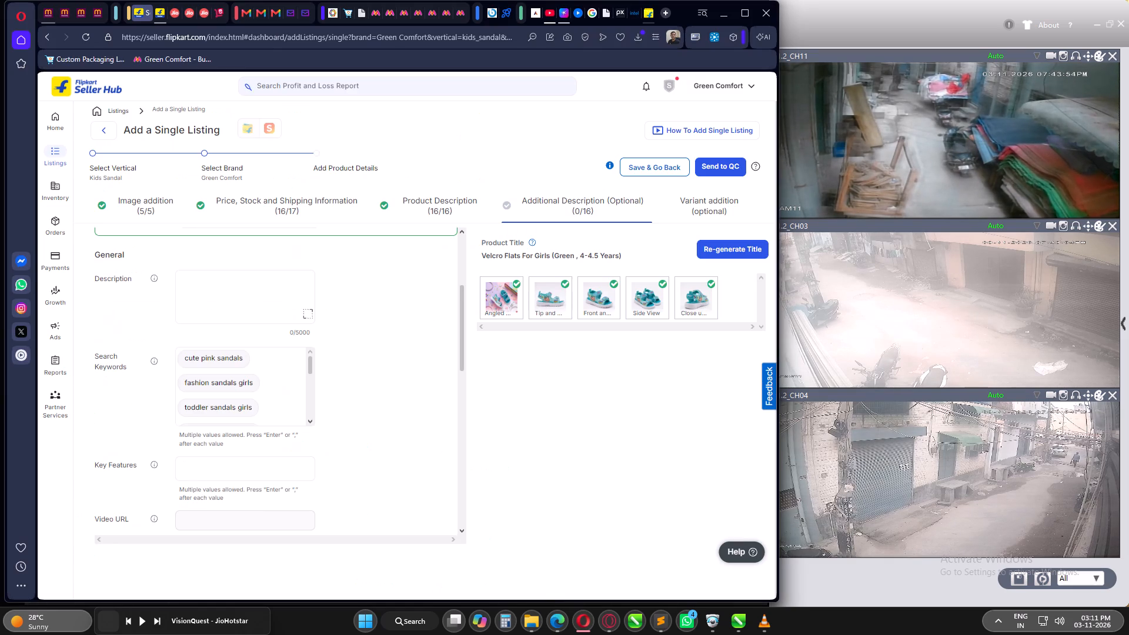
{"action": "left_click", "coordinate": [216, 473]}
{"action": "key", "text": "ctrl+v"}
{"action": "left_click", "coordinate": [402, 466]}
Look over the remaining optional fields of the Additional Description, including care instructions, dimensions and additional features.
{"action": "scroll", "coordinate": [392, 387], "scroll_direction": "down", "scroll_amount": 3}
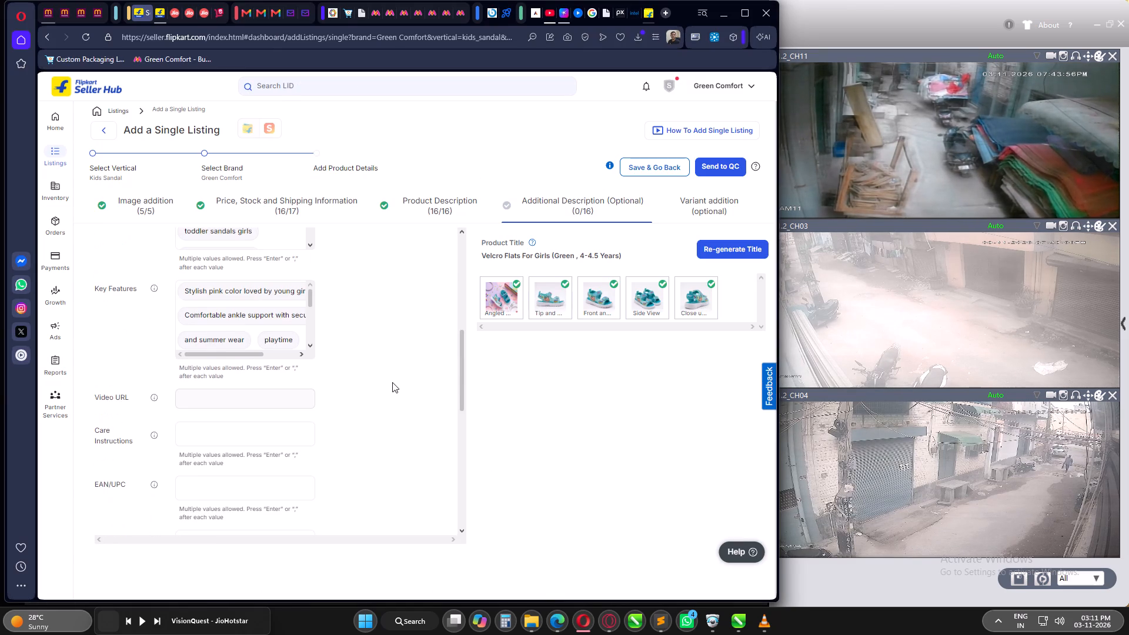
{"action": "scroll", "coordinate": [398, 381], "scroll_direction": "down", "scroll_amount": 2}
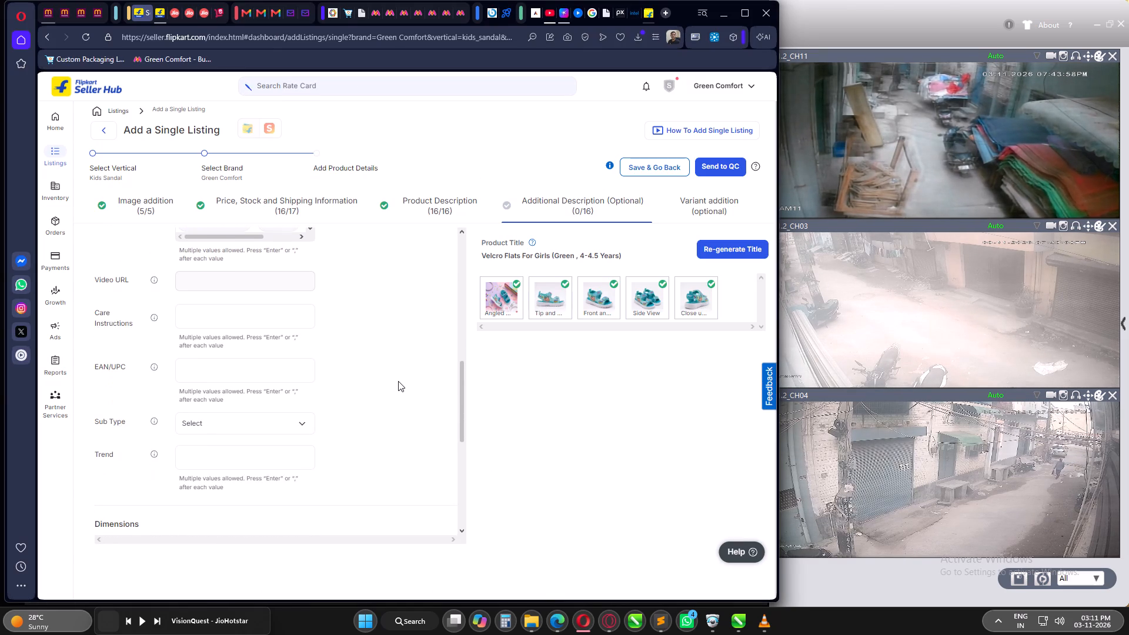
{"action": "scroll", "coordinate": [398, 381], "scroll_direction": "down", "scroll_amount": 3}
{"action": "scroll", "coordinate": [398, 381], "scroll_direction": "up", "scroll_amount": 2}
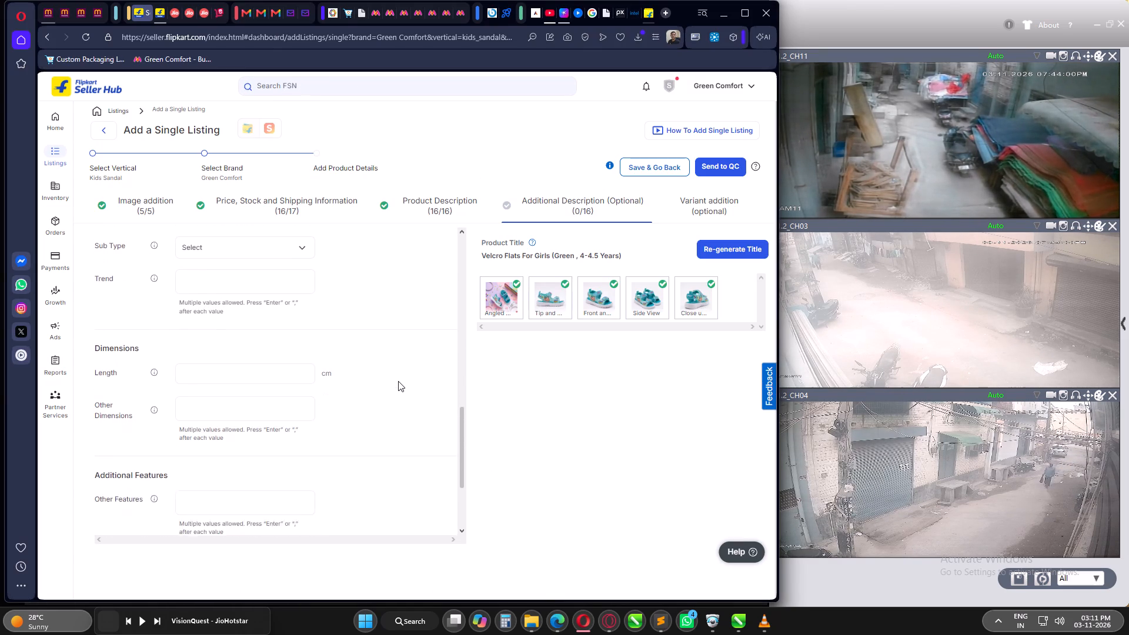
{"action": "scroll", "coordinate": [398, 381], "scroll_direction": "up", "scroll_amount": 20}
In Variant addition, create a new Brand Size variant 10C.
{"action": "left_click", "coordinate": [699, 204]}
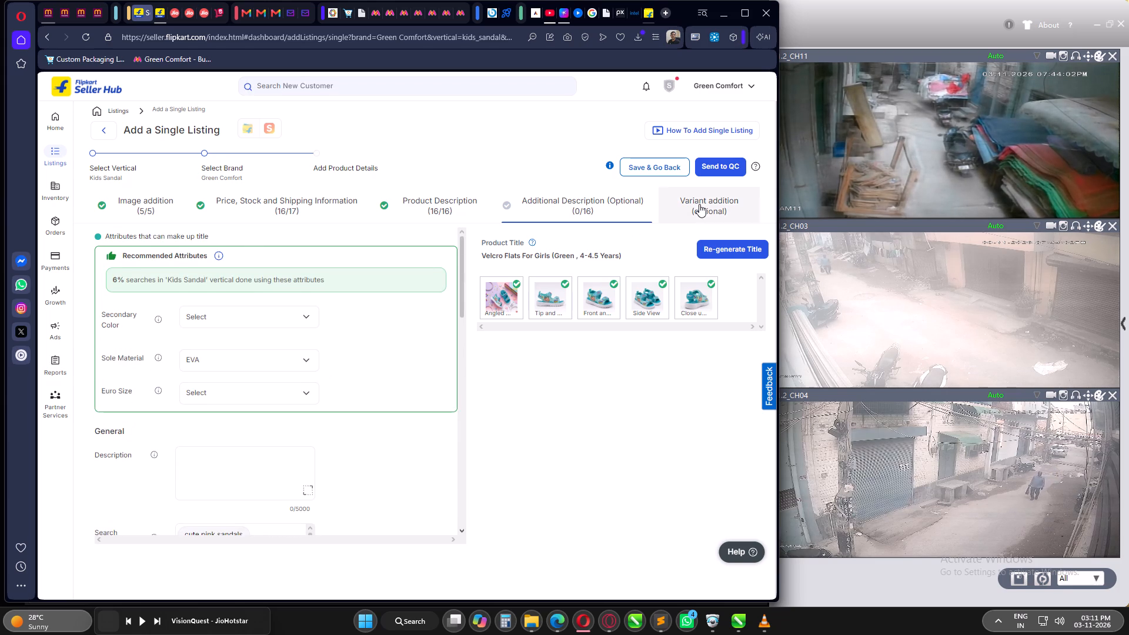
{"action": "left_click", "coordinate": [239, 299]}
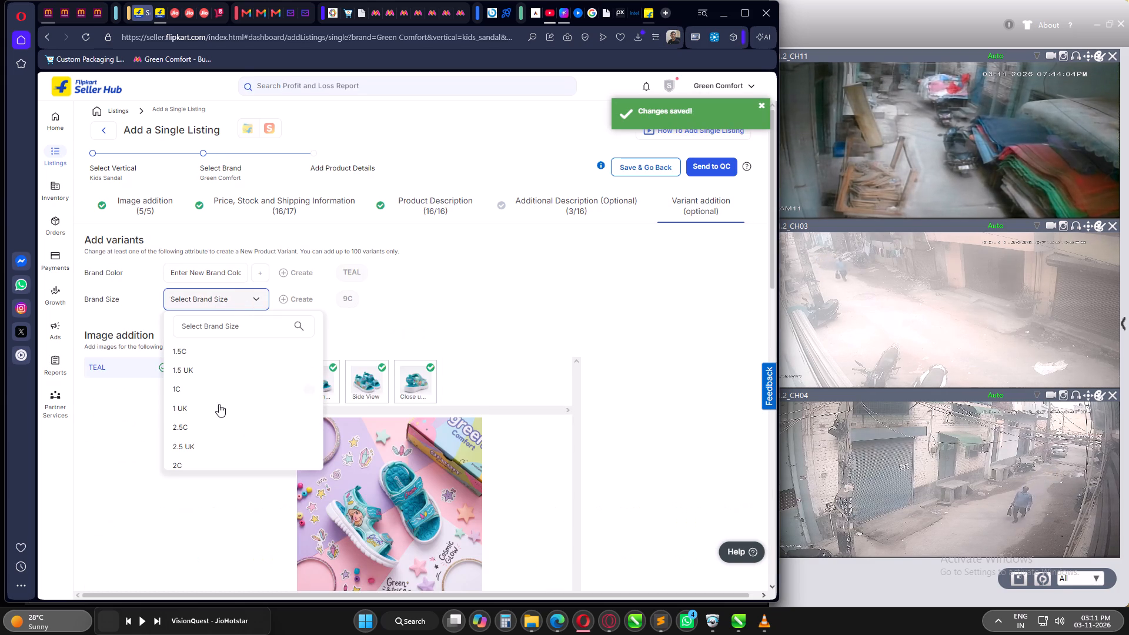
{"action": "scroll", "coordinate": [218, 405], "scroll_direction": "down", "scroll_amount": 2}
{"action": "scroll", "coordinate": [218, 391], "scroll_direction": "up", "scroll_amount": 5}
{"action": "left_click", "coordinate": [218, 321]}
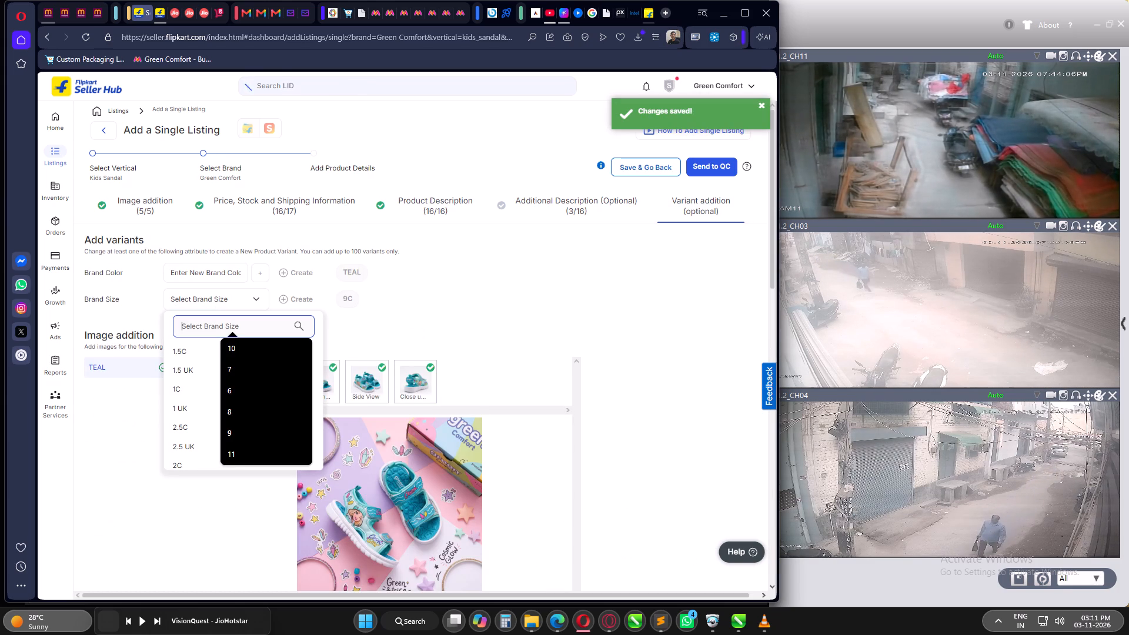
{"action": "type", "text": "10"}
{"action": "left_click", "coordinate": [206, 390]}
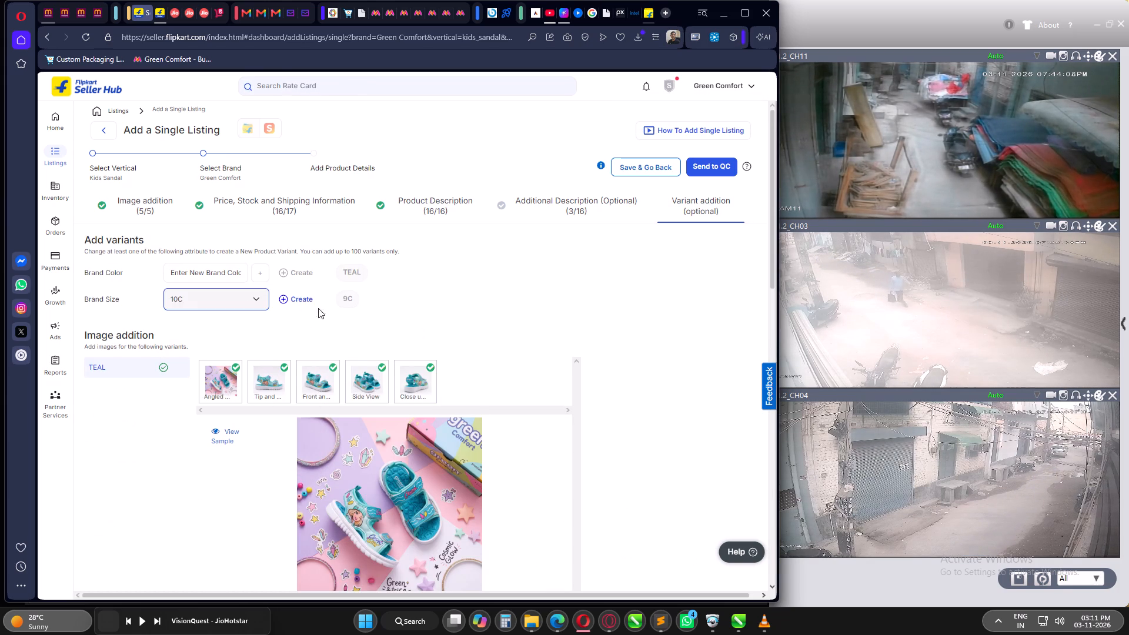
{"action": "left_click", "coordinate": [302, 299]}
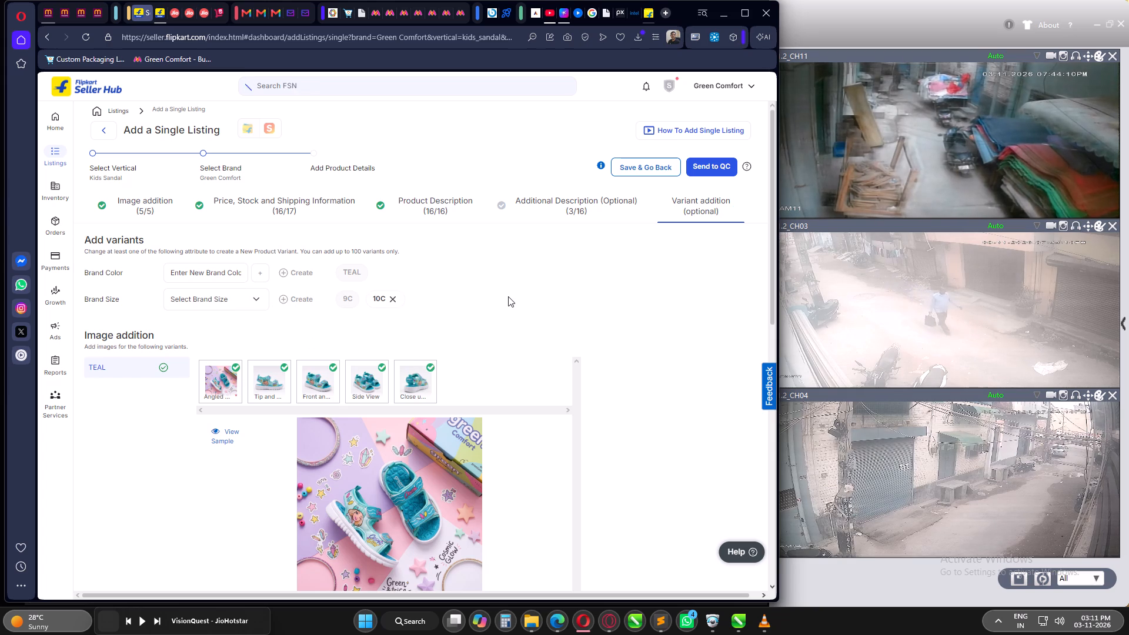
Copy the TEAL 9C variant's details and paste them into the 10C variant.
{"action": "scroll", "coordinate": [508, 296], "scroll_direction": "down", "scroll_amount": 4}
{"action": "scroll", "coordinate": [194, 468], "scroll_direction": "down", "scroll_amount": 8}
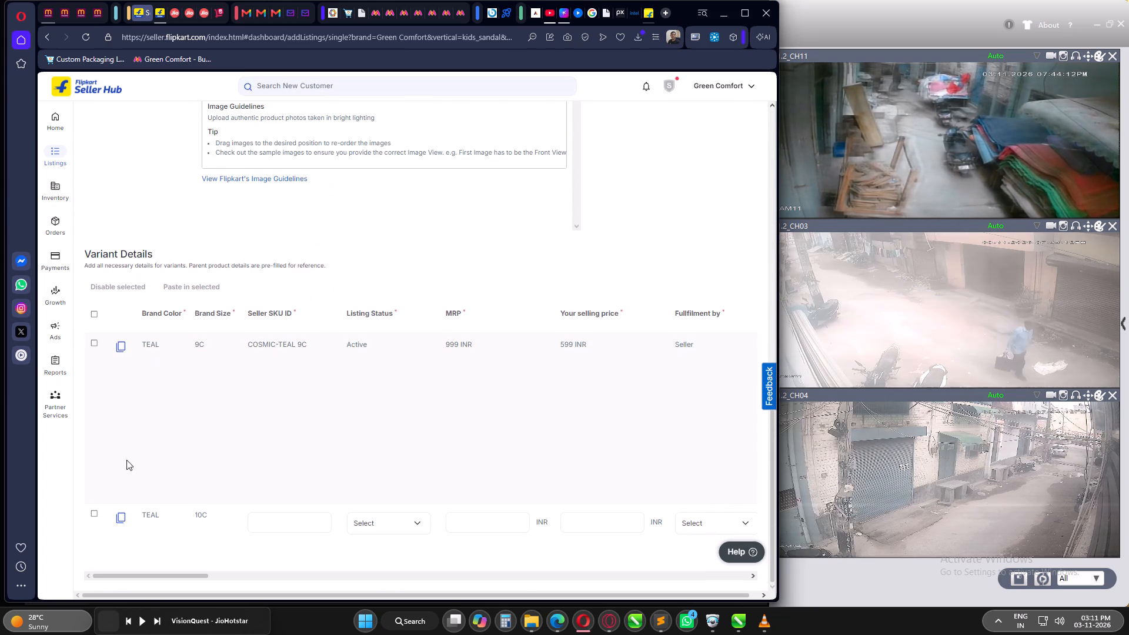
{"action": "left_click", "coordinate": [118, 346]}
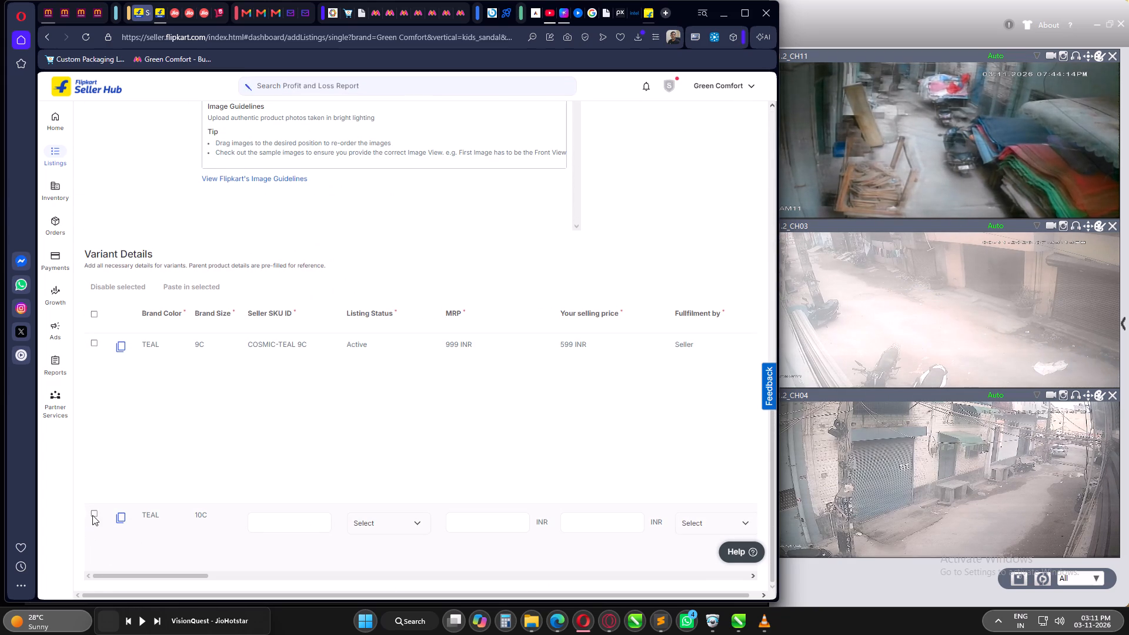
{"action": "left_click", "coordinate": [92, 515]}
{"action": "left_click", "coordinate": [197, 289]}
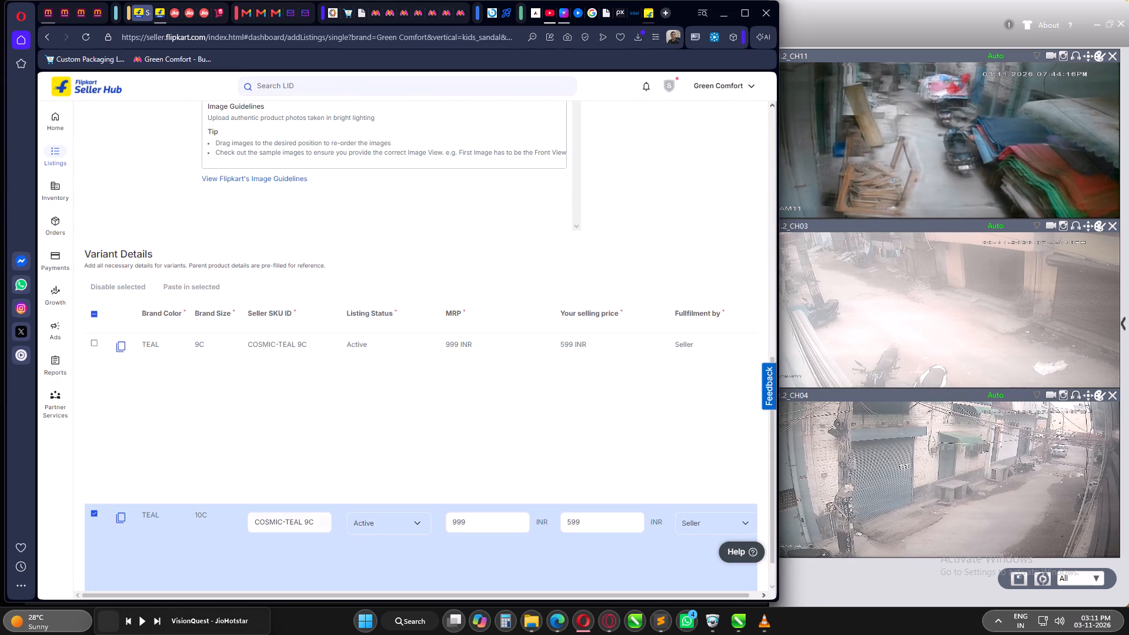
Change the 10C variant's Seller SKU ID to COSMIC-TEAL 10C.
{"action": "left_click", "coordinate": [306, 520]}
{"action": "key", "text": "Right"}
{"action": "key", "text": "BackSpace"}
{"action": "type", "text": "10"}
{"action": "left_click", "coordinate": [403, 476]}
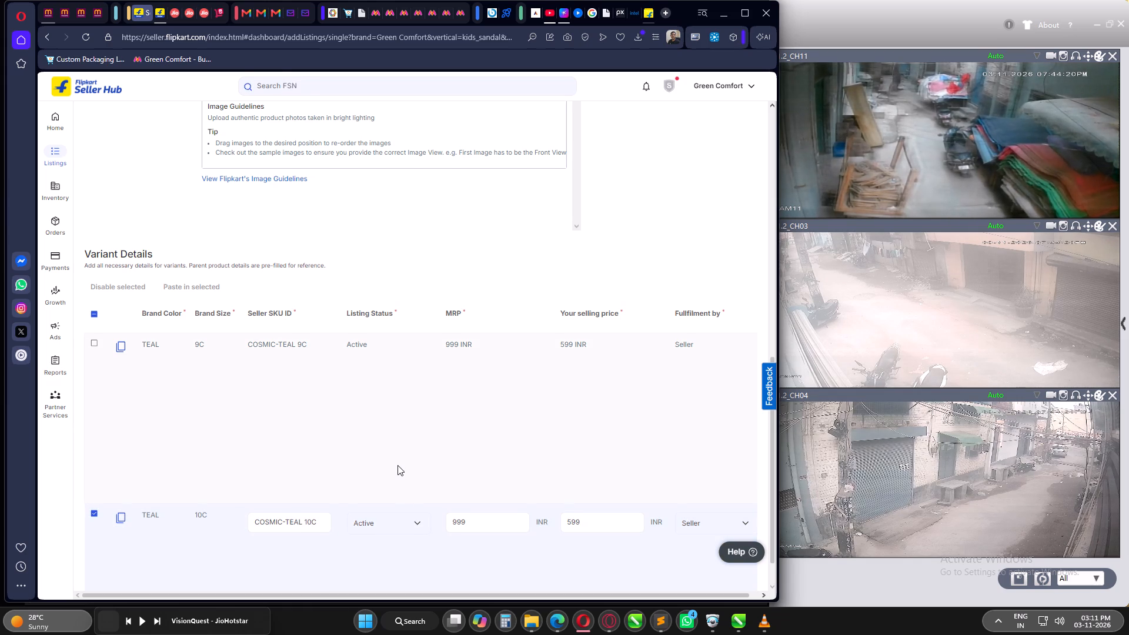
Set the 10C variant's package Breadth to 11 cm.
{"action": "scroll", "coordinate": [398, 465], "scroll_direction": "down", "scroll_amount": 1}
{"action": "left_click_drag", "start_coordinate": [191, 577], "coordinate": [259, 573]}
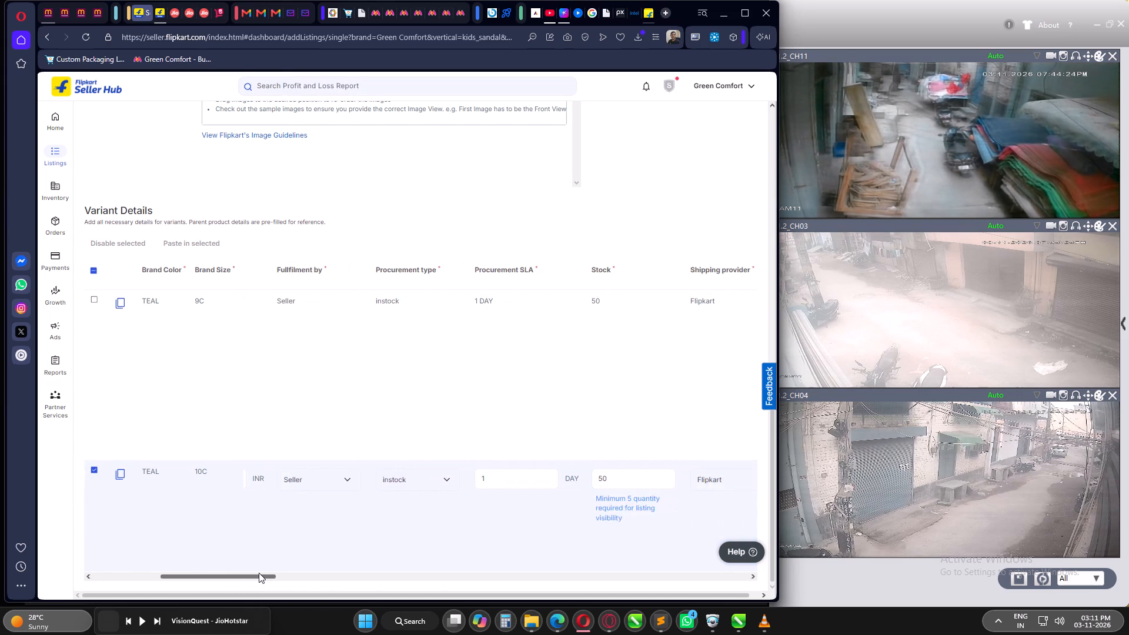
{"action": "left_click_drag", "start_coordinate": [259, 573], "coordinate": [329, 567]}
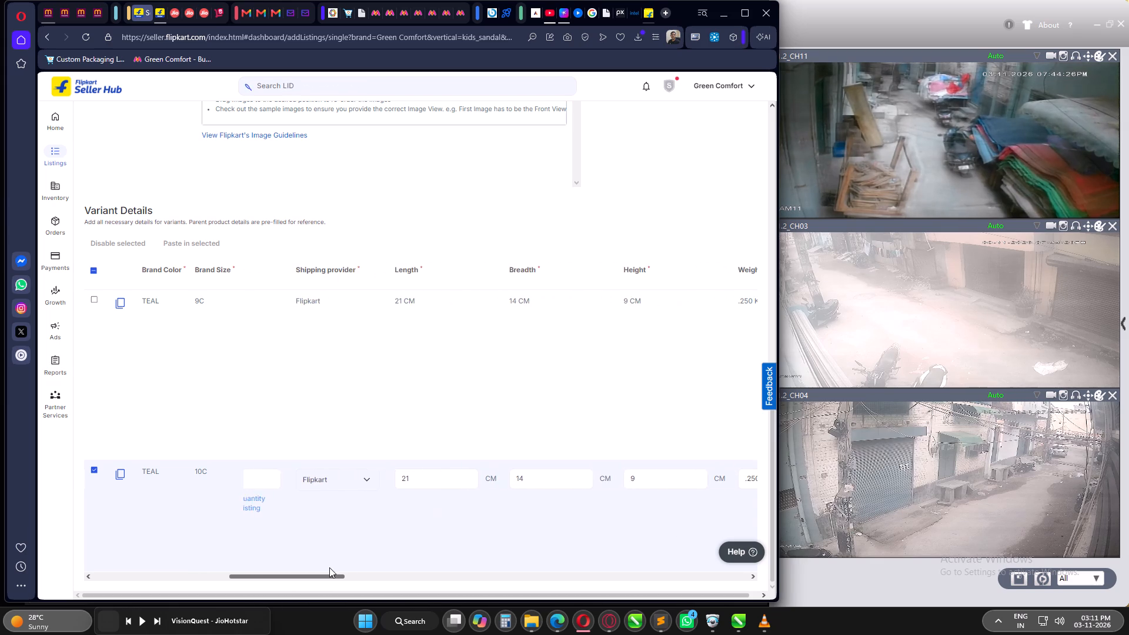
{"action": "left_click_drag", "start_coordinate": [329, 567], "coordinate": [339, 569]}
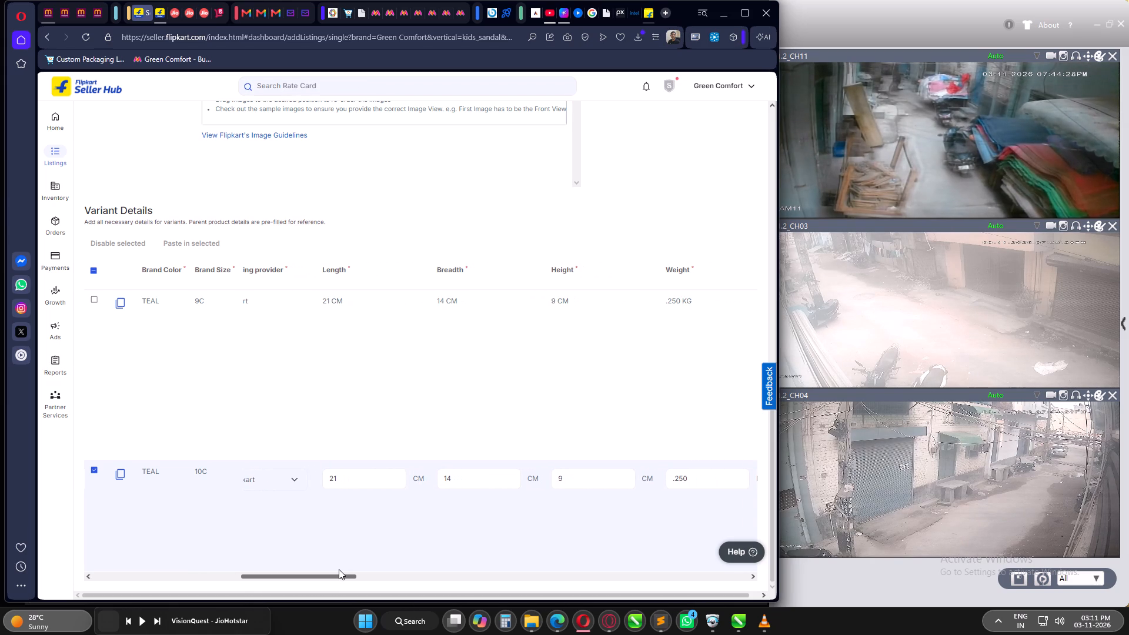
{"action": "left_click_drag", "start_coordinate": [339, 569], "coordinate": [339, 569]}
{"action": "left_click", "coordinate": [448, 478]}
{"action": "key", "text": "BackSpace"}
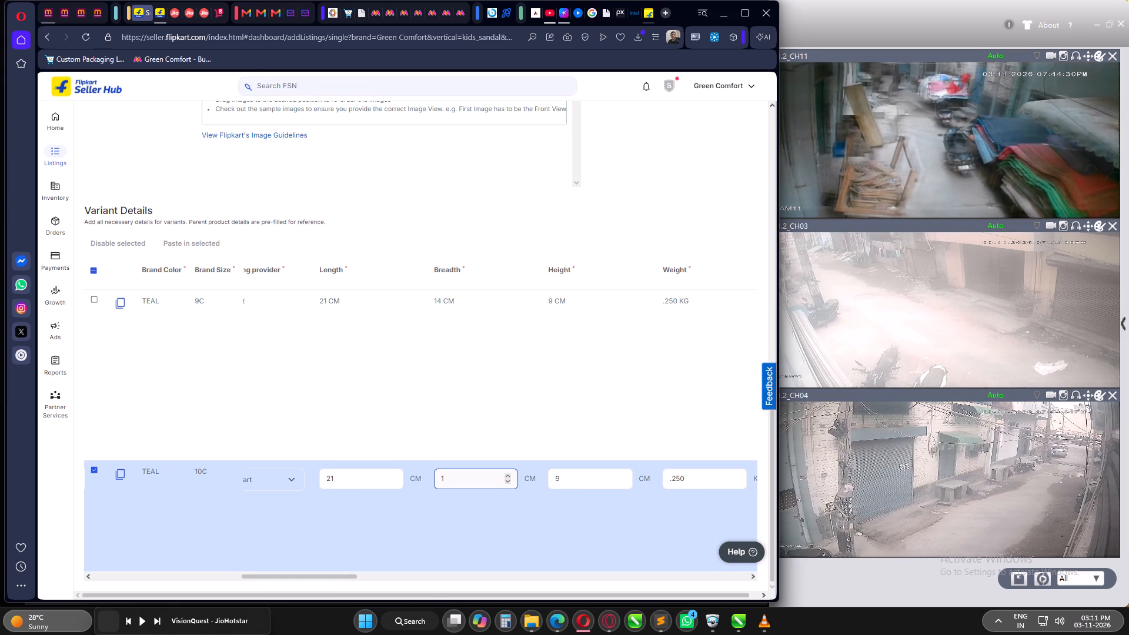
{"action": "key", "text": "1"}
Set the TEAL 10C variant's Age Group to 4.5-5 Years.
{"action": "left_click_drag", "start_coordinate": [345, 577], "coordinate": [348, 577]}
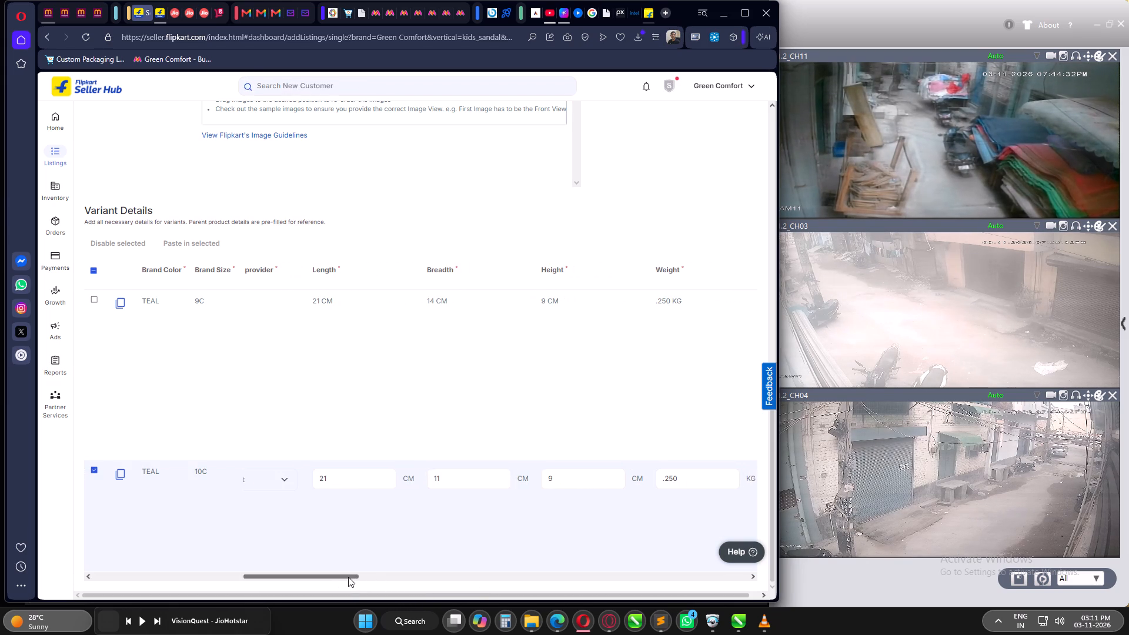
{"action": "left_click_drag", "start_coordinate": [348, 577], "coordinate": [476, 580]}
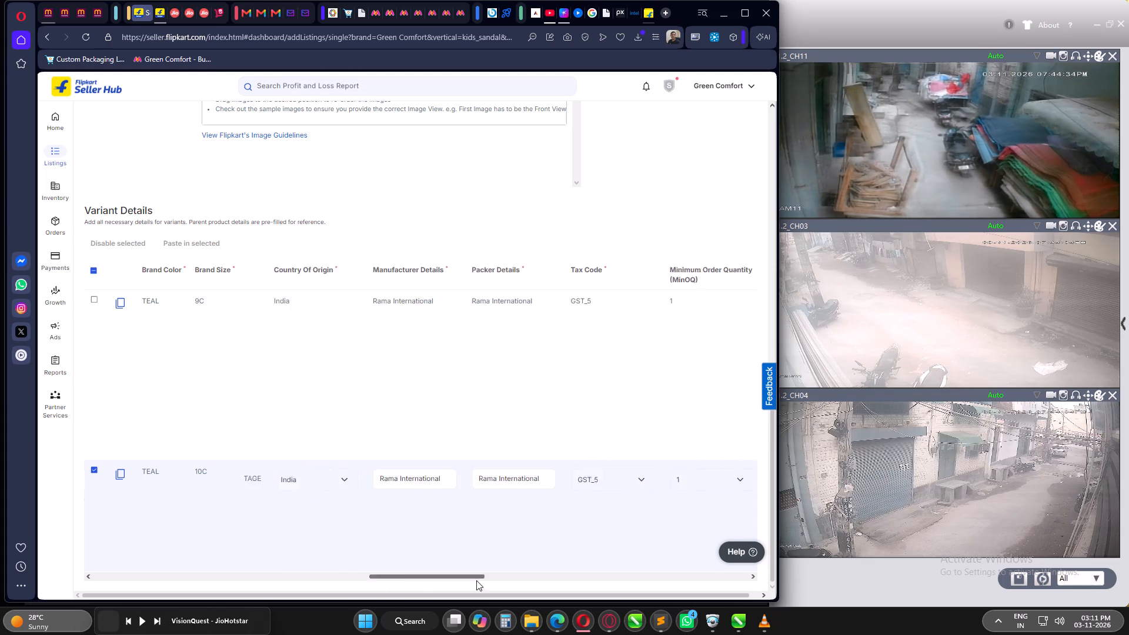
{"action": "left_click_drag", "start_coordinate": [476, 580], "coordinate": [553, 581]}
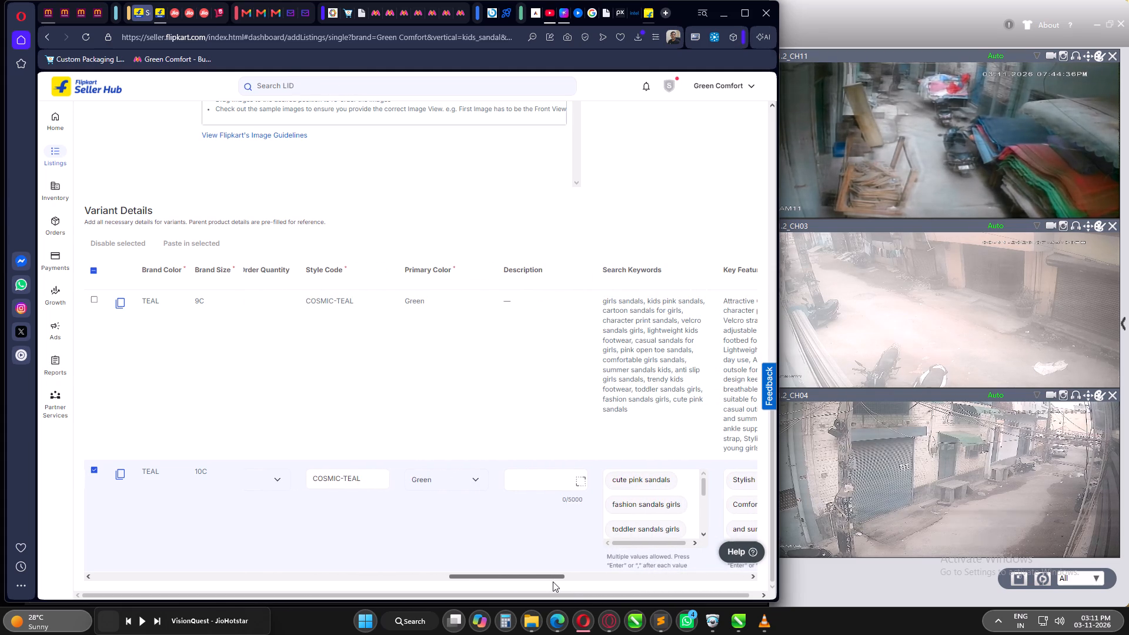
{"action": "left_click_drag", "start_coordinate": [553, 581], "coordinate": [653, 577]}
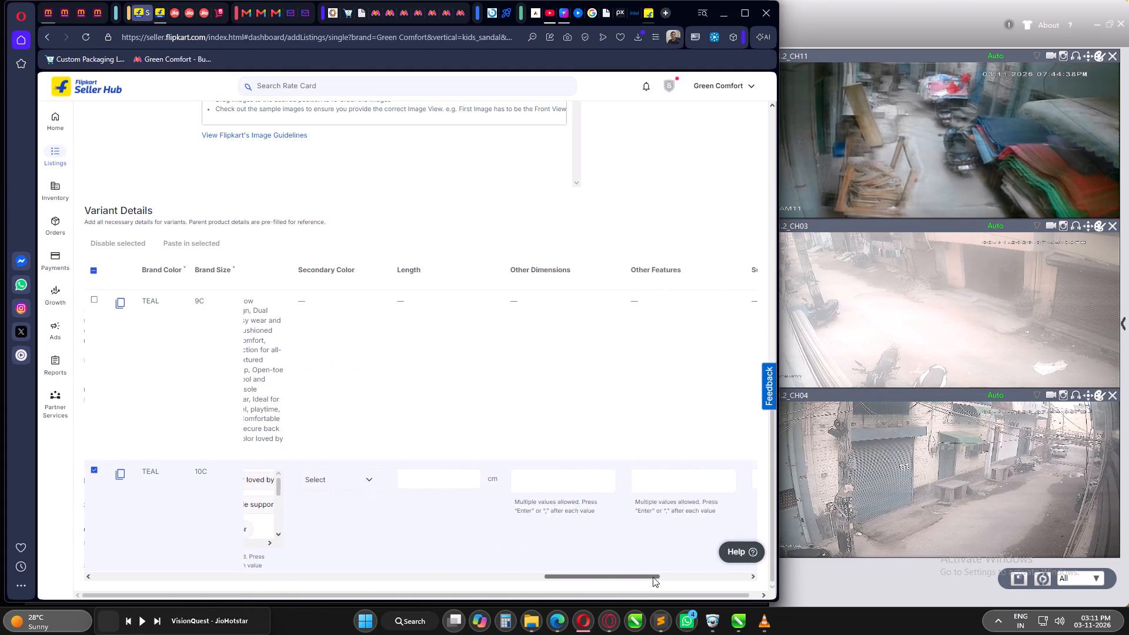
{"action": "left_click_drag", "start_coordinate": [653, 577], "coordinate": [702, 580]}
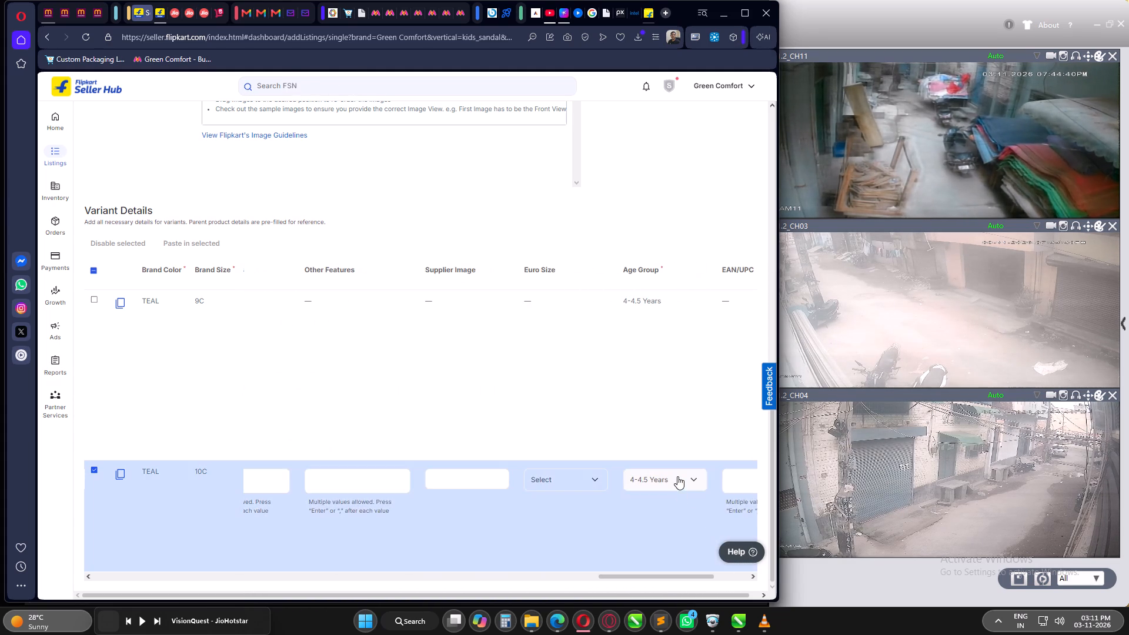
{"action": "left_click", "coordinate": [677, 476]}
{"action": "scroll", "coordinate": [682, 552], "scroll_direction": "down", "scroll_amount": 4}
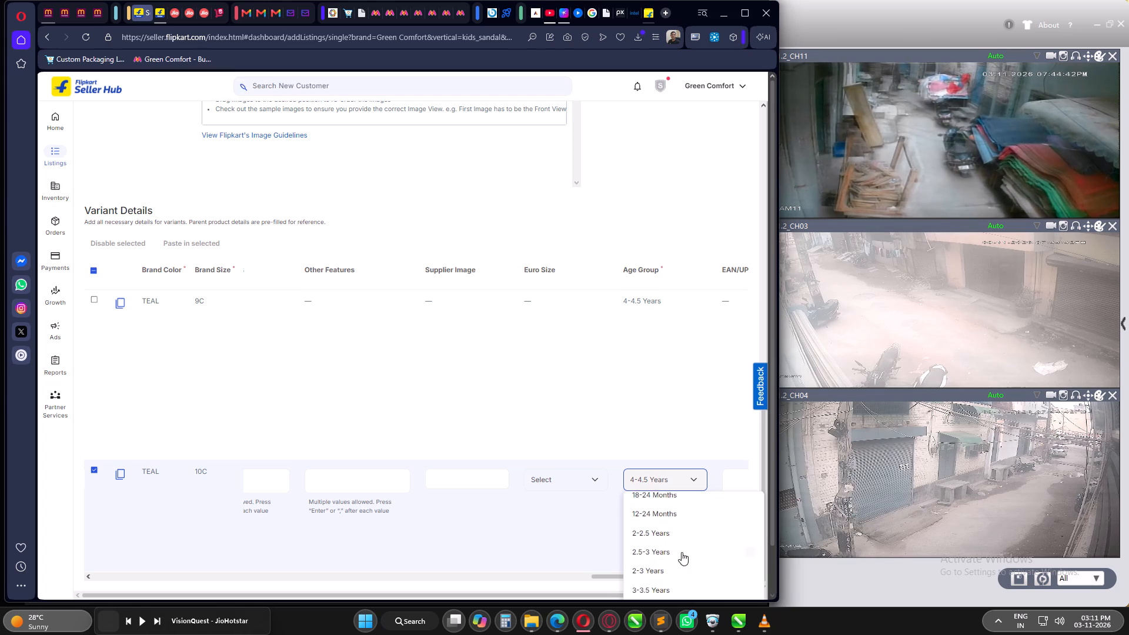
{"action": "scroll", "coordinate": [682, 552], "scroll_direction": "down", "scroll_amount": 2}
{"action": "left_click", "coordinate": [676, 542]}
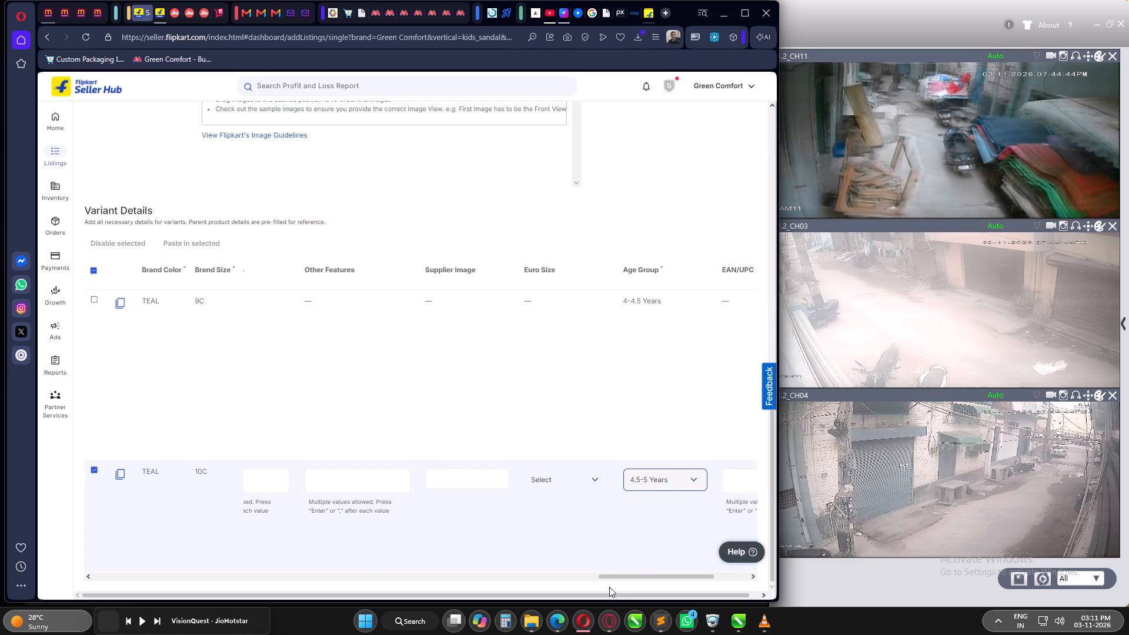
In the parent listing's Package Details, set the Breadth to 11 cm.
{"action": "left_click_drag", "start_coordinate": [624, 577], "coordinate": [77, 555]}
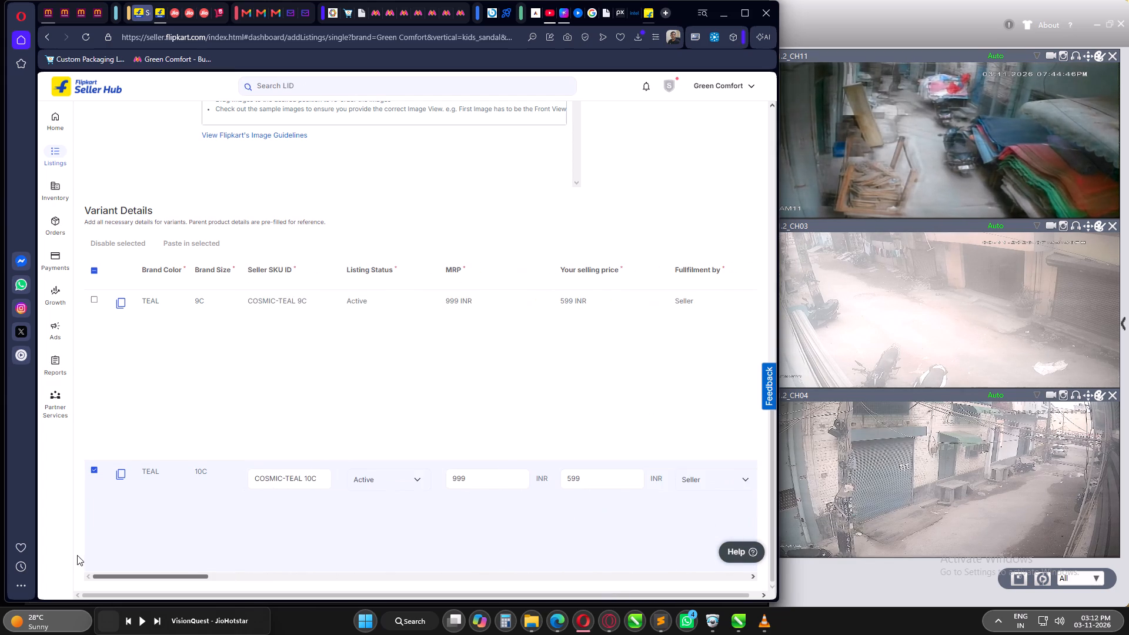
{"action": "left_click_drag", "start_coordinate": [77, 555], "coordinate": [68, 555]}
{"action": "scroll", "coordinate": [333, 436], "scroll_direction": "up", "scroll_amount": 11}
{"action": "scroll", "coordinate": [333, 247], "scroll_direction": "up", "scroll_amount": 4}
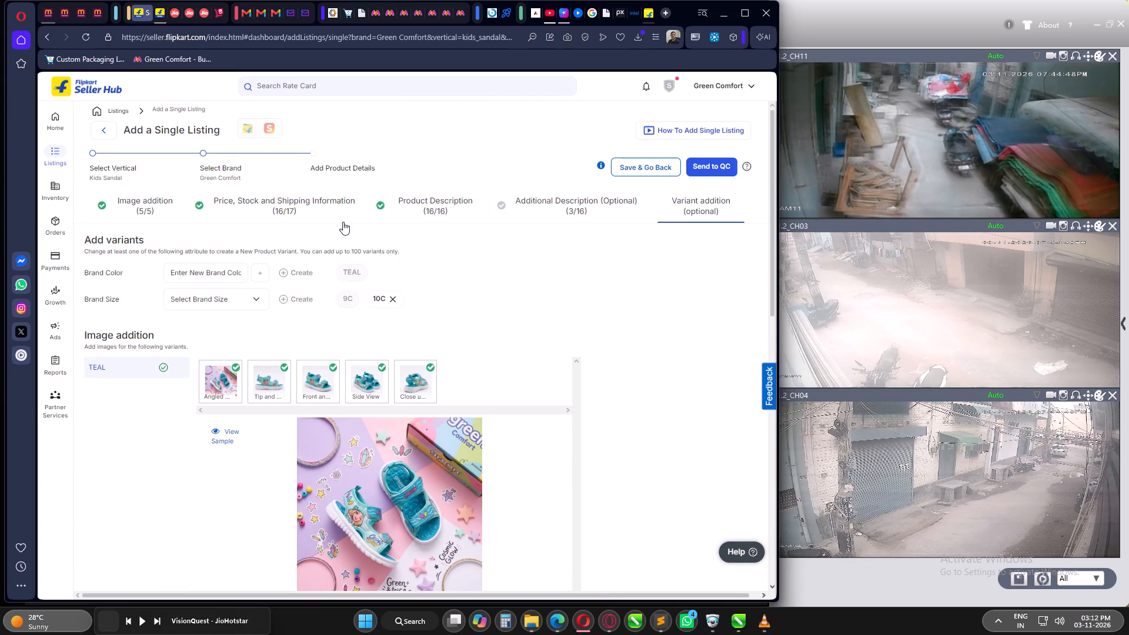
{"action": "left_click", "coordinate": [298, 203]}
{"action": "scroll", "coordinate": [326, 379], "scroll_direction": "down", "scroll_amount": 6}
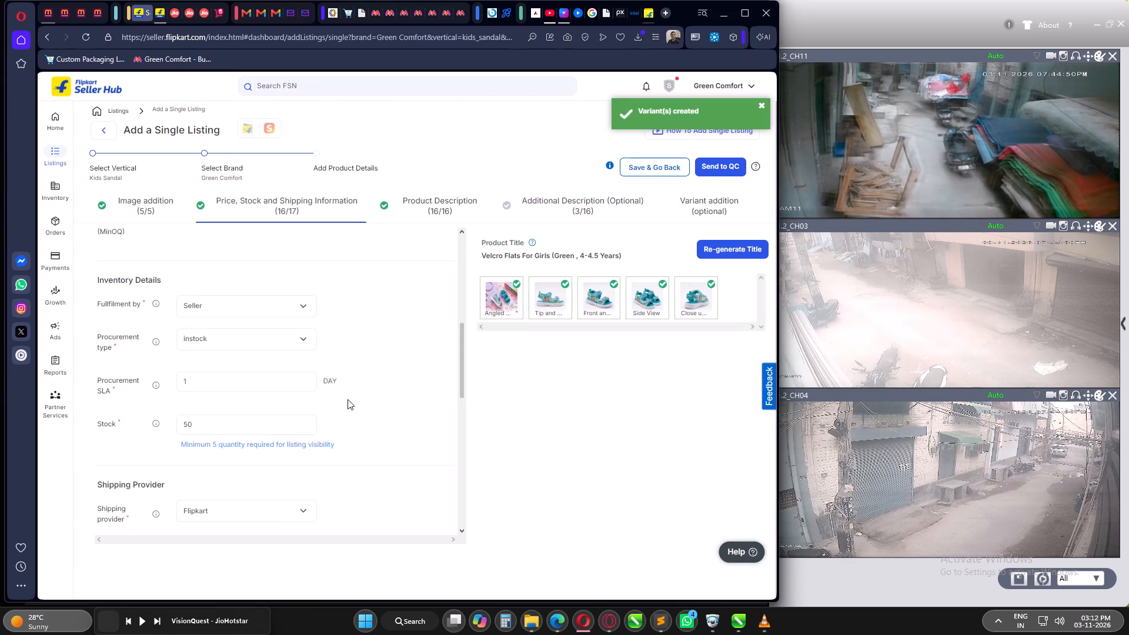
{"action": "scroll", "coordinate": [343, 402], "scroll_direction": "down", "scroll_amount": 3}
{"action": "left_click", "coordinate": [207, 450]}
{"action": "key", "text": "BackSpace"}
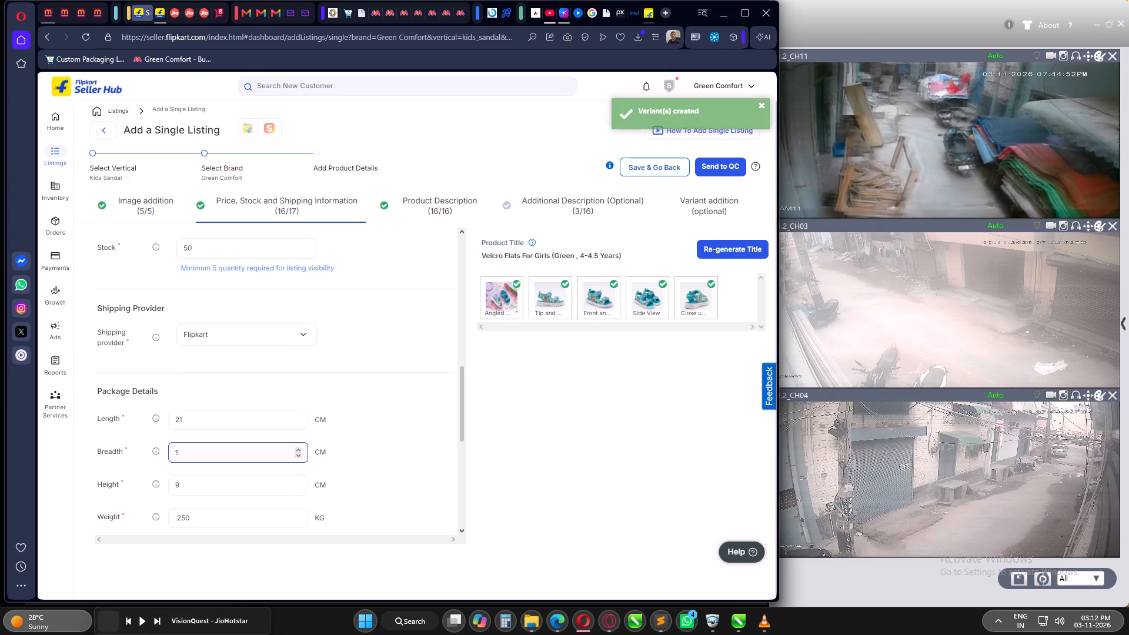
{"action": "type", "text": "41"}
{"action": "key", "text": "BackSpace"}
{"action": "left_click", "coordinate": [599, 196]}
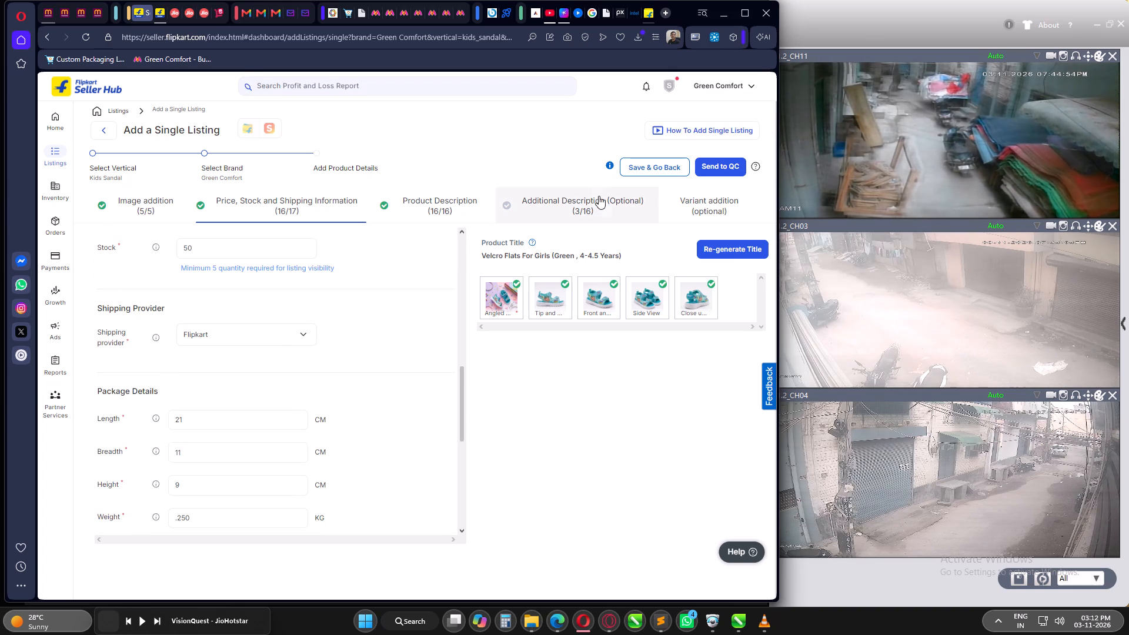
Go back to Variant addition, review the TEAL variants and send the COSMIC-TEAL listing to QC.
{"action": "left_click", "coordinate": [692, 208]}
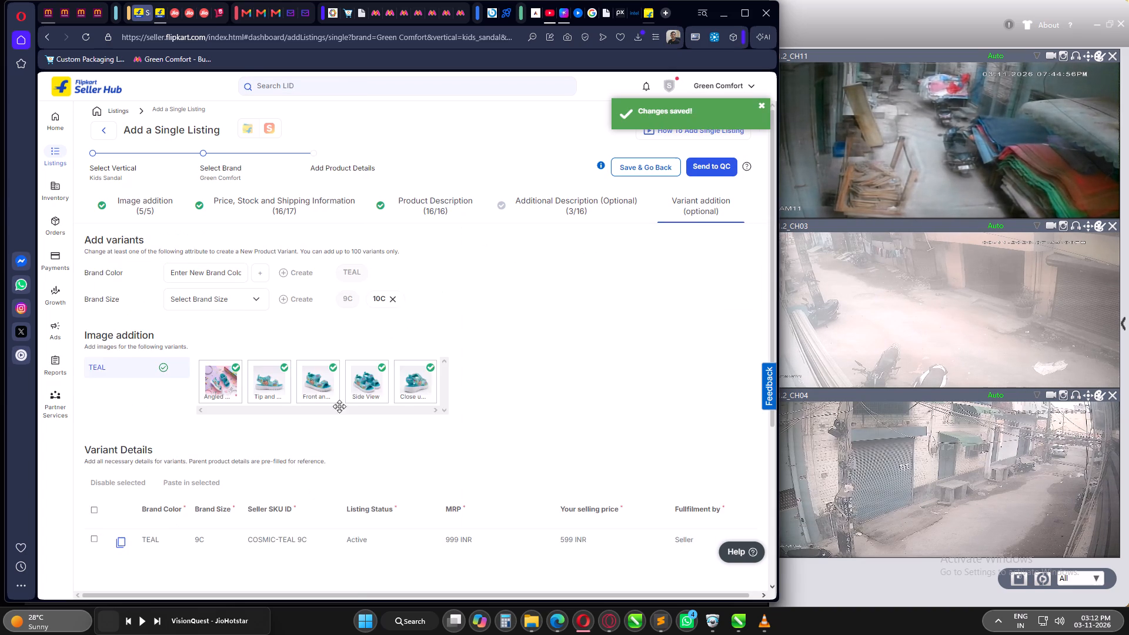
{"action": "scroll", "coordinate": [350, 472], "scroll_direction": "down", "scroll_amount": 6}
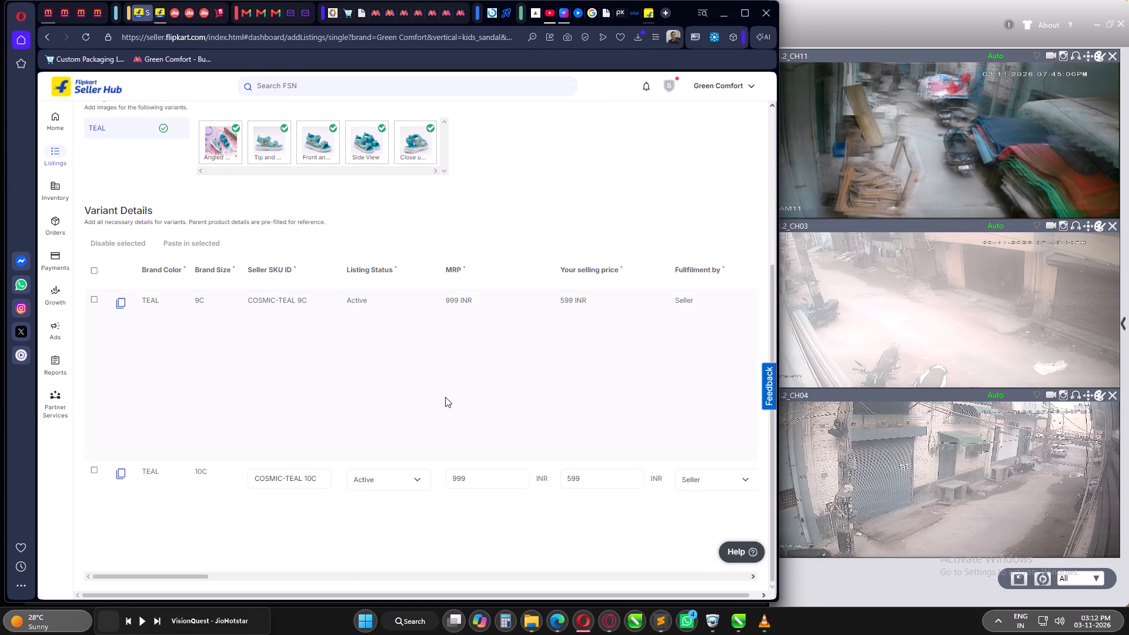
{"action": "scroll", "coordinate": [445, 397], "scroll_direction": "up", "scroll_amount": 5}
{"action": "scroll", "coordinate": [445, 397], "scroll_direction": "down", "scroll_amount": 4}
{"action": "scroll", "coordinate": [445, 397], "scroll_direction": "up", "scroll_amount": 7}
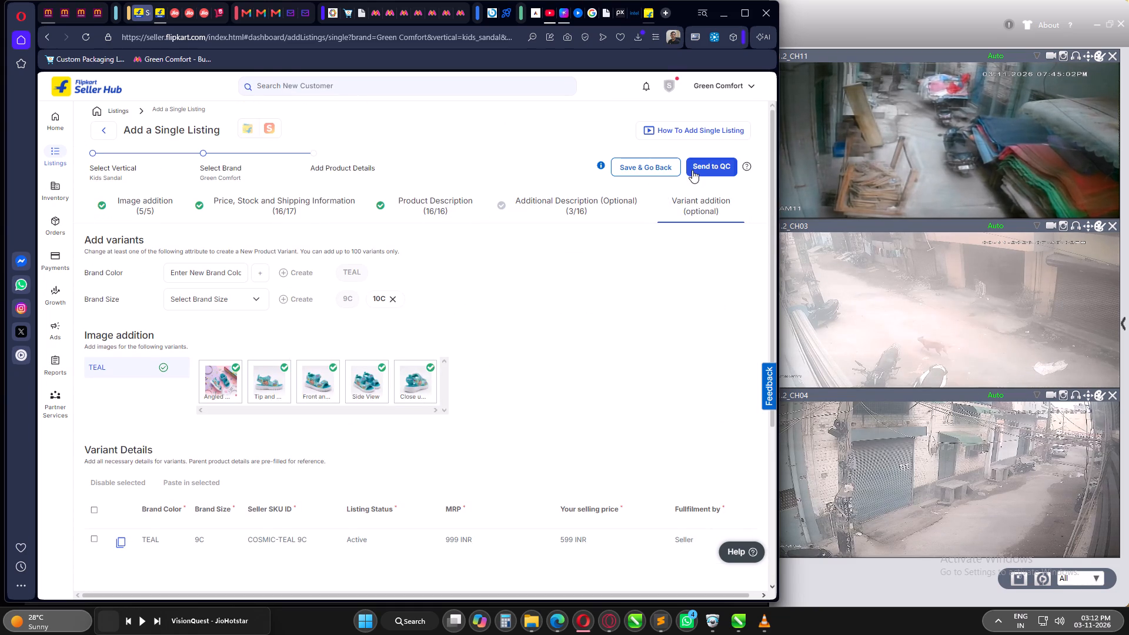
{"action": "left_click", "coordinate": [700, 166]}
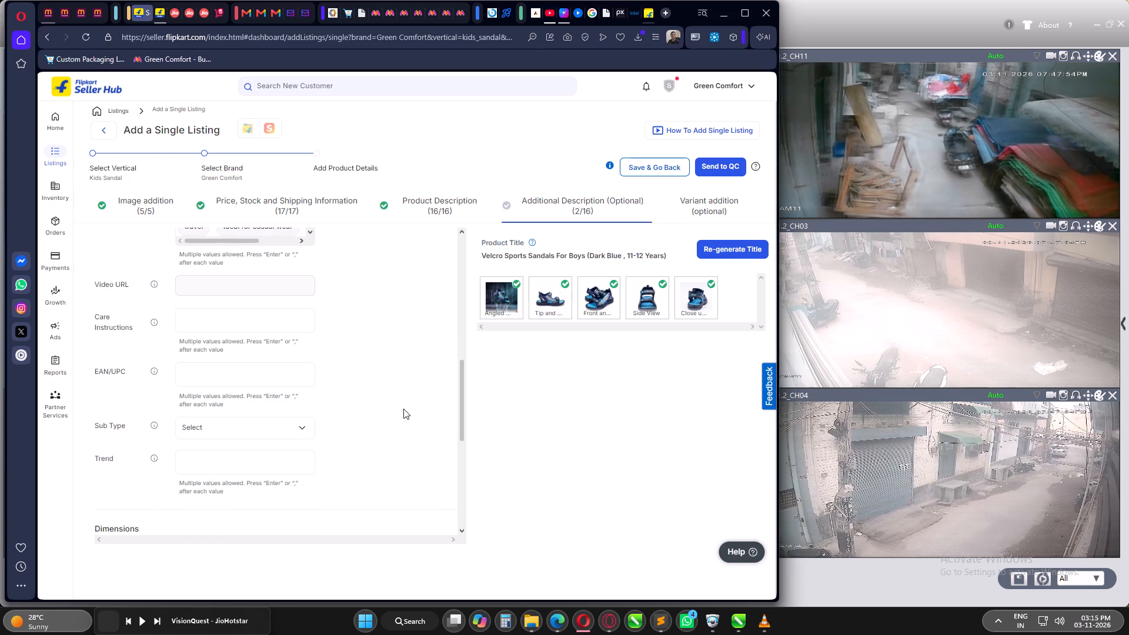
{"action": "scroll", "coordinate": [406, 418], "scroll_direction": "down", "scroll_amount": 1}
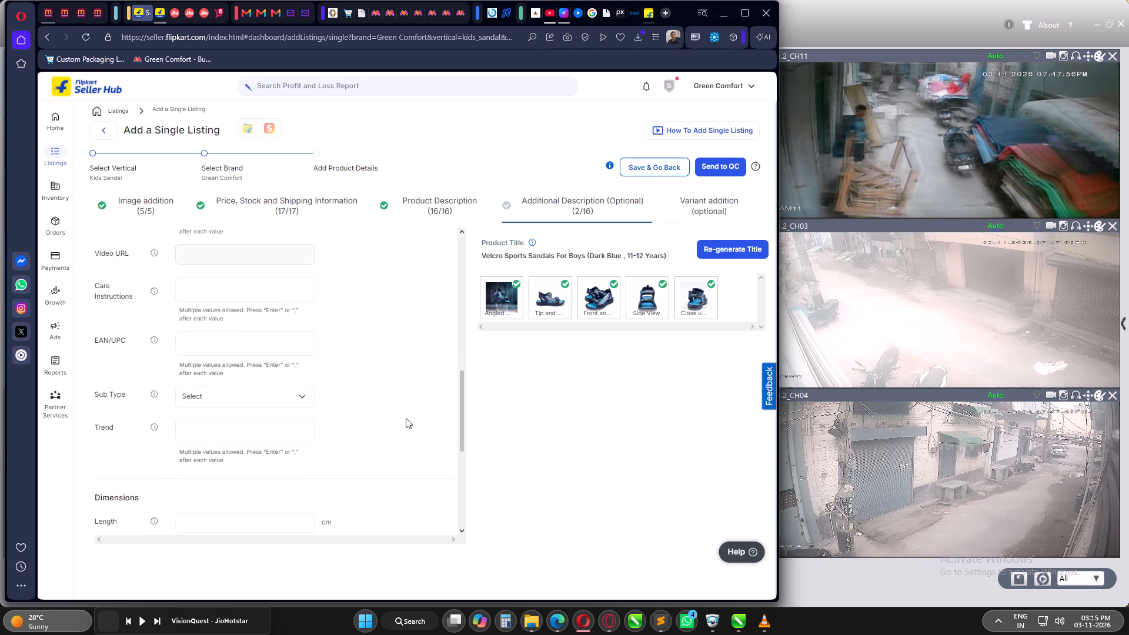
{"action": "scroll", "coordinate": [406, 418], "scroll_direction": "up", "scroll_amount": 20}
In the variant details, copy the Description of the NAVY 4 UK variant to the 5 UK variant.
{"action": "left_click", "coordinate": [698, 209]}
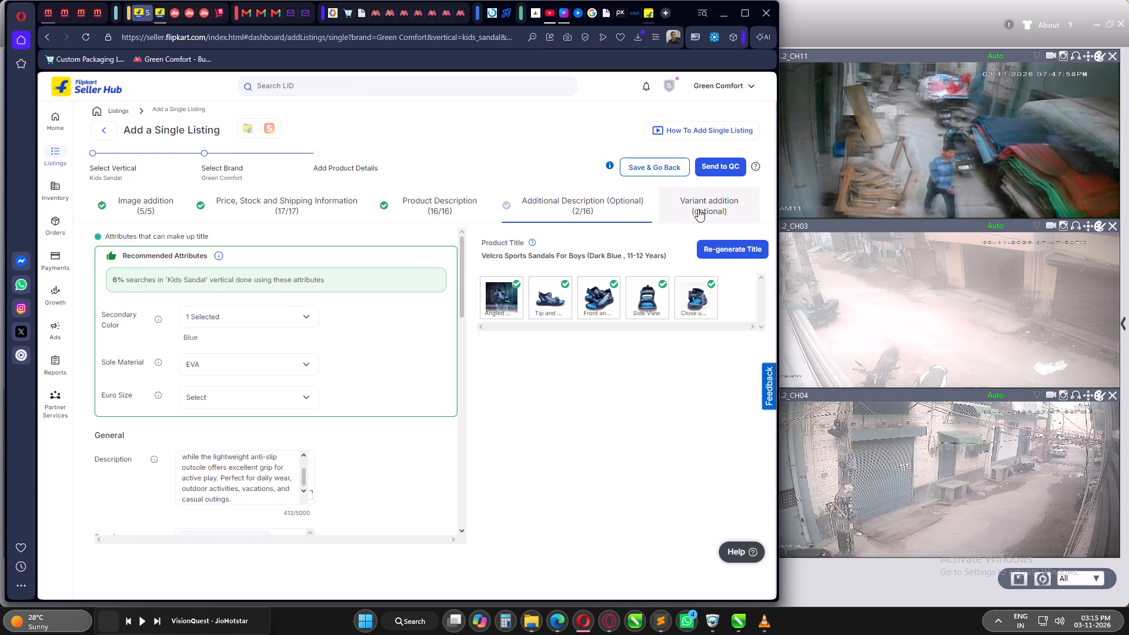
{"action": "left_click", "coordinate": [580, 396]}
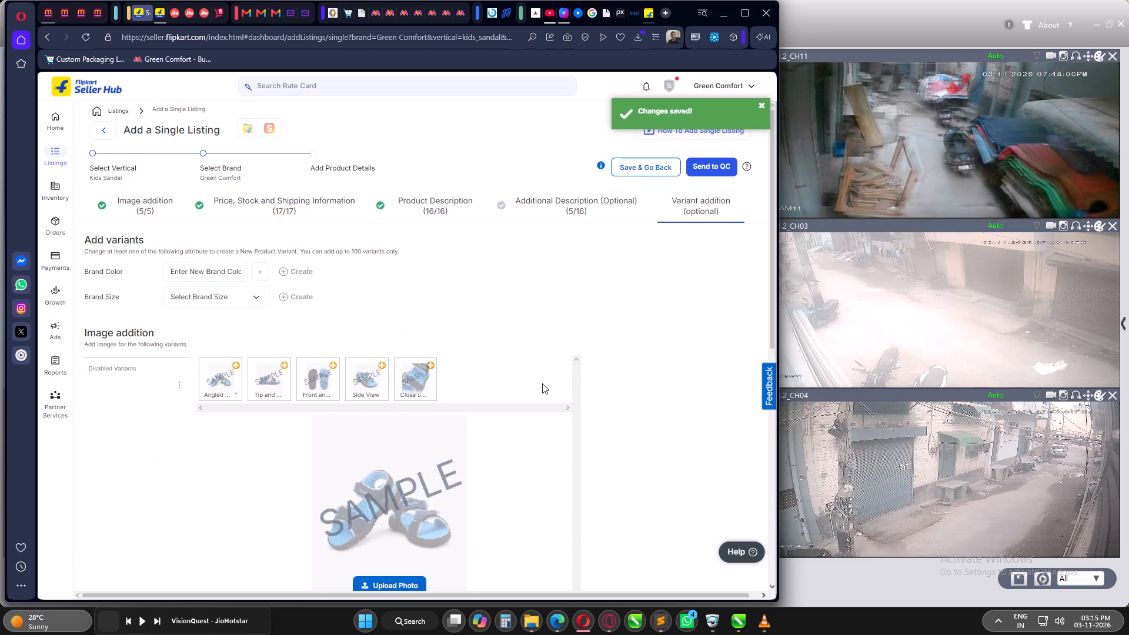
{"action": "left_click", "coordinate": [696, 202]}
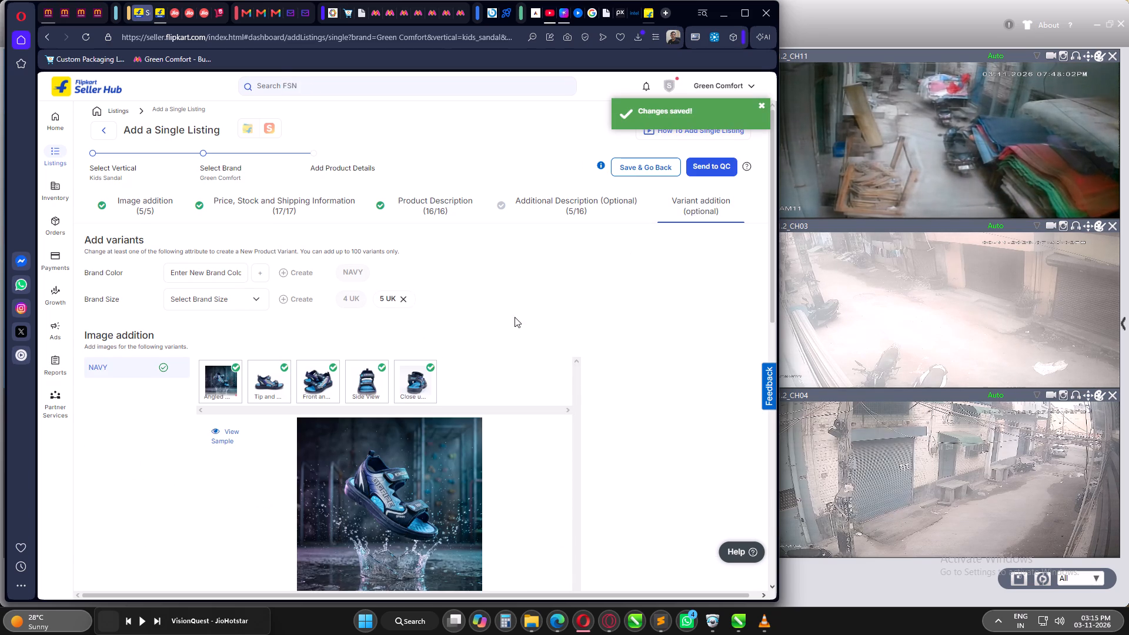
{"action": "scroll", "coordinate": [490, 320], "scroll_direction": "down", "scroll_amount": 4}
{"action": "scroll", "coordinate": [487, 423], "scroll_direction": "down", "scroll_amount": 6}
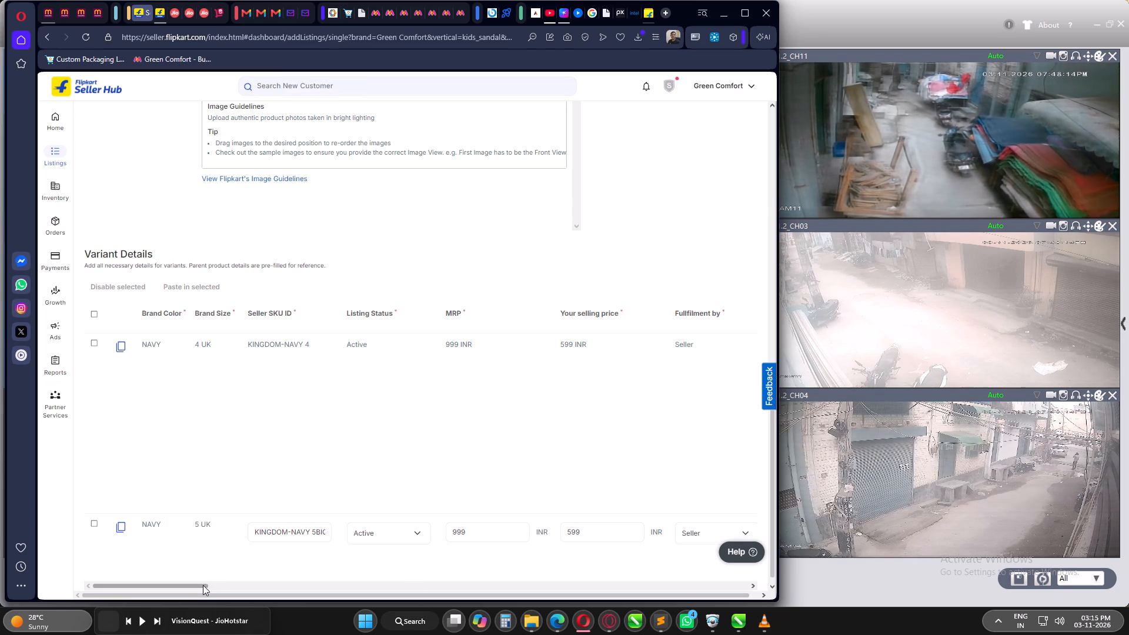
{"action": "left_click_drag", "start_coordinate": [203, 585], "coordinate": [580, 577]}
{"action": "left_click_drag", "start_coordinate": [431, 493], "coordinate": [376, 353]}
{"action": "key", "text": "ctrl+c"}
{"action": "left_click", "coordinate": [413, 536]}
{"action": "key", "text": "ctrl+v"}
Copy the Search Keywords of the NAVY 4 UK variant to the 5 UK variant.
{"action": "left_click_drag", "start_coordinate": [545, 456], "coordinate": [515, 415]}
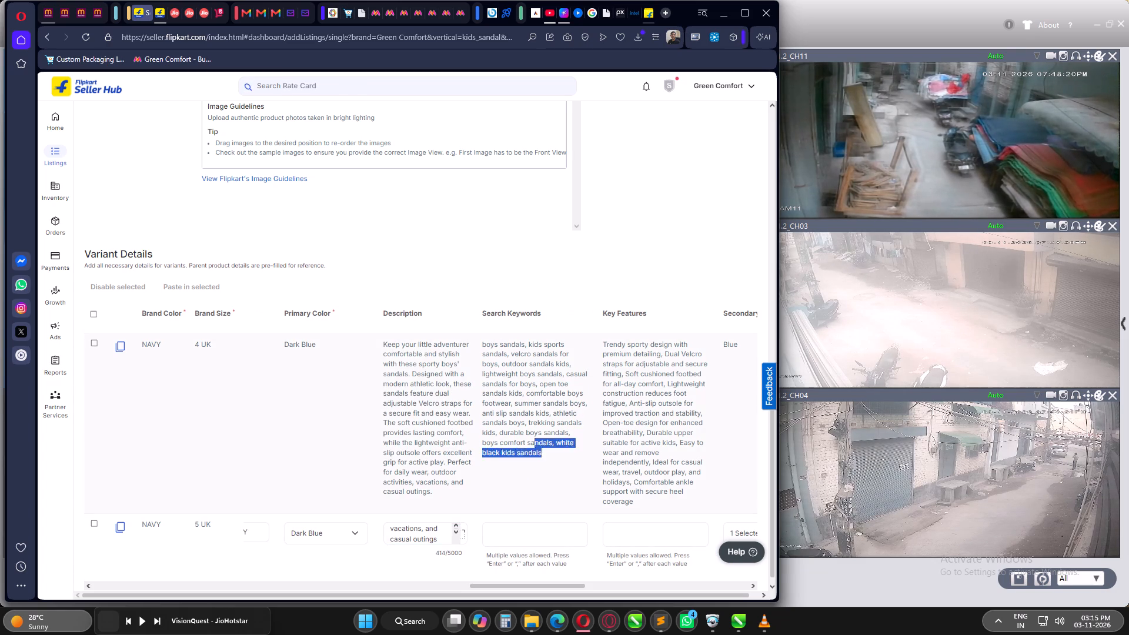
{"action": "left_click_drag", "start_coordinate": [515, 415], "coordinate": [480, 343]}
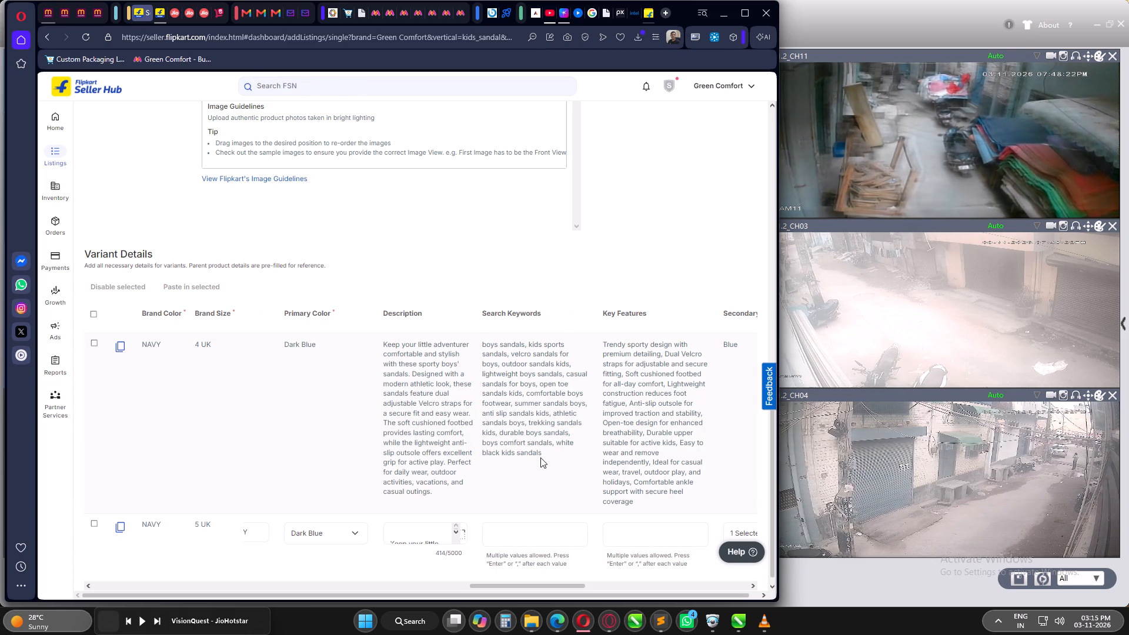
{"action": "left_click_drag", "start_coordinate": [543, 454], "coordinate": [481, 345]}
{"action": "key", "text": "ctrl+c"}
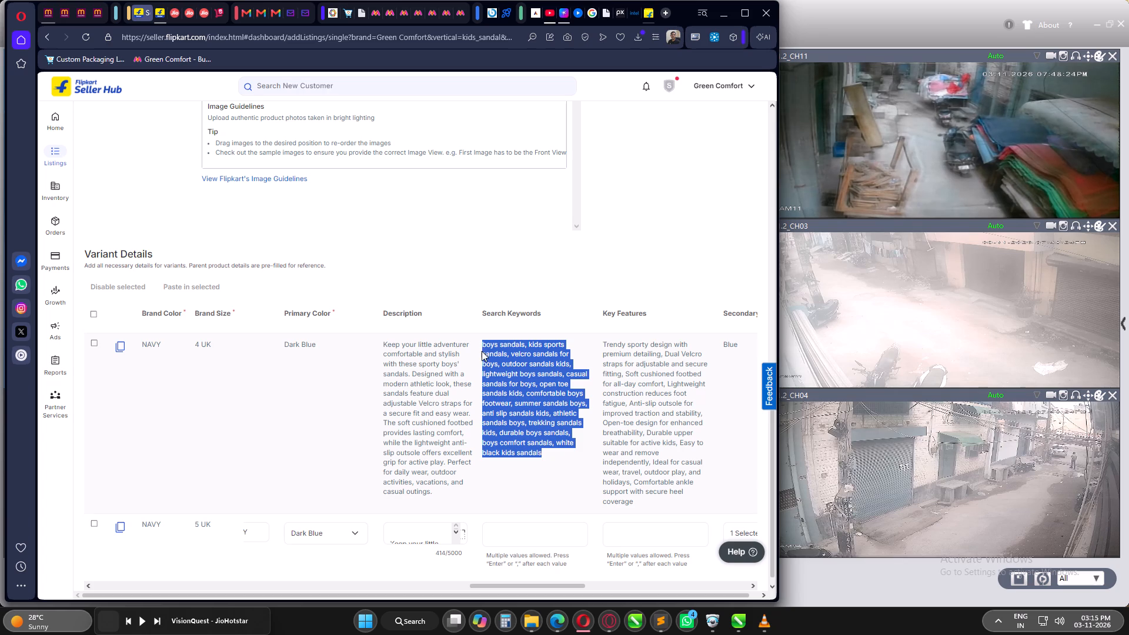
{"action": "left_click", "coordinate": [527, 529]}
{"action": "key", "text": "ctrl+v"}
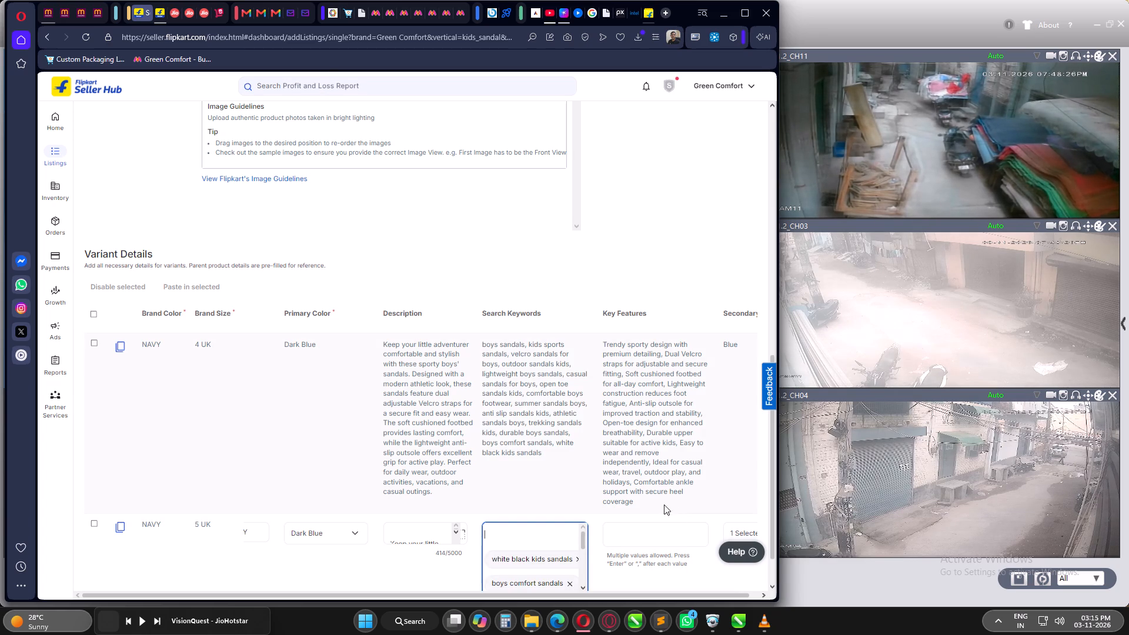
Copy the Key Features of the NAVY 4 UK variant to the 5 UK variant.
{"action": "left_click_drag", "start_coordinate": [634, 503], "coordinate": [634, 453]}
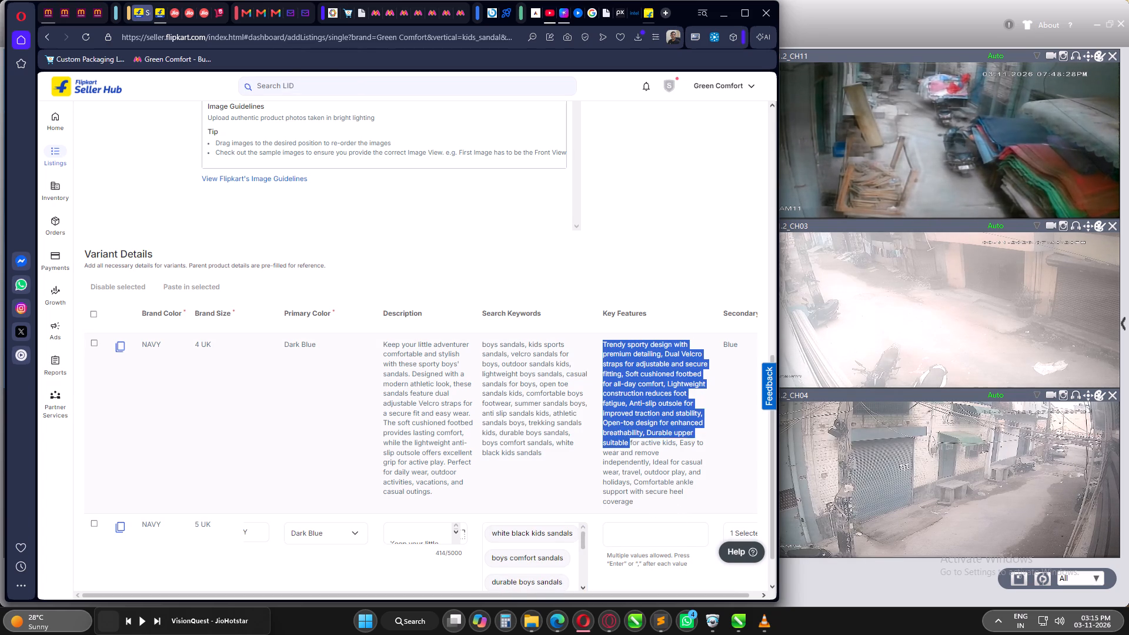
{"action": "left_click_drag", "start_coordinate": [634, 453], "coordinate": [642, 504]}
{"action": "key", "text": "ctrl+c"}
{"action": "left_click", "coordinate": [626, 535]}
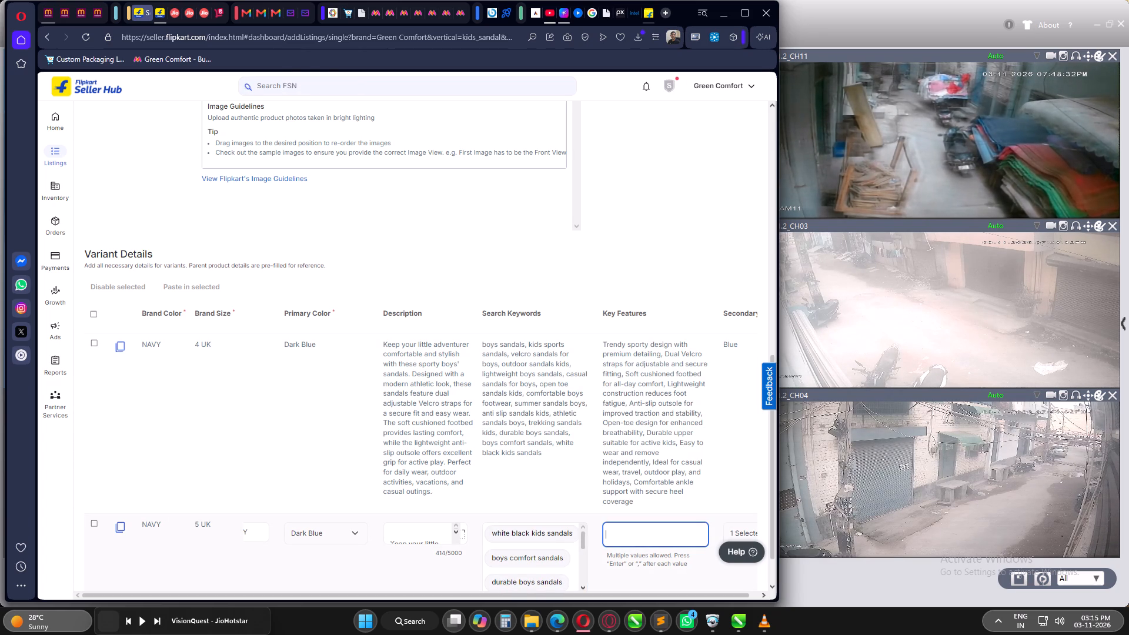
{"action": "key", "text": "ctrl+v"}
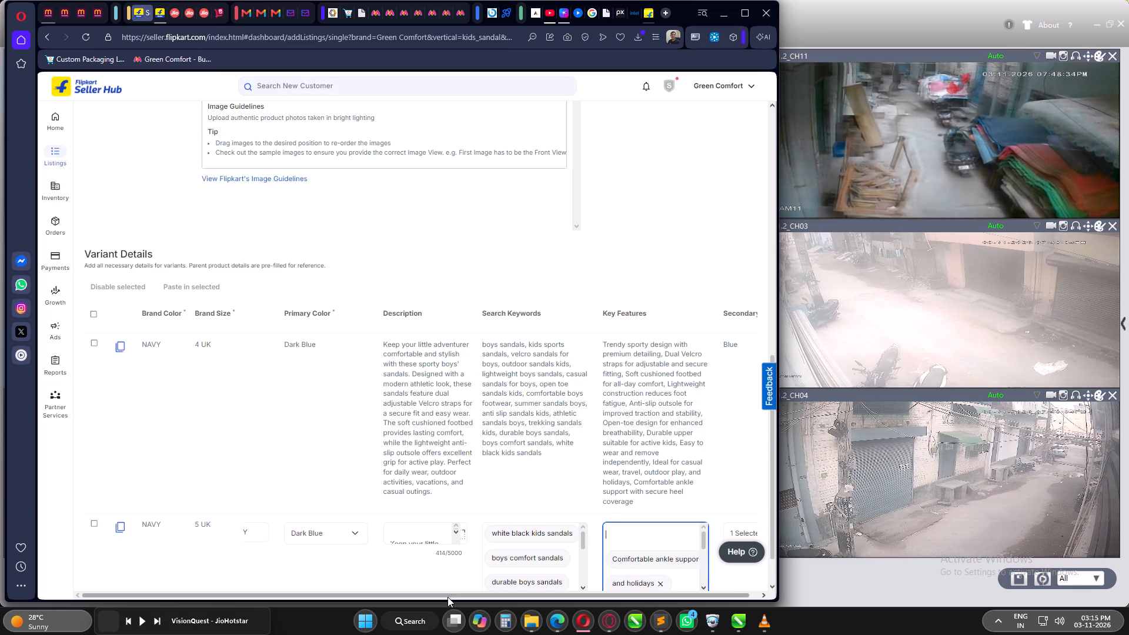
Check the remaining details of the 5 UK variant and send the KINGDOM-NAVY listing to QC.
{"action": "left_click_drag", "start_coordinate": [447, 596], "coordinate": [422, 584]}
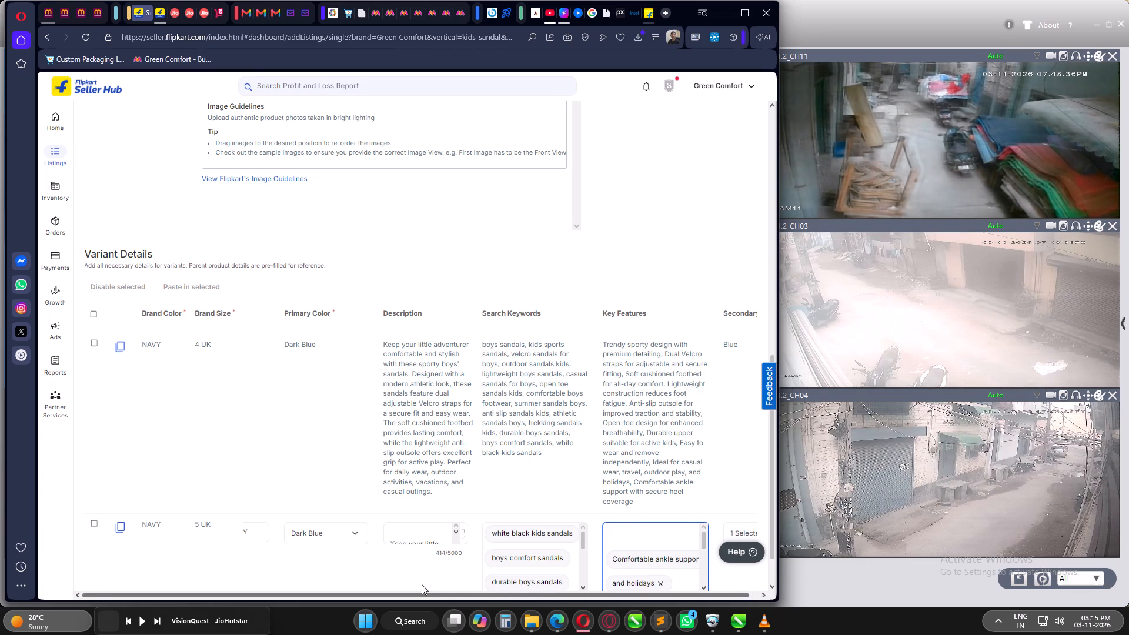
{"action": "left_click_drag", "start_coordinate": [422, 584], "coordinate": [4, 584]}
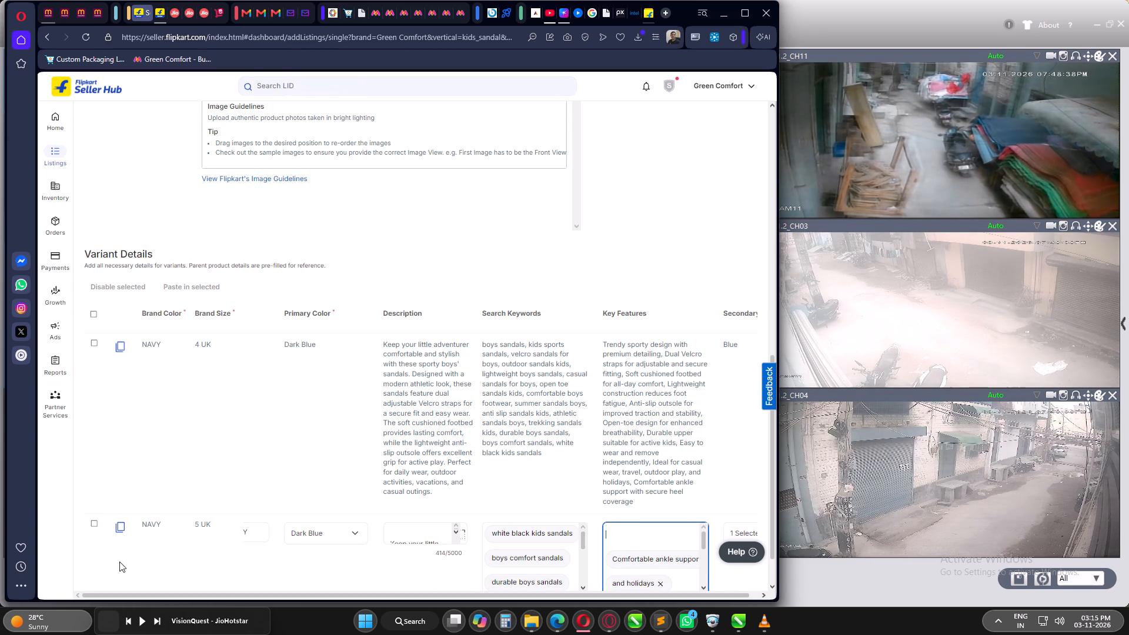
{"action": "scroll", "coordinate": [304, 472], "scroll_direction": "down", "scroll_amount": 7}
{"action": "left_click_drag", "start_coordinate": [501, 576], "coordinate": [540, 574]}
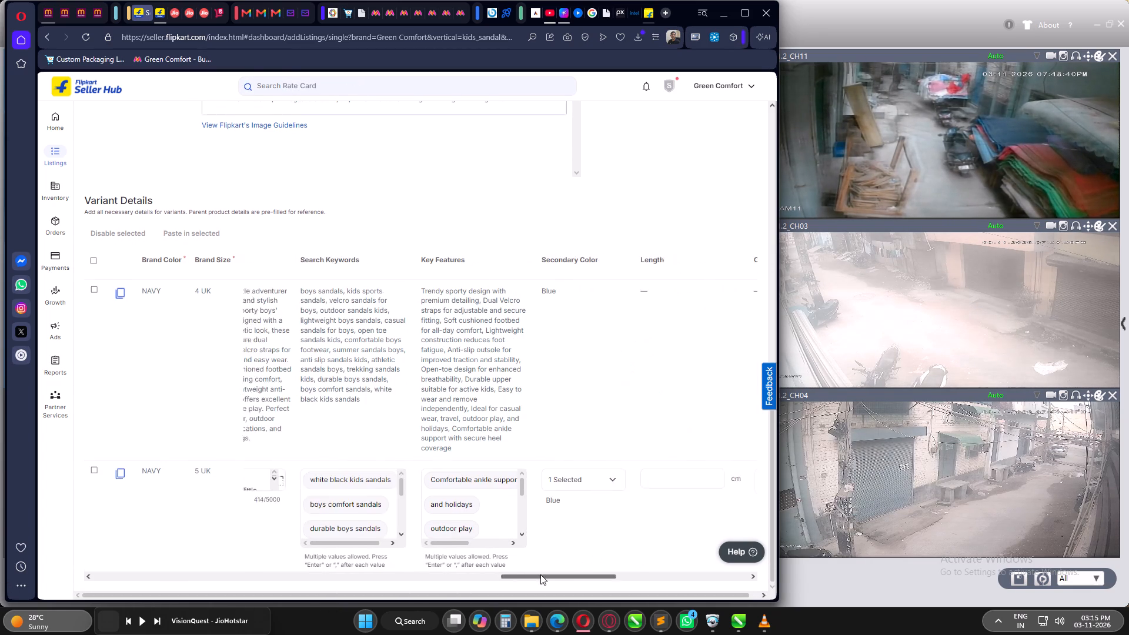
{"action": "left_click_drag", "start_coordinate": [540, 574], "coordinate": [642, 563]}
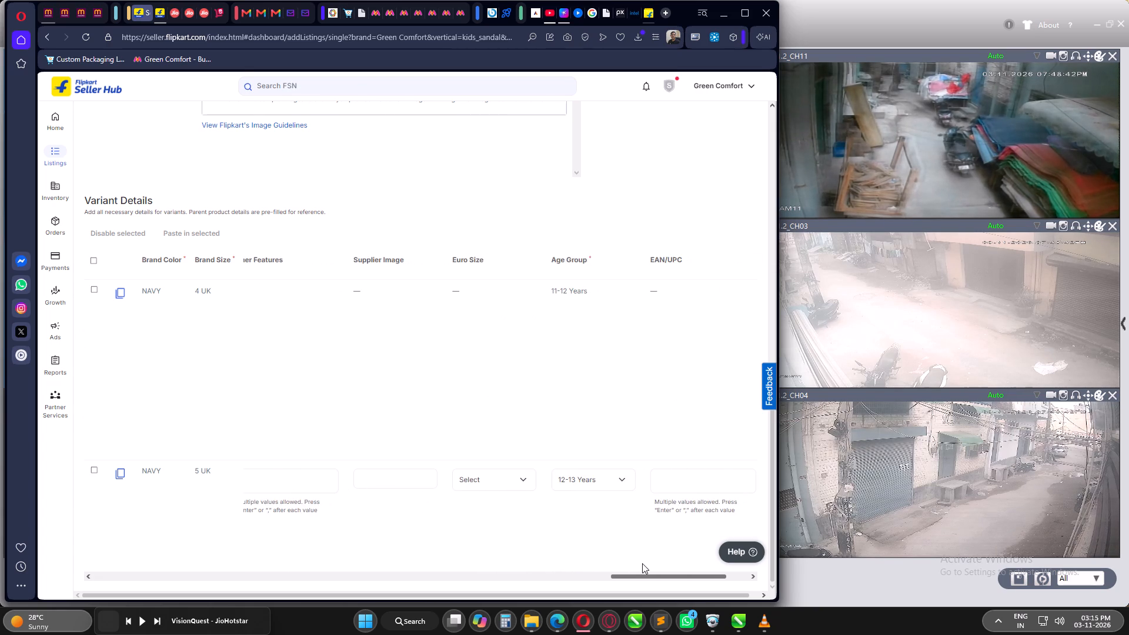
{"action": "left_click_drag", "start_coordinate": [642, 563], "coordinate": [671, 560]}
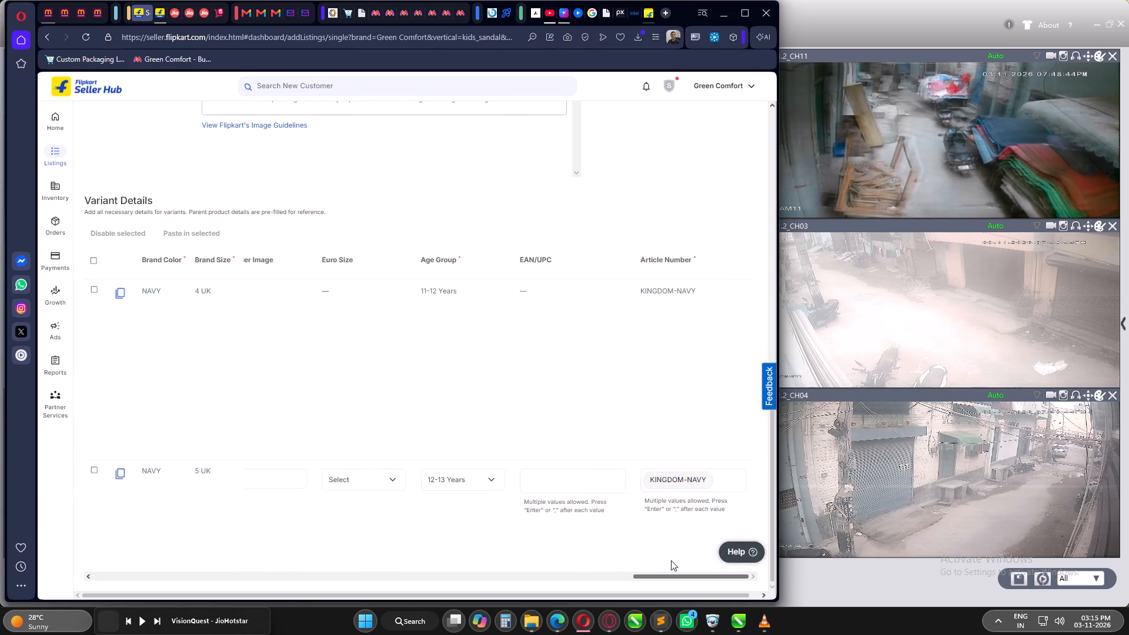
{"action": "left_click_drag", "start_coordinate": [671, 560], "coordinate": [44, 497]}
{"action": "scroll", "coordinate": [369, 449], "scroll_direction": "up", "scroll_amount": 12}
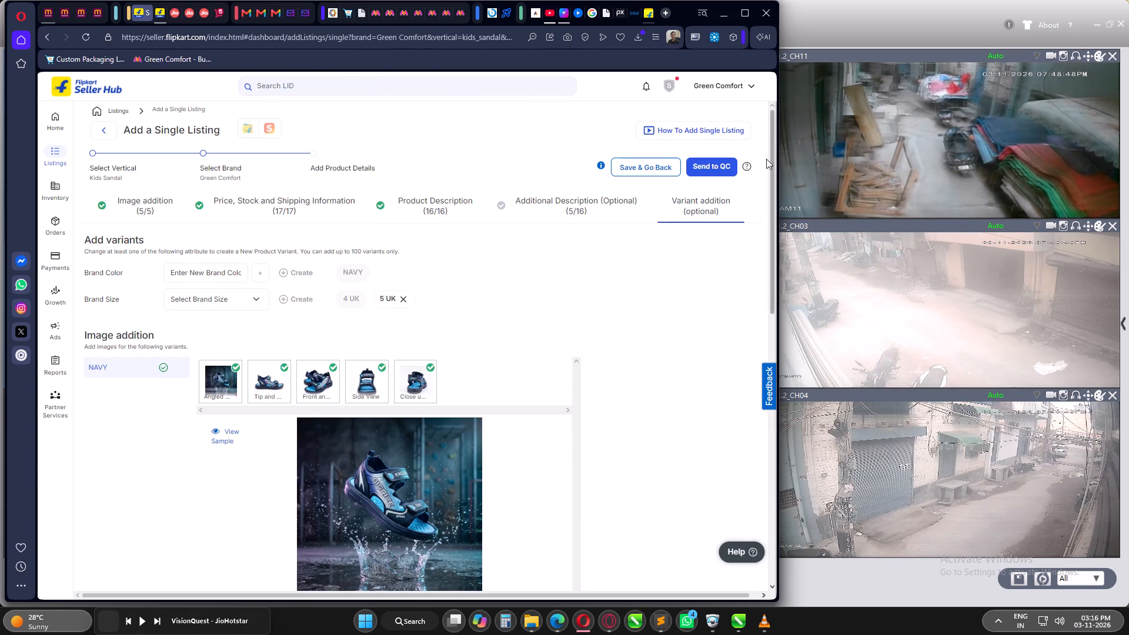
{"action": "left_click", "coordinate": [720, 165]}
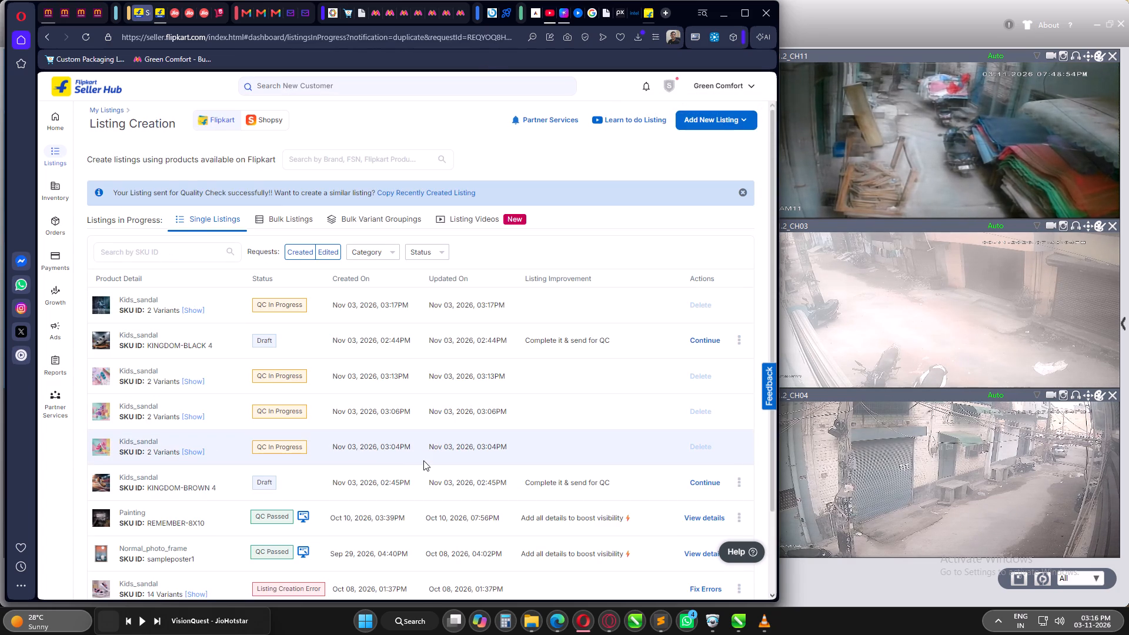
Open Veggie Paaji's "Chatpata Street Food Paschim Vihar" video from the YouTube home page.
{"action": "left_click", "coordinate": [549, 15]}
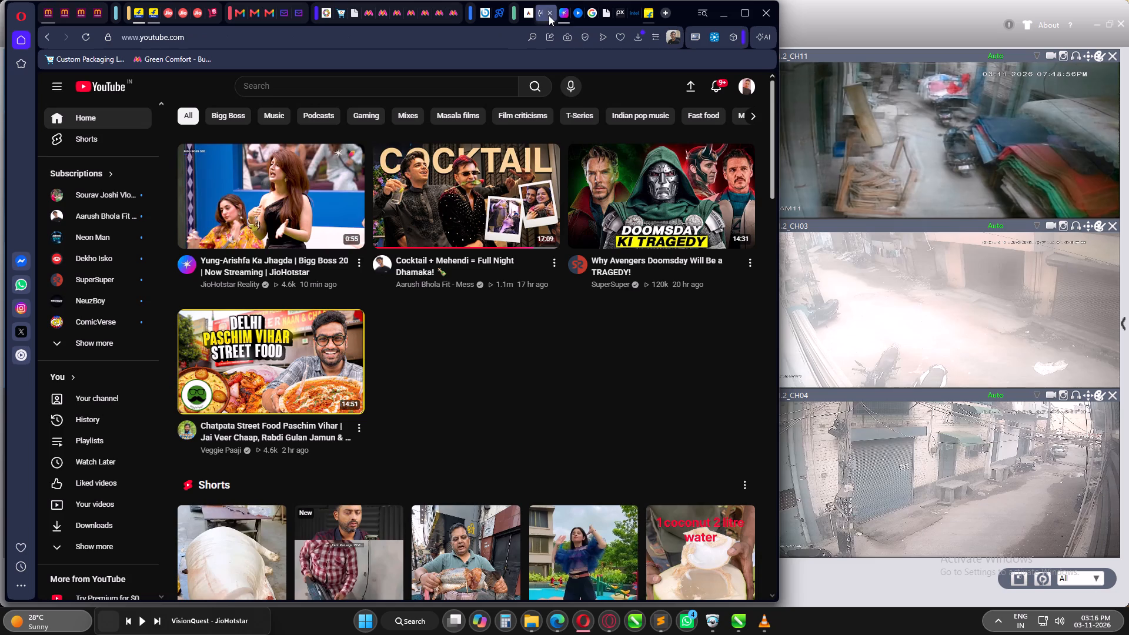
{"action": "left_click", "coordinate": [530, 384]}
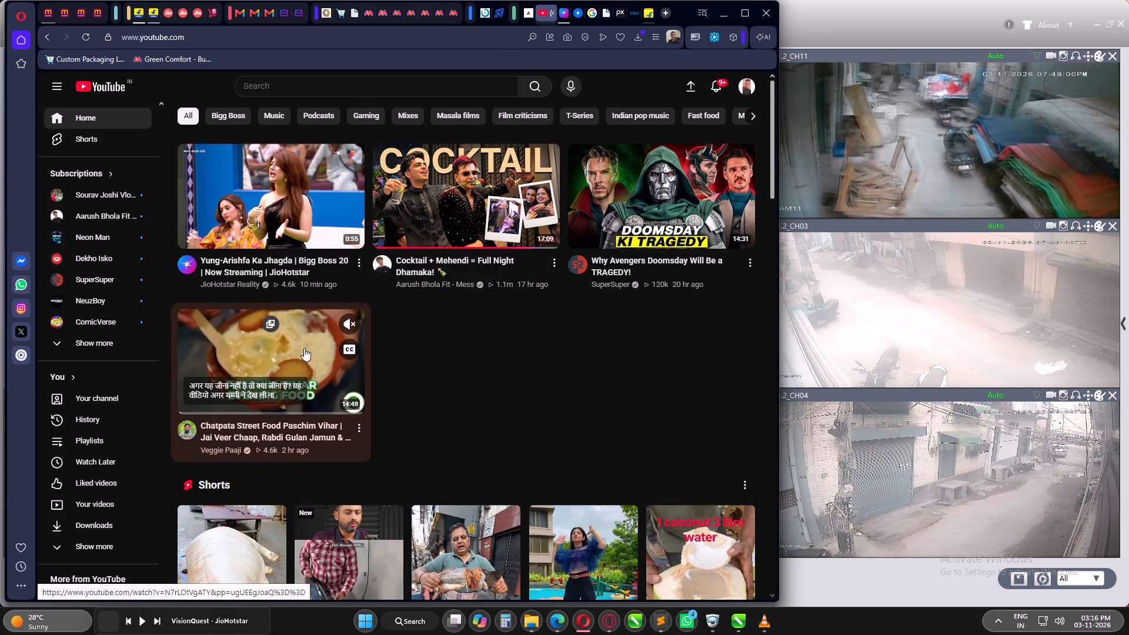
{"action": "scroll", "coordinate": [523, 331], "scroll_direction": "down", "scroll_amount": 5}
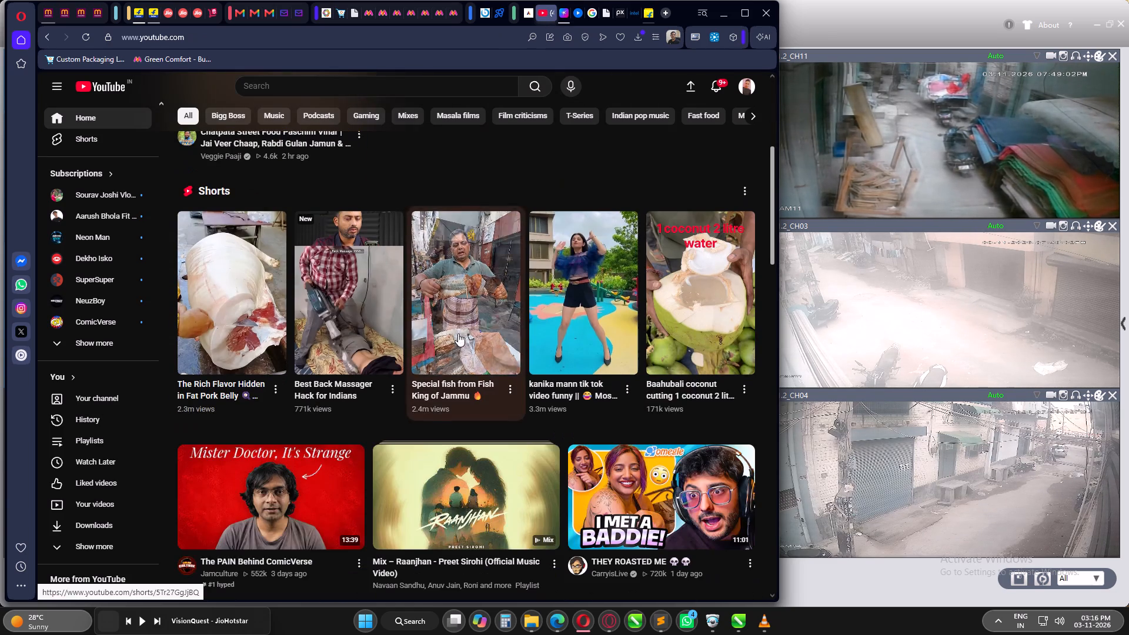
{"action": "scroll", "coordinate": [440, 339], "scroll_direction": "up", "scroll_amount": 6}
{"action": "left_click", "coordinate": [285, 361]}
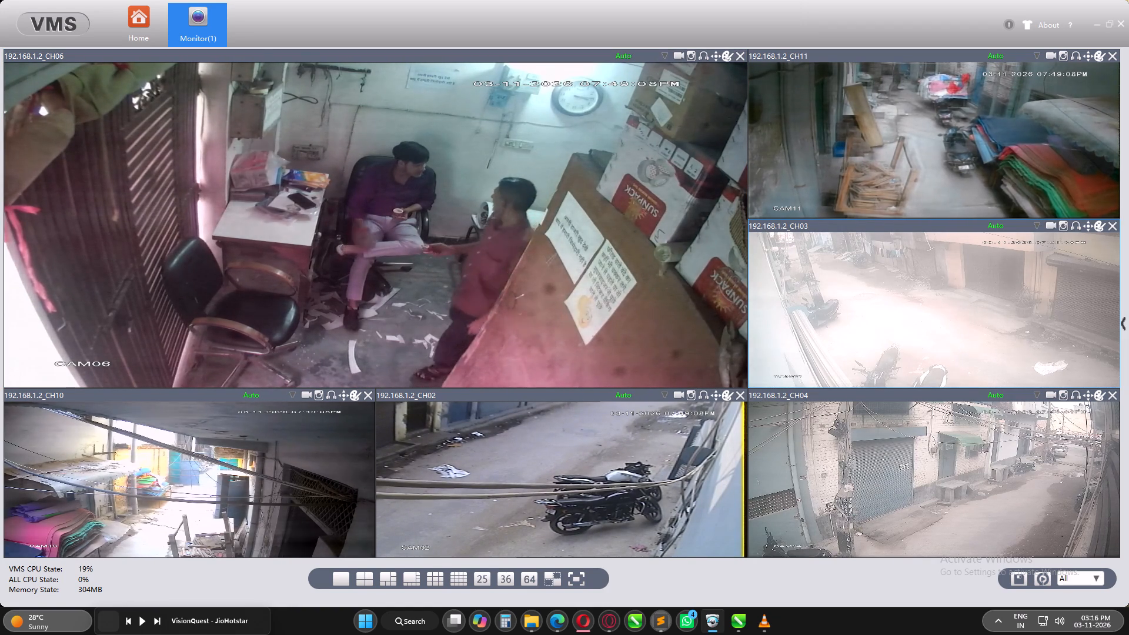
{"action": "left_click", "coordinate": [580, 620]}
Lower the playback volume of the street food video to 58.
{"action": "scroll", "coordinate": [330, 634], "scroll_direction": "down", "scroll_amount": 5}
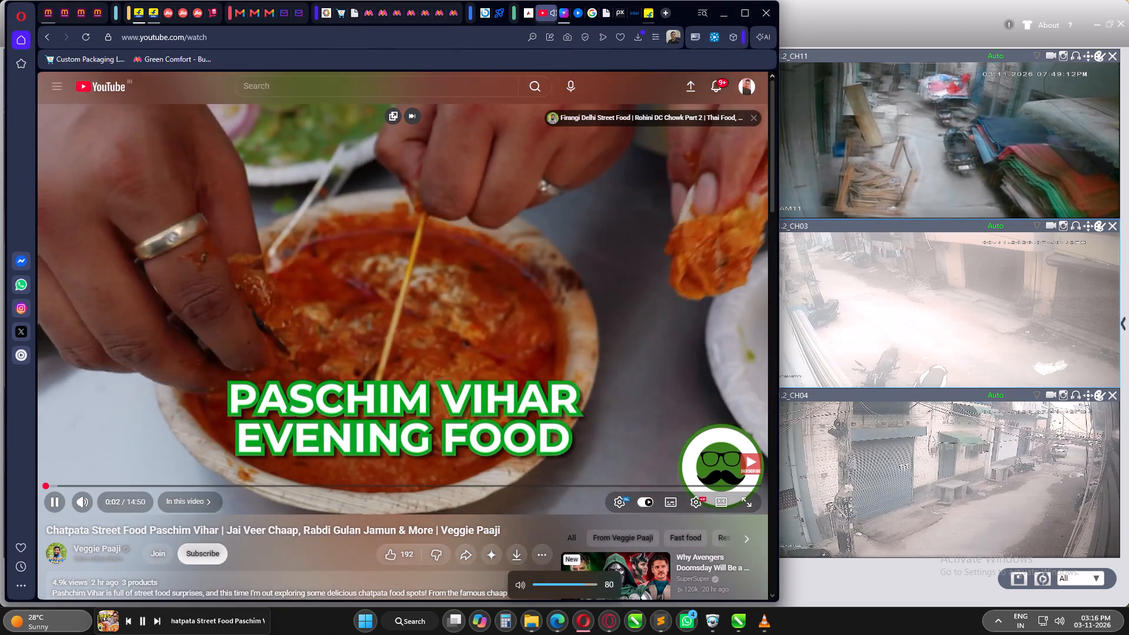
{"action": "scroll", "coordinate": [330, 634], "scroll_direction": "down", "scroll_amount": 9}
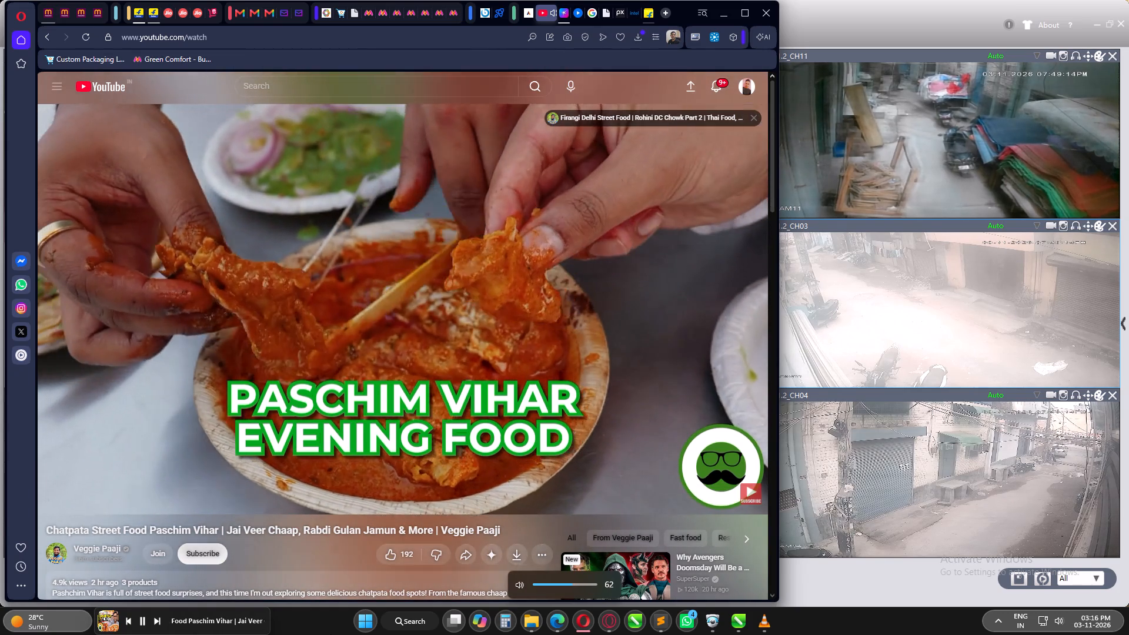
{"action": "scroll", "coordinate": [330, 634], "scroll_direction": "down", "scroll_amount": 2}
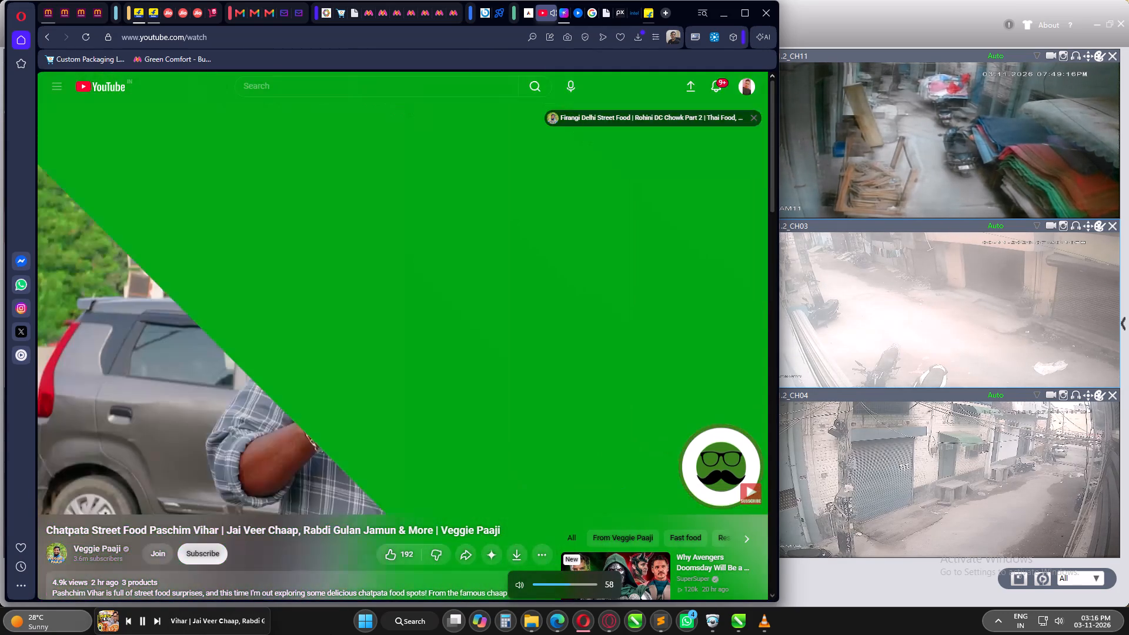
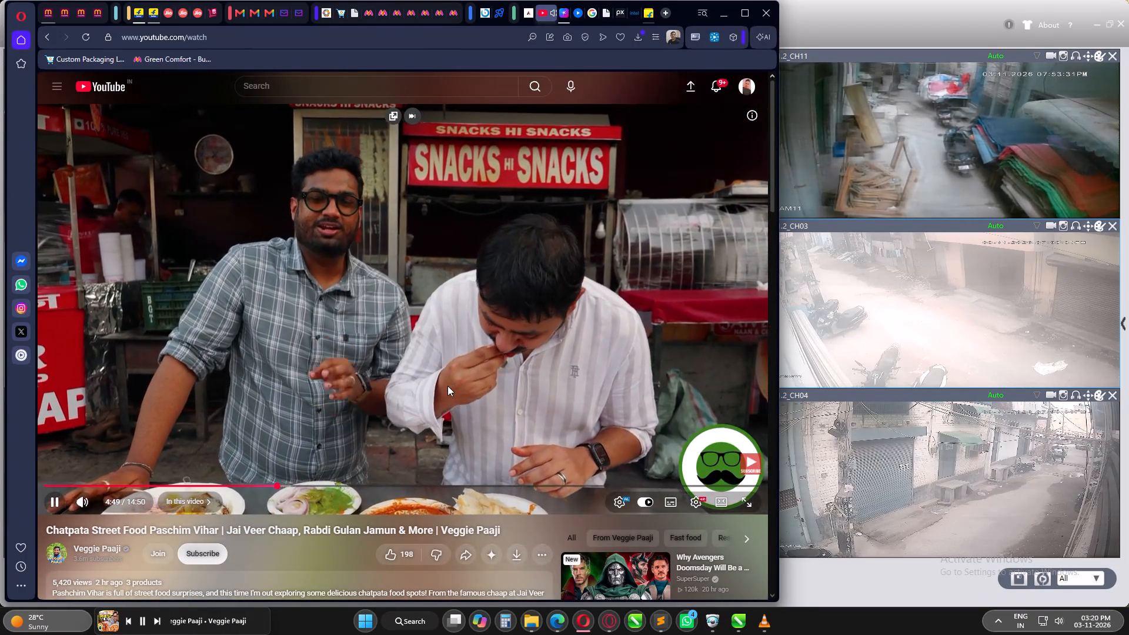
Skip ahead in the street food video and pop it out into a floating player.
{"action": "key", "text": "Right"}
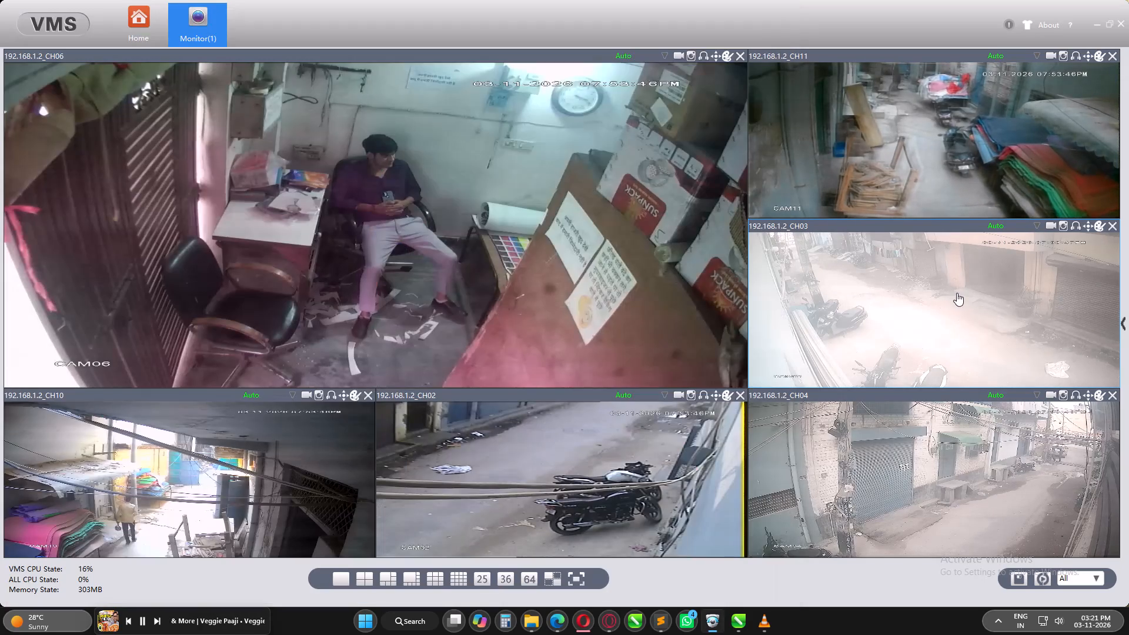
{"action": "left_click", "coordinate": [579, 627]}
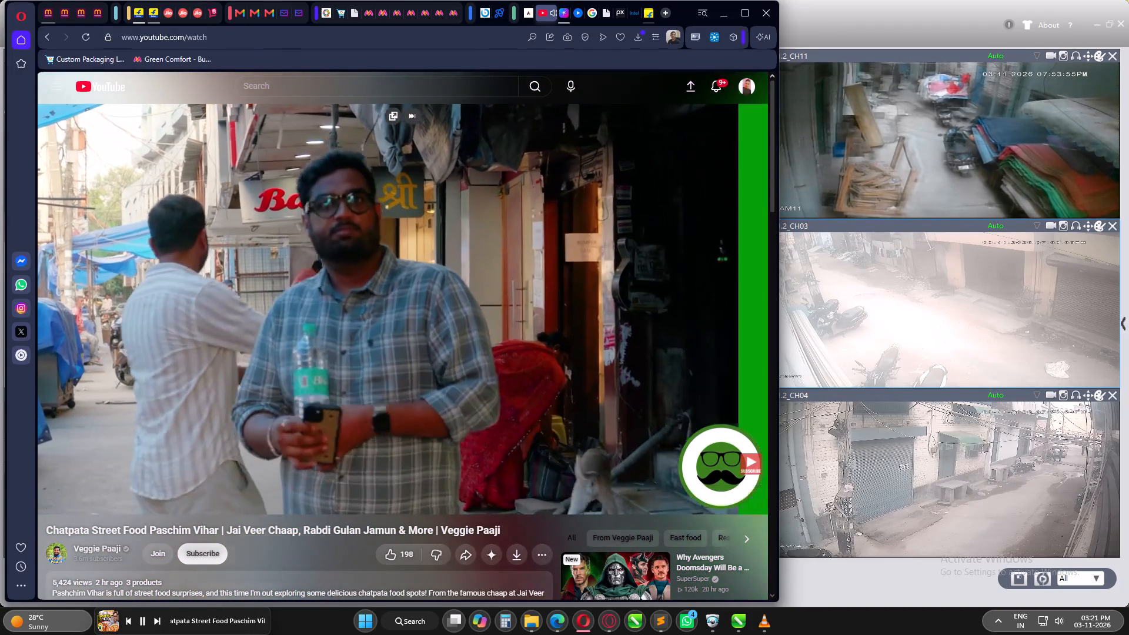
{"action": "left_click", "coordinate": [389, 122]}
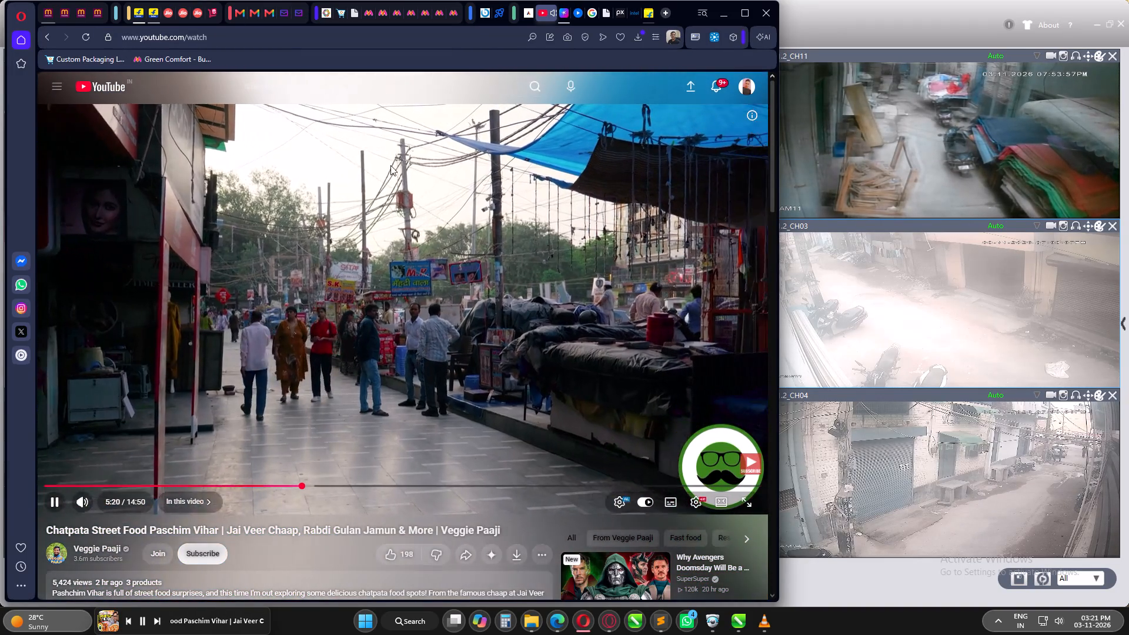
{"action": "left_click", "coordinate": [380, 100]}
{"action": "left_click", "coordinate": [392, 113]}
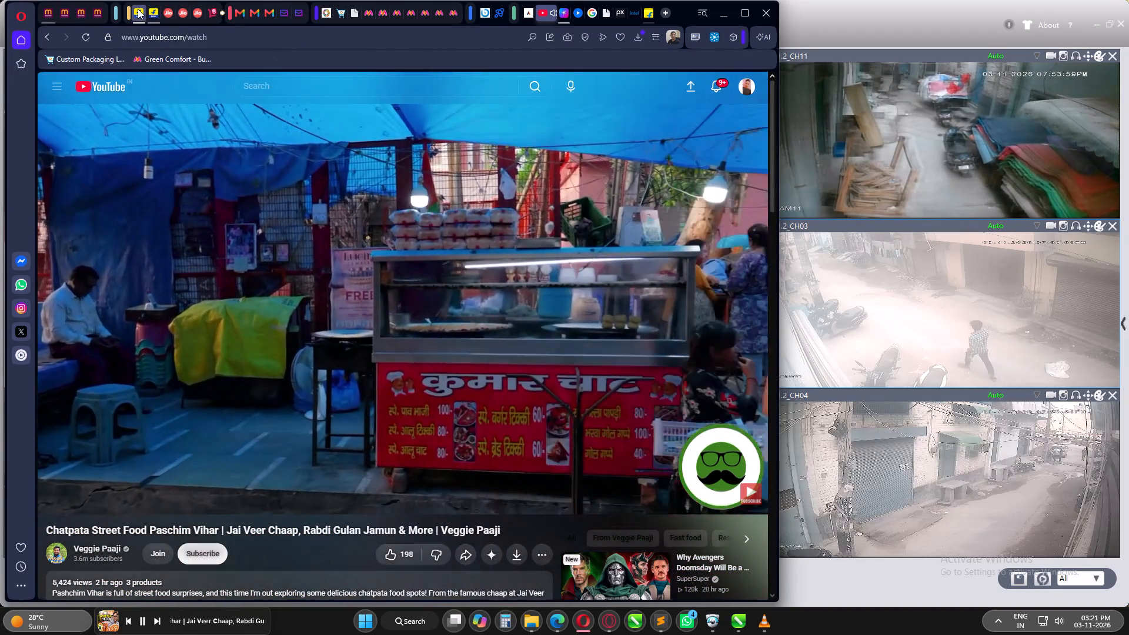
Refresh Flipkart's listings in progress and reopen the KINGDOM-BLACK 4 draft to check its product description.
{"action": "left_click", "coordinate": [137, 9]}
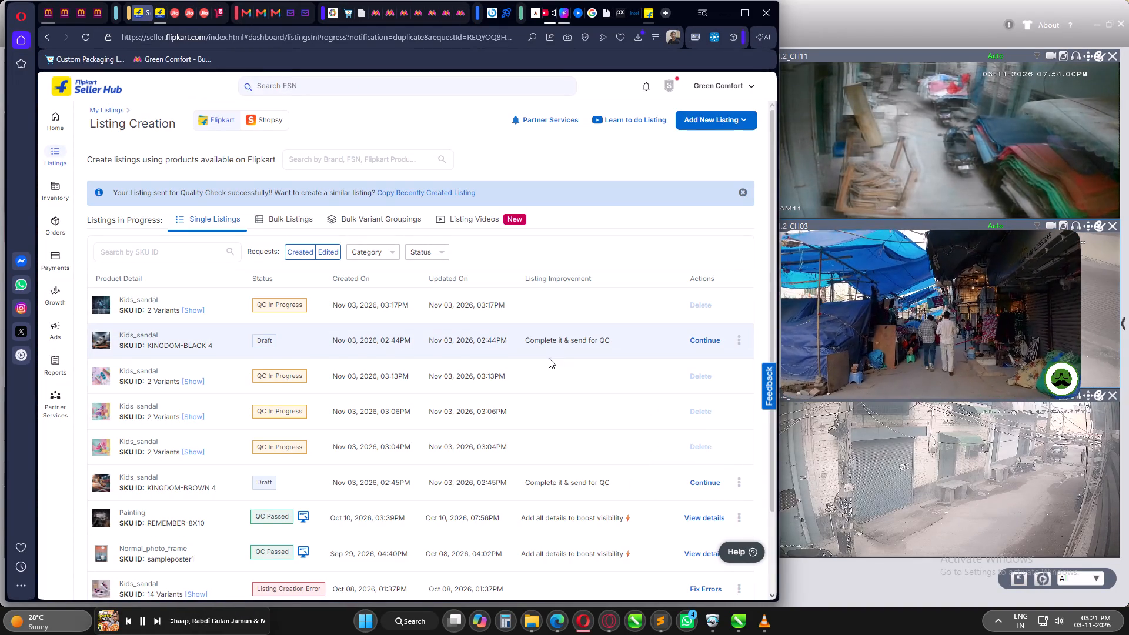
{"action": "key", "text": "F5"}
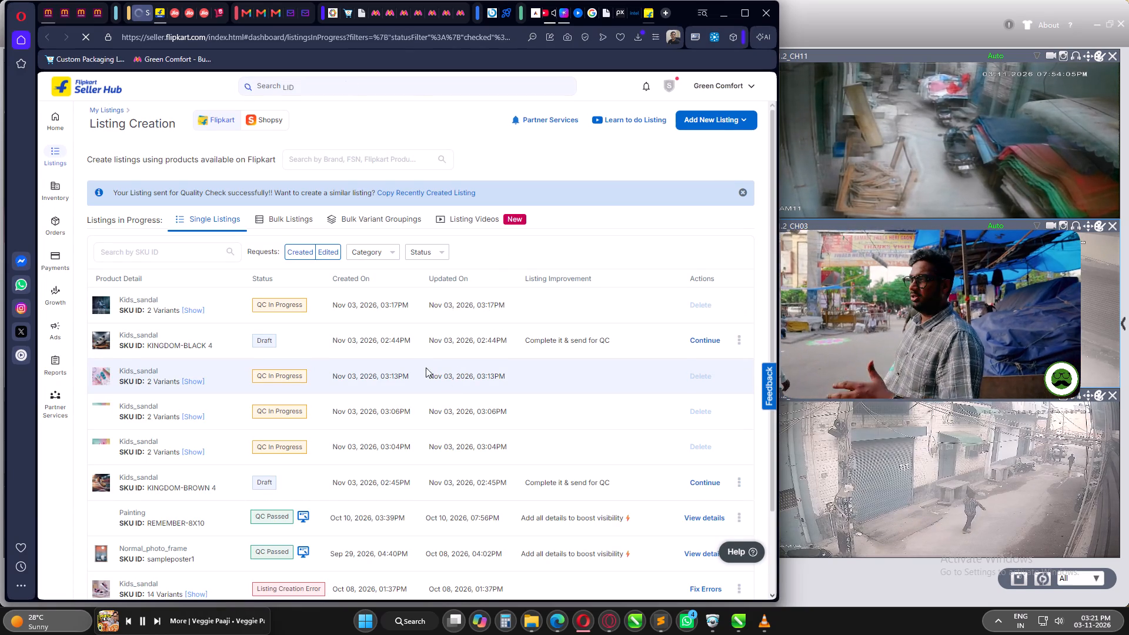
{"action": "left_click", "coordinate": [711, 342]}
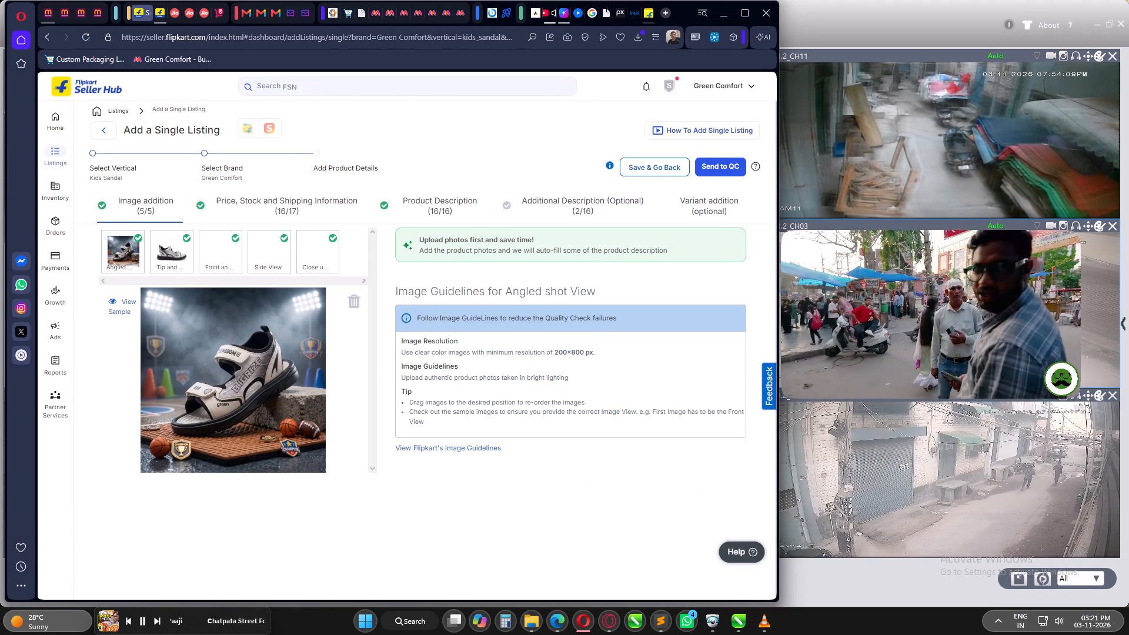
{"action": "left_click", "coordinate": [460, 207]}
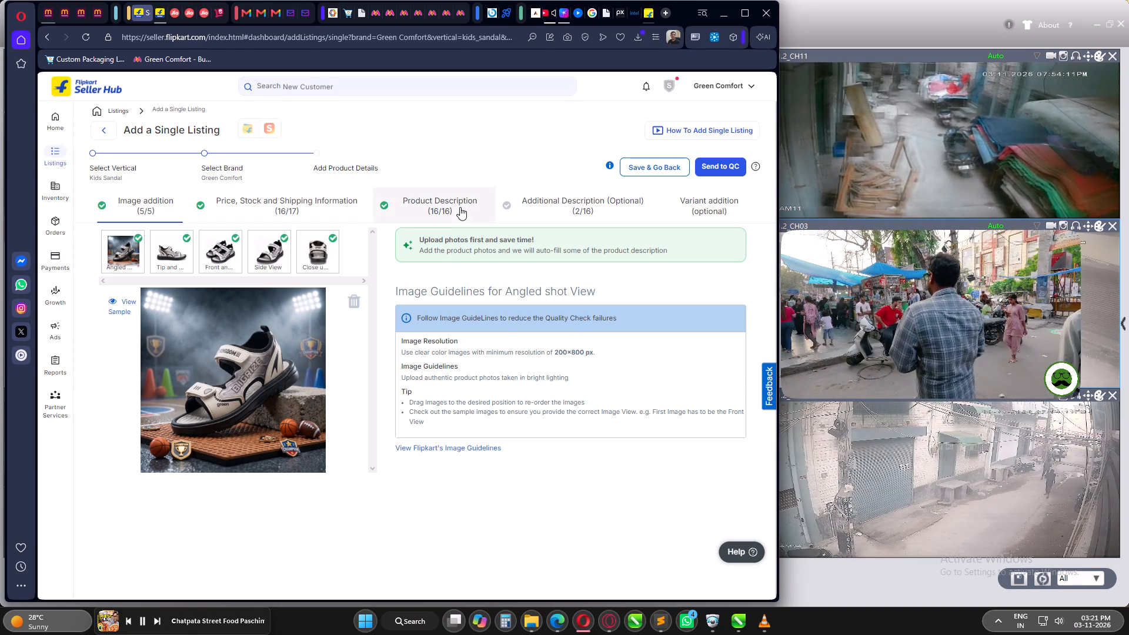
{"action": "scroll", "coordinate": [359, 394], "scroll_direction": "down", "scroll_amount": 3}
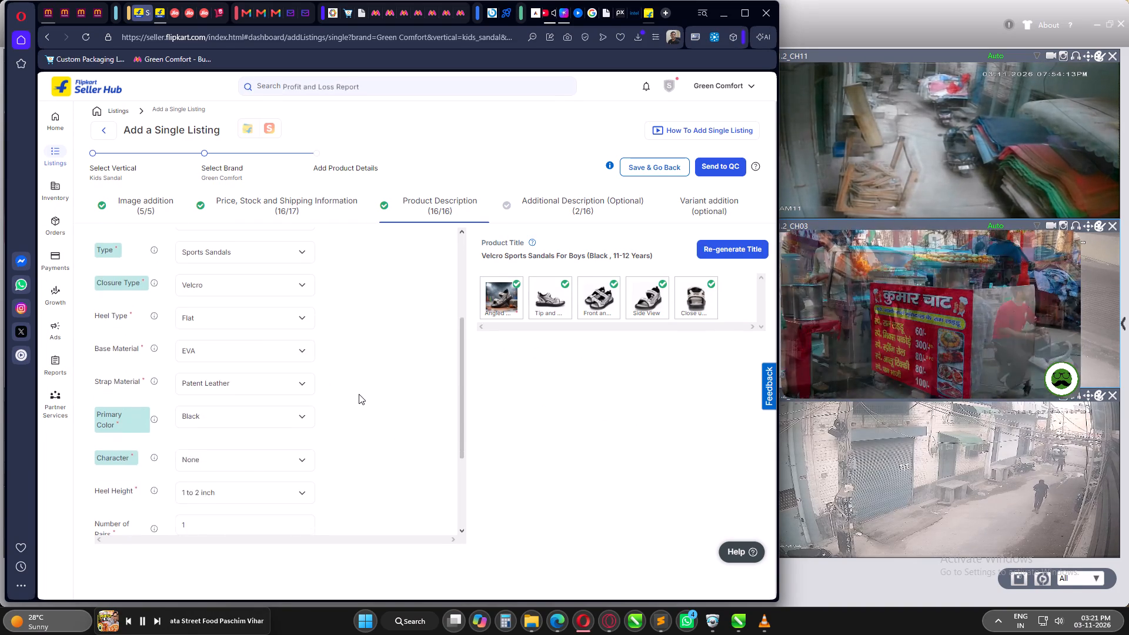
{"action": "scroll", "coordinate": [356, 394], "scroll_direction": "down", "scroll_amount": 3}
Copy Copilot's Key Features for the white and black boys' sandals into the draft's additional description.
{"action": "left_click", "coordinate": [562, 212]}
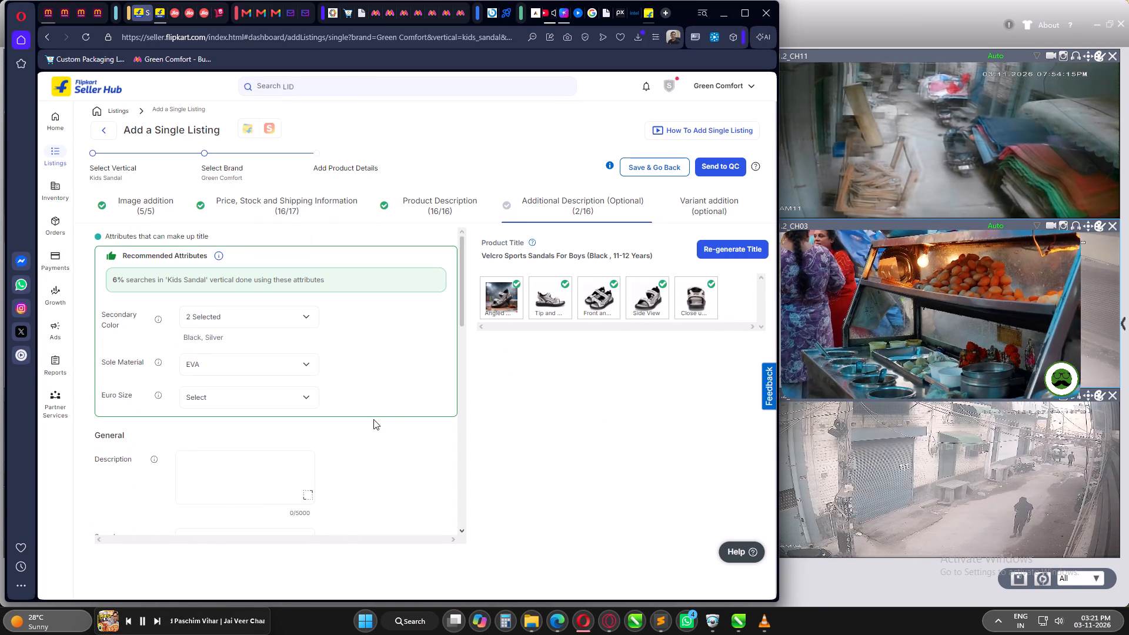
{"action": "scroll", "coordinate": [373, 439], "scroll_direction": "down", "scroll_amount": 3}
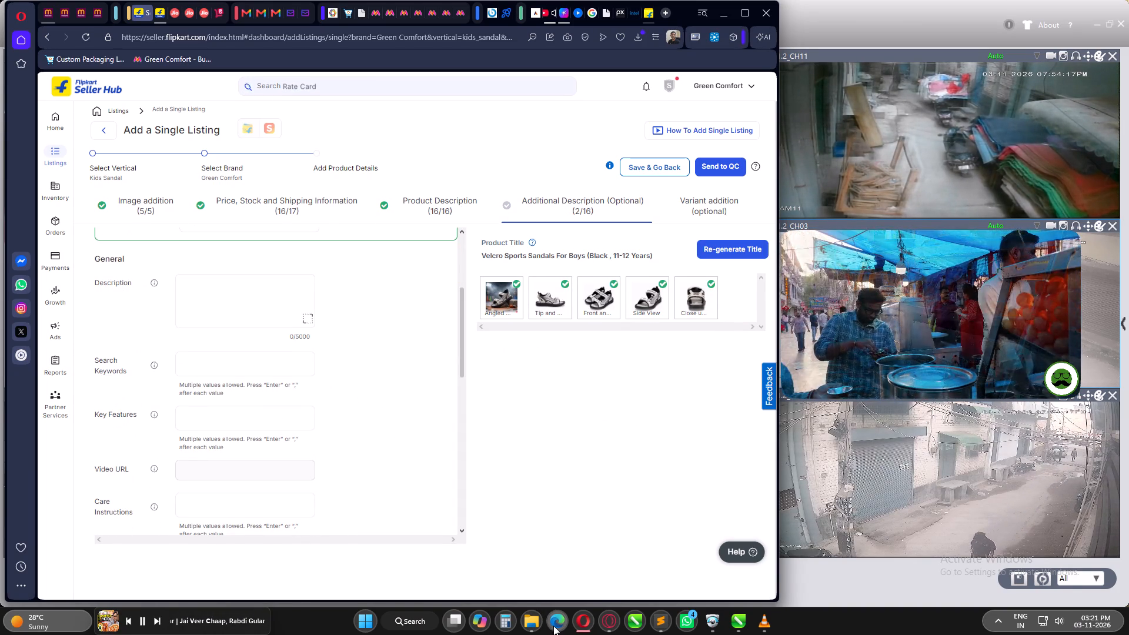
{"action": "left_click", "coordinate": [559, 626]}
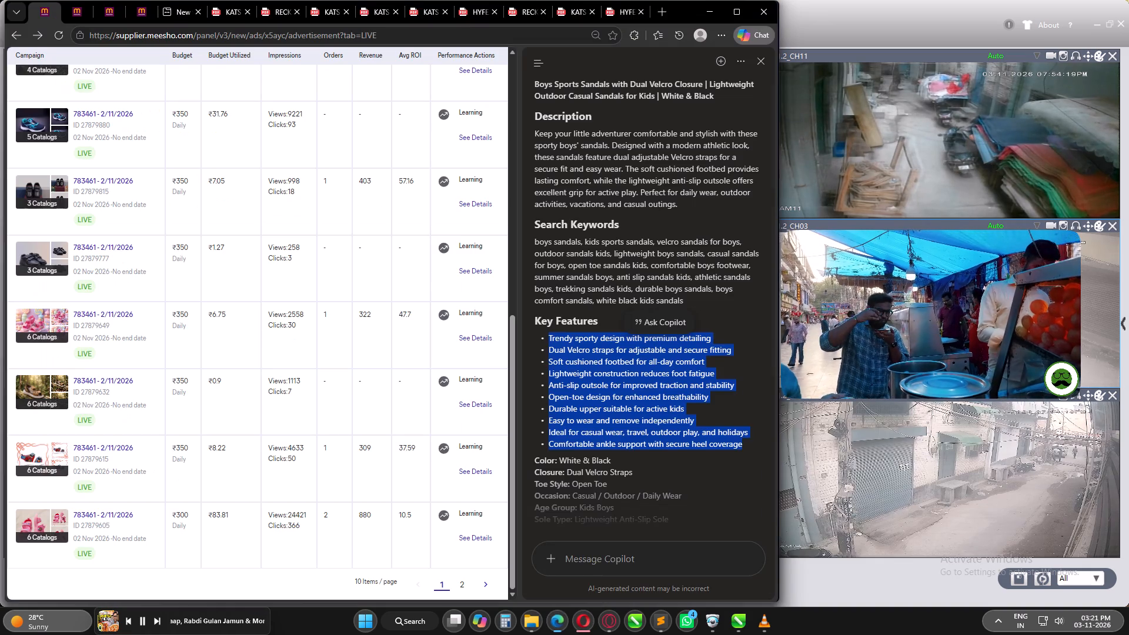
{"action": "key", "text": "ctrl+c"}
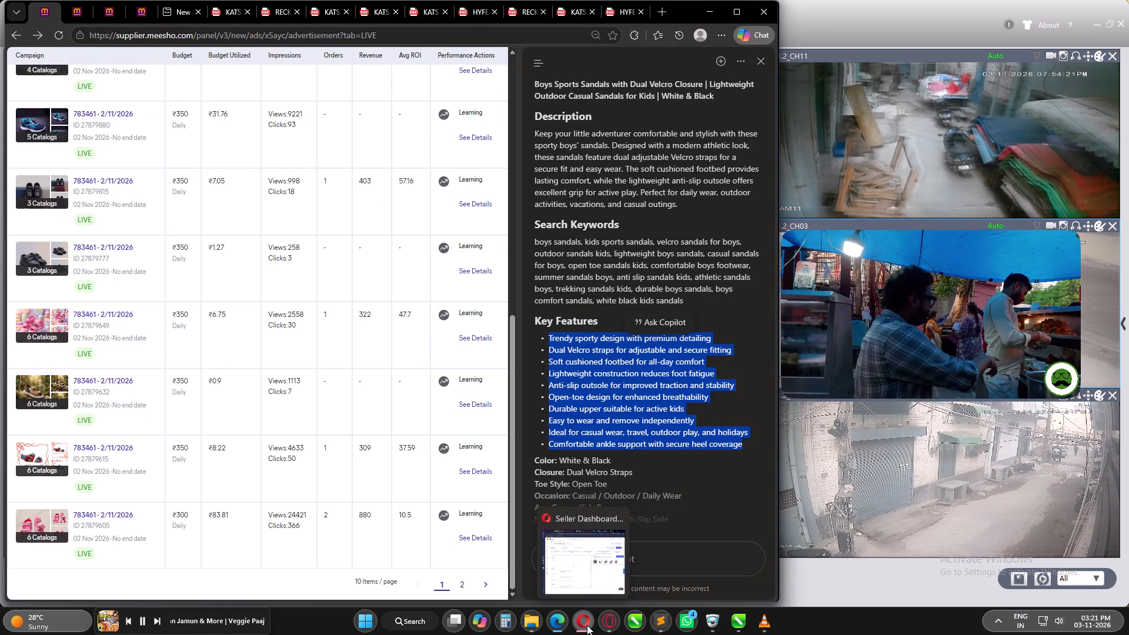
{"action": "left_click", "coordinate": [586, 623]}
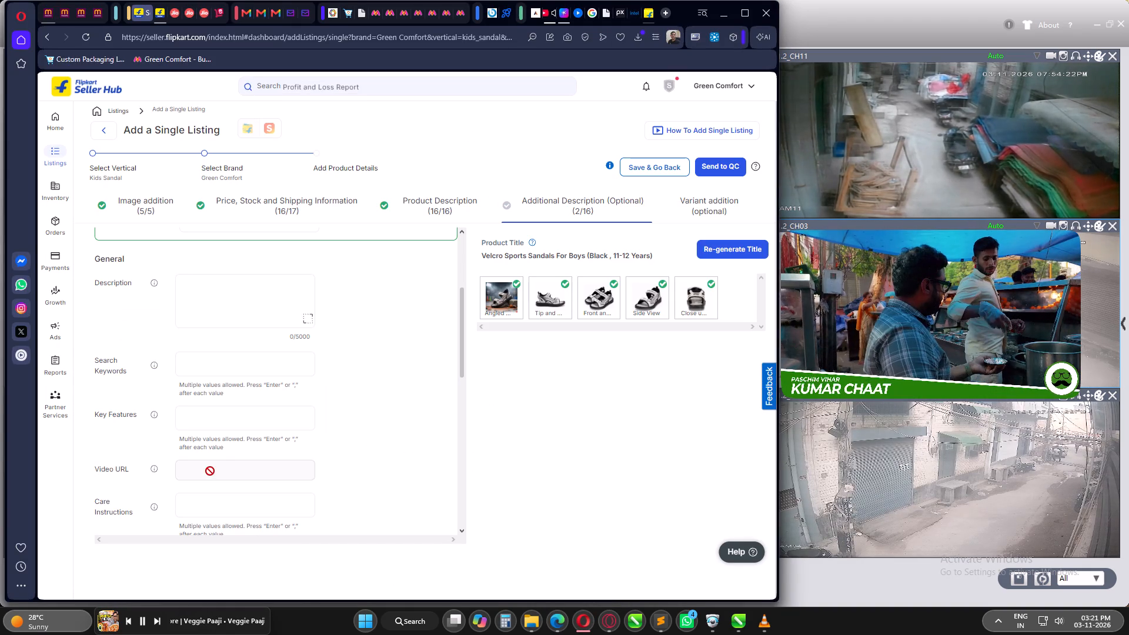
{"action": "left_click", "coordinate": [225, 412]}
{"action": "key", "text": "ctrl+v"}
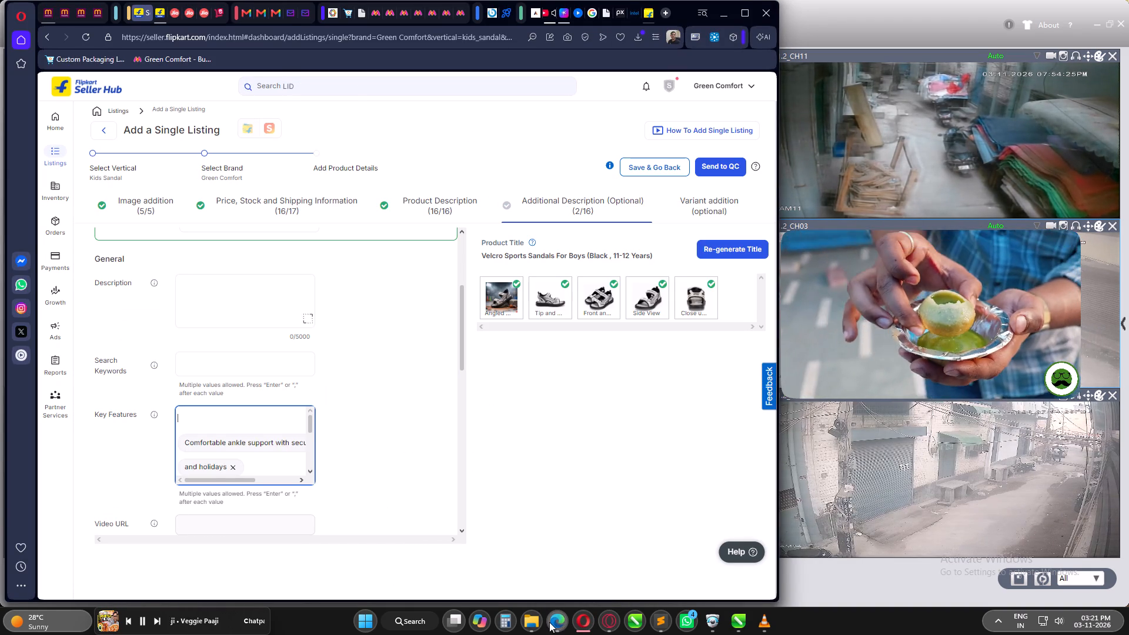
Copy Copilot's Search Keywords, from "boys sandals" to "white black kids sandals", into the draft's Search Keywords.
{"action": "left_click", "coordinate": [549, 622]}
{"action": "left_click_drag", "start_coordinate": [686, 306], "coordinate": [584, 277]}
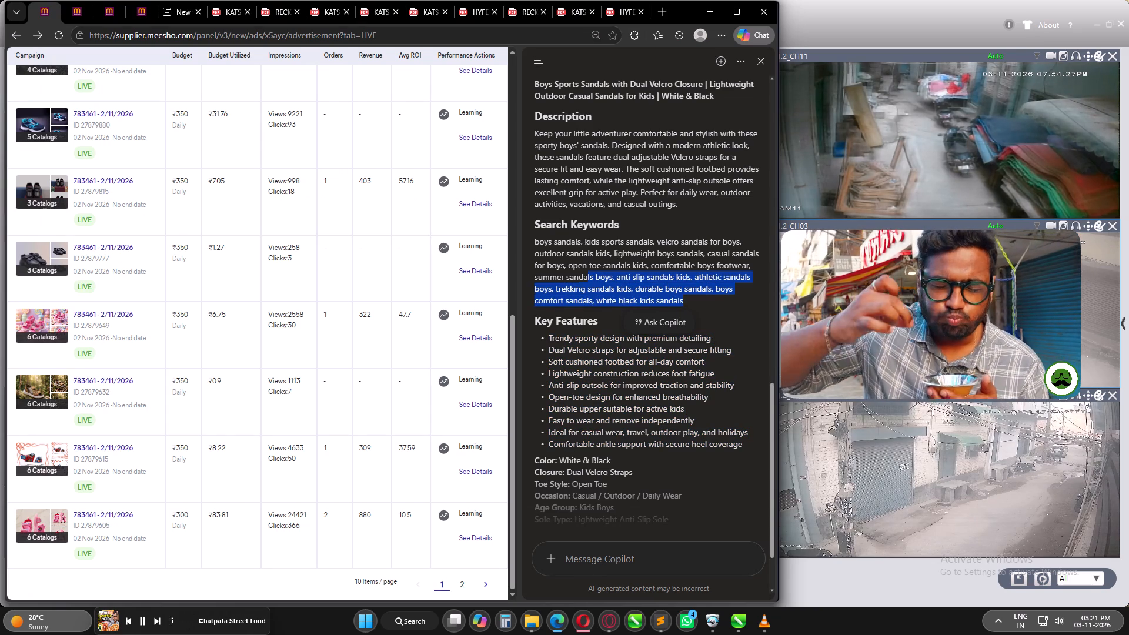
{"action": "left_click_drag", "start_coordinate": [584, 277], "coordinate": [528, 244]}
{"action": "key", "text": "ctrl+c"}
{"action": "left_click", "coordinate": [584, 619]}
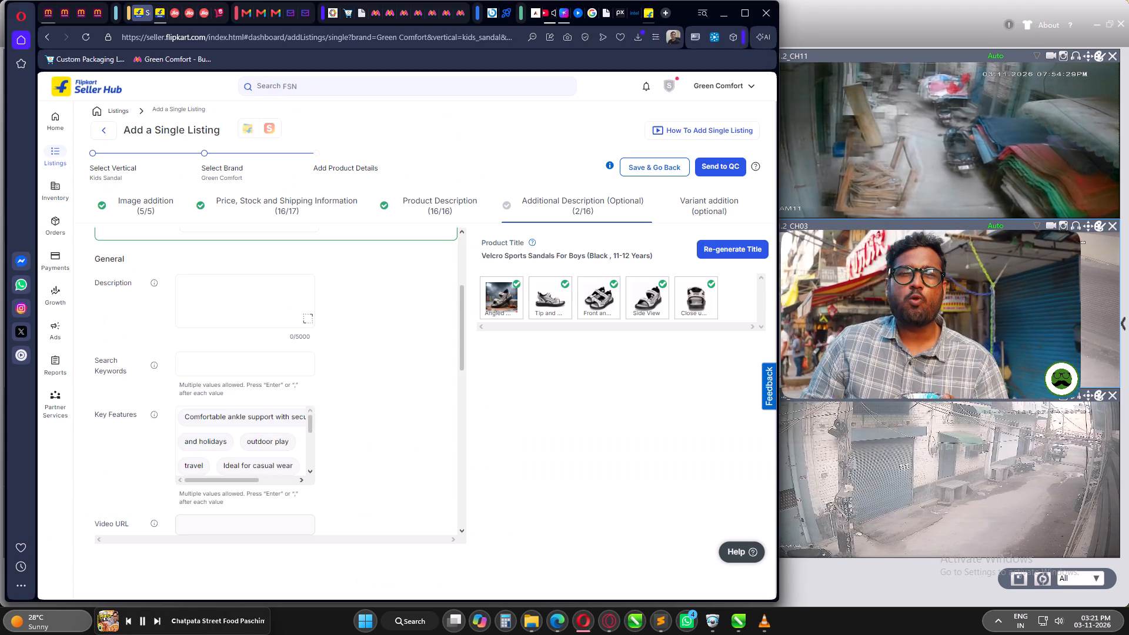
{"action": "left_click", "coordinate": [203, 362]}
{"action": "key", "text": "ctrl+v"}
{"action": "scroll", "coordinate": [389, 425], "scroll_direction": "up", "scroll_amount": 1}
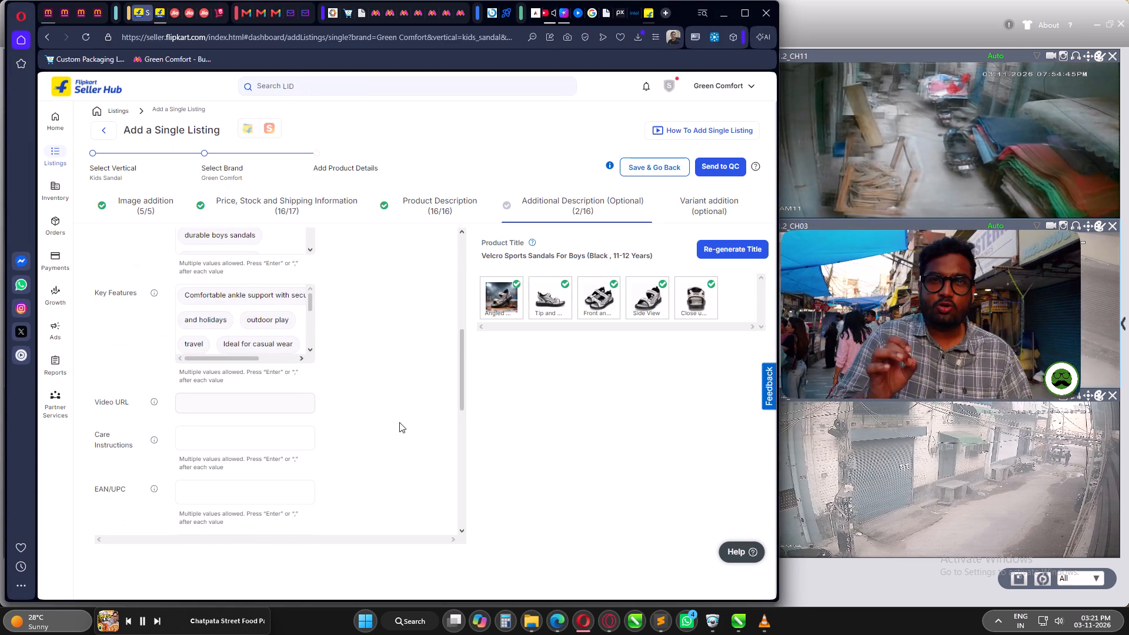
{"action": "scroll", "coordinate": [399, 422], "scroll_direction": "up", "scroll_amount": 7}
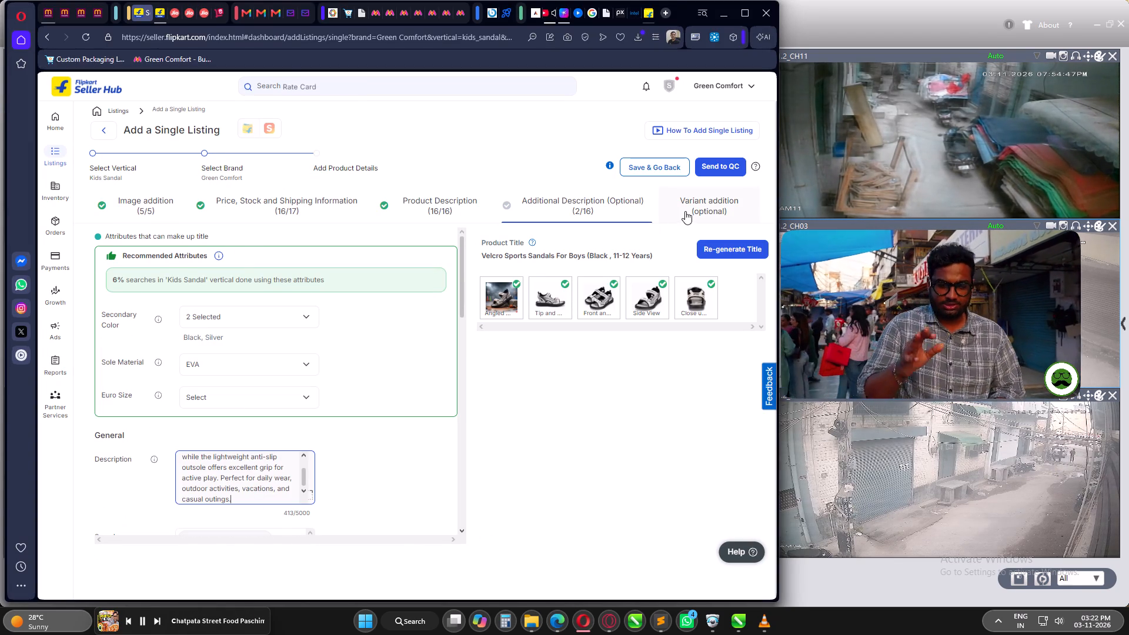
{"action": "left_click", "coordinate": [685, 211]}
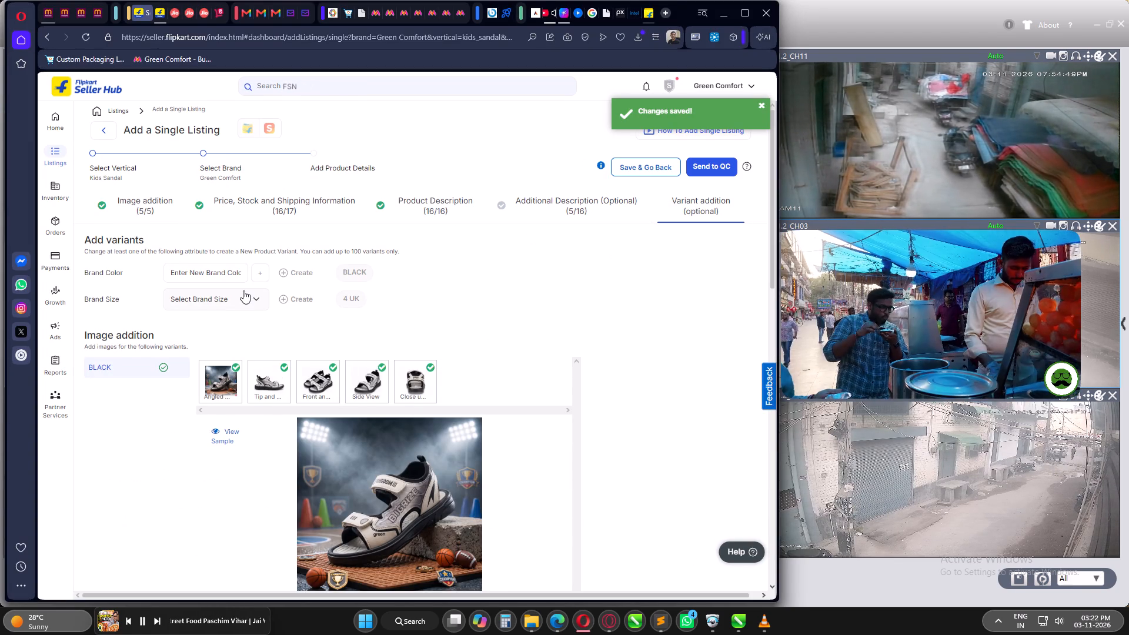
{"action": "left_click", "coordinate": [242, 300]}
{"action": "left_click", "coordinate": [240, 325]}
{"action": "type", "text": "5 U"}
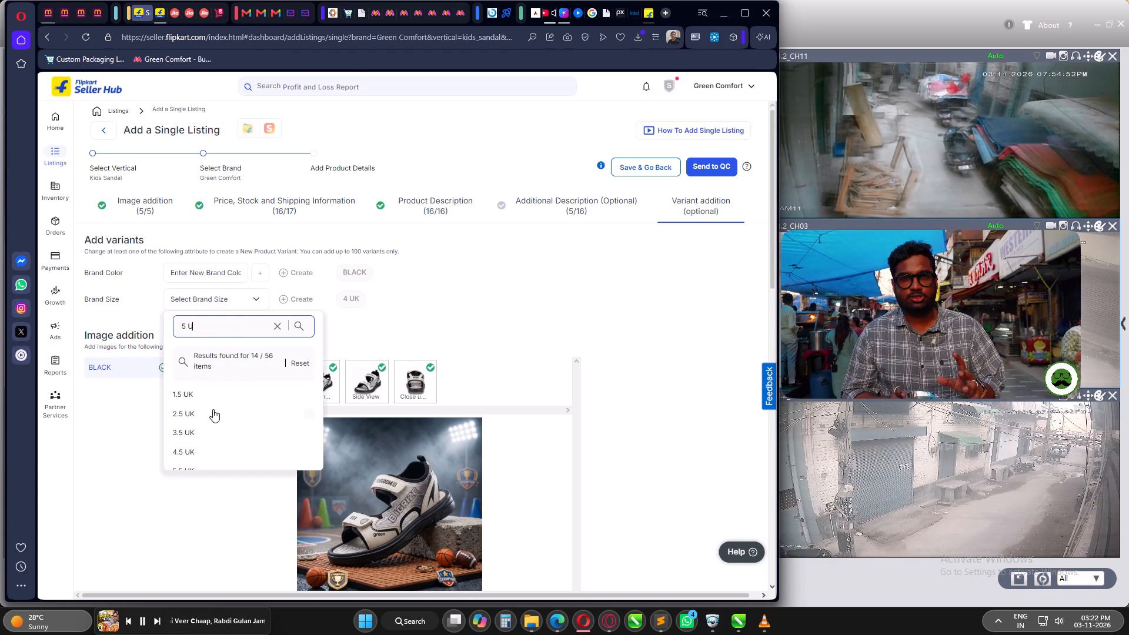
{"action": "key", "text": "k"}
{"action": "scroll", "coordinate": [222, 402], "scroll_direction": "down", "scroll_amount": 1}
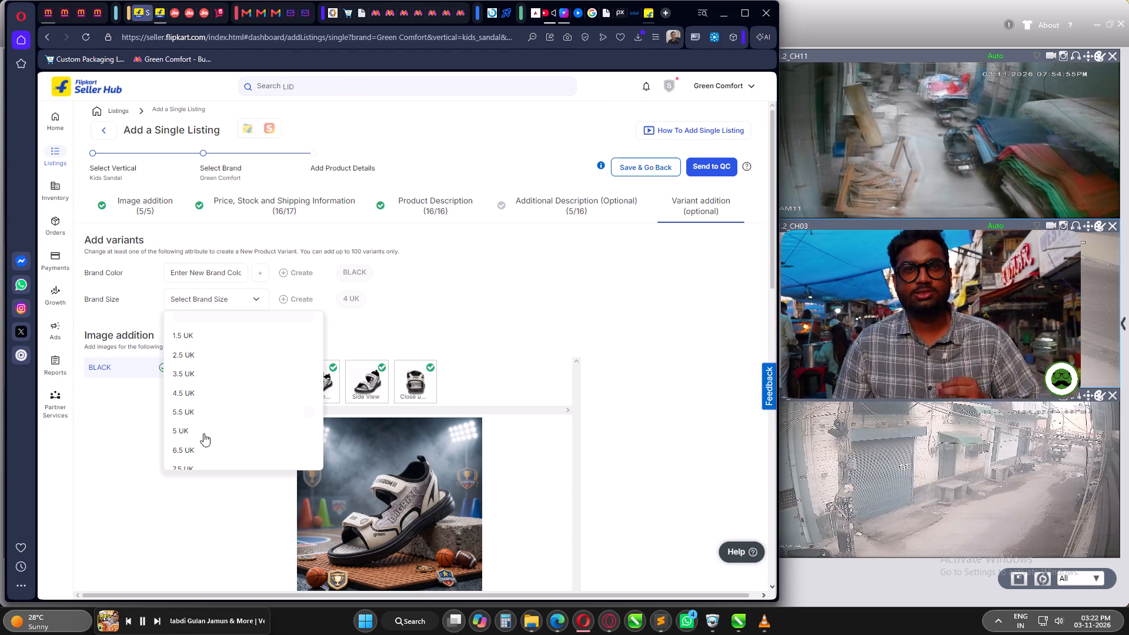
{"action": "left_click", "coordinate": [197, 431]}
{"action": "left_click", "coordinate": [303, 297]}
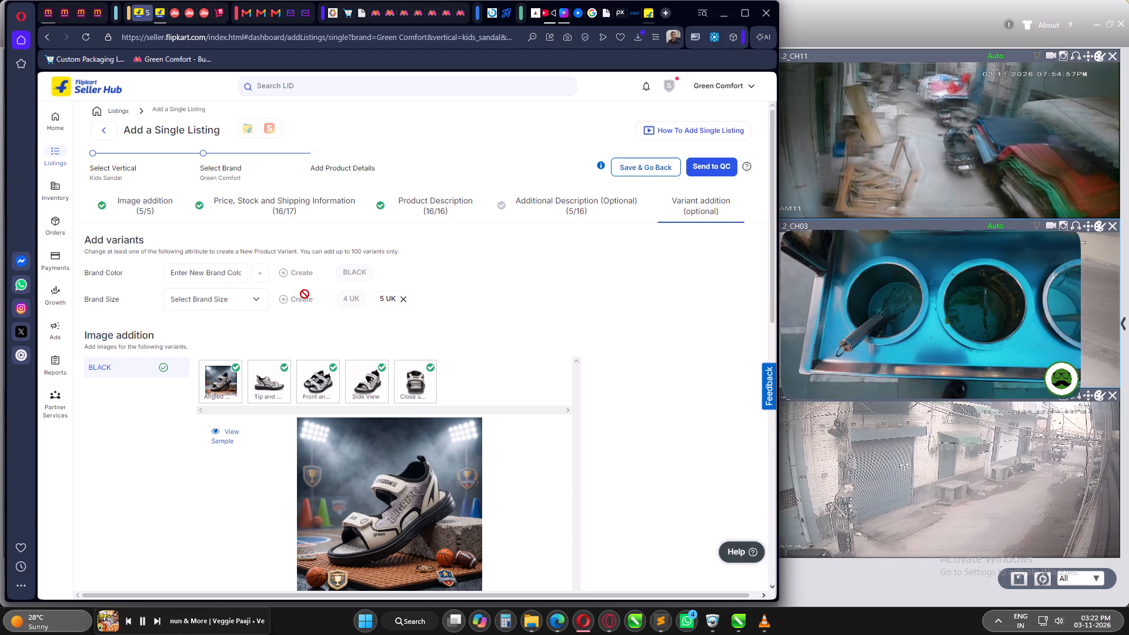
Copy the BLACK 4 UK variant's details to the 5 UK variant.
{"action": "scroll", "coordinate": [230, 425], "scroll_direction": "down", "scroll_amount": 9}
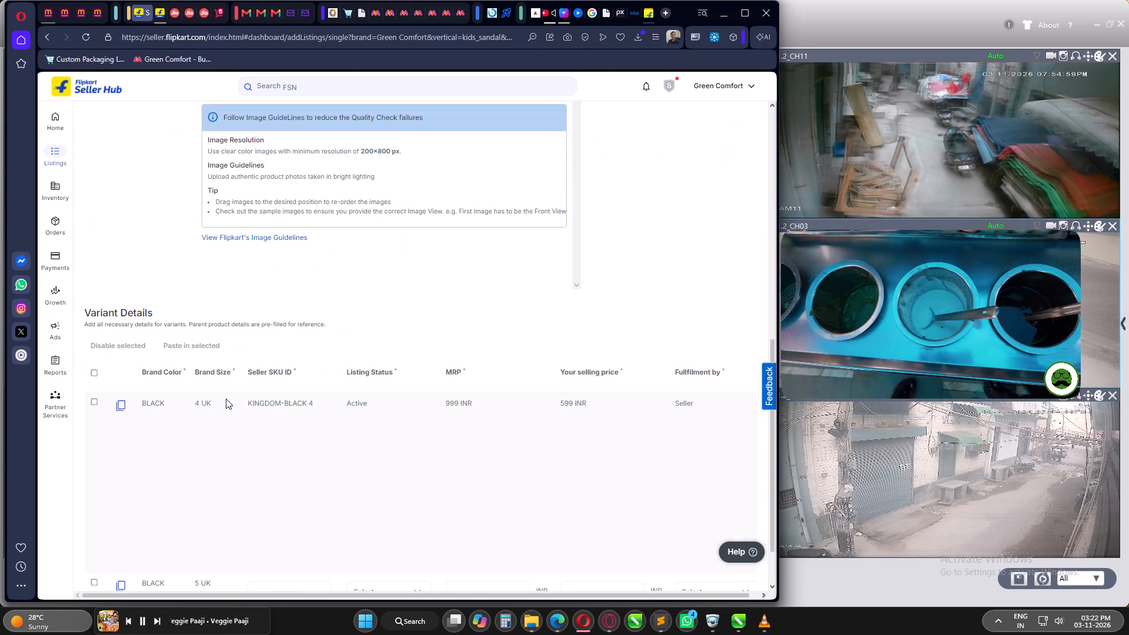
{"action": "scroll", "coordinate": [226, 399], "scroll_direction": "down", "scroll_amount": 1}
{"action": "left_click", "coordinate": [123, 343]}
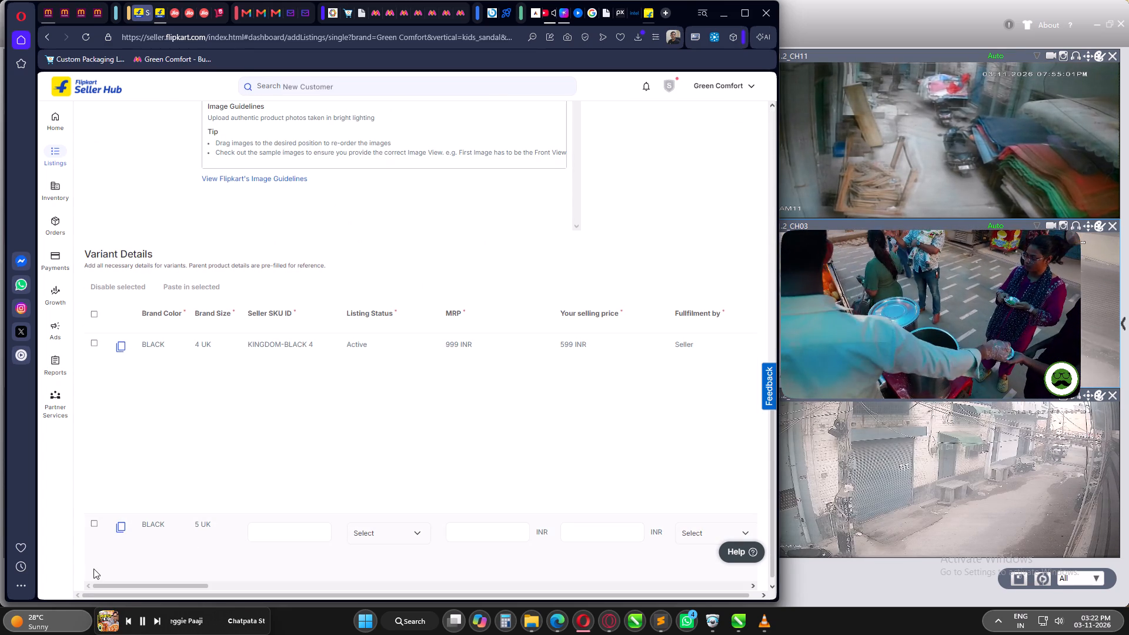
{"action": "left_click", "coordinate": [93, 520]}
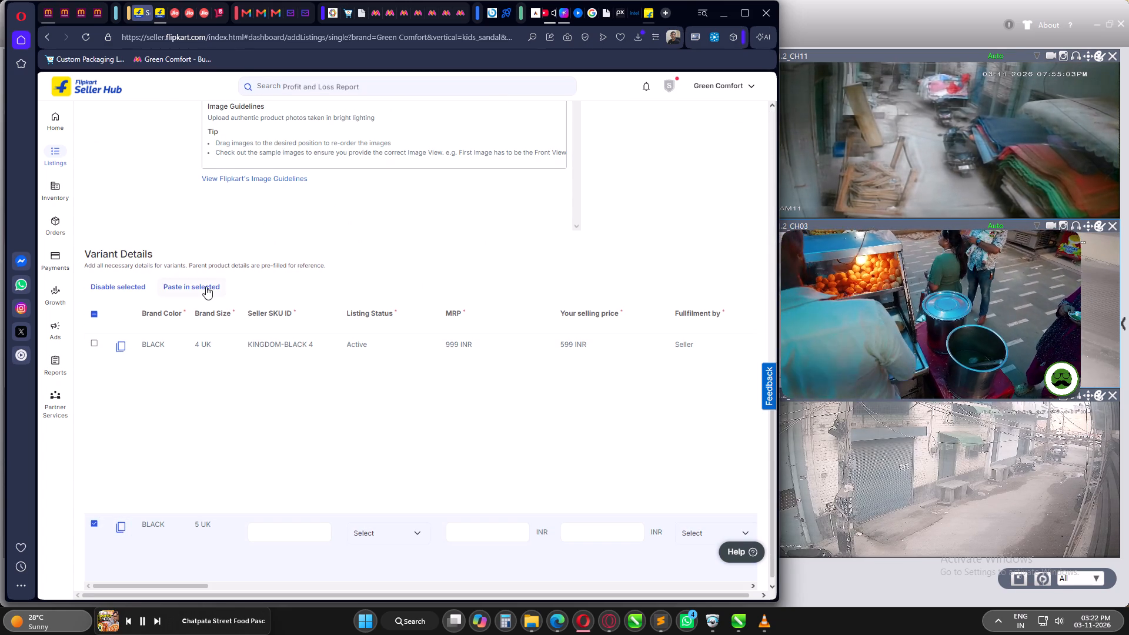
{"action": "left_click", "coordinate": [206, 286]}
{"action": "left_click", "coordinate": [96, 524]}
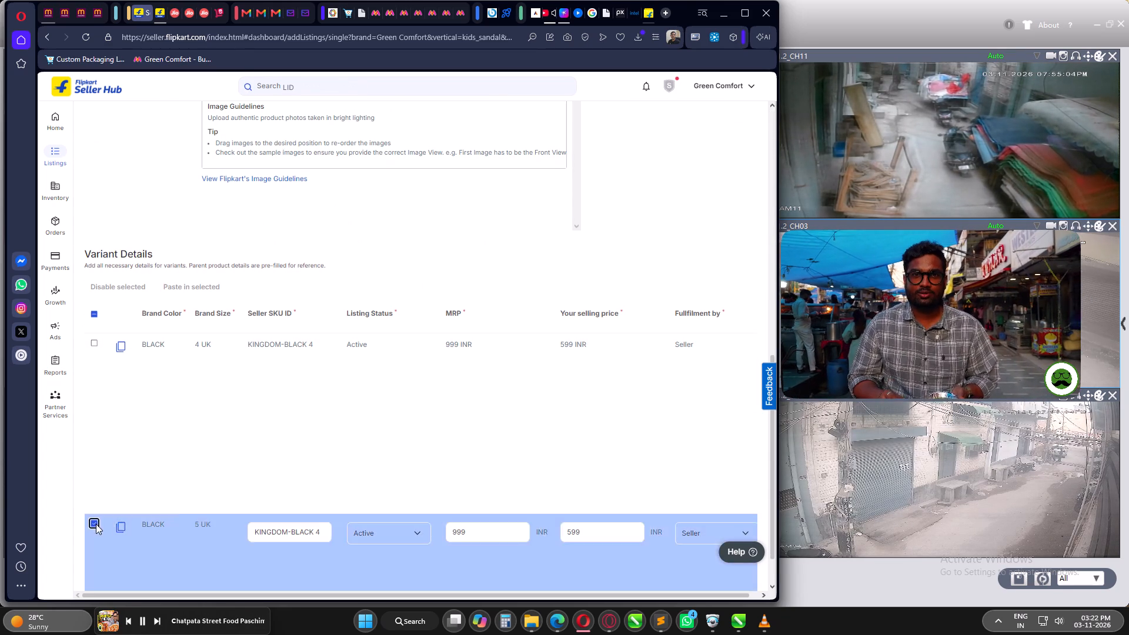
Change the 5 UK variant's Seller SKU ID to KINGDOM-BLACK 5BIG.
{"action": "left_click", "coordinate": [323, 533]}
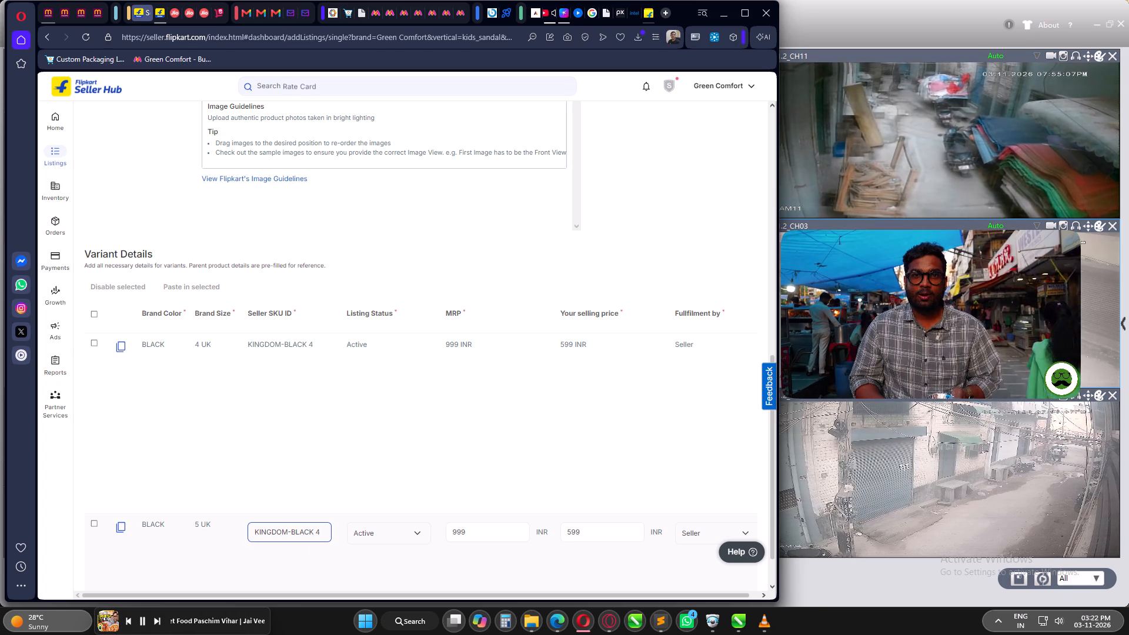
{"action": "key", "text": "BackSpace"}
{"action": "type", "text": "5U"}
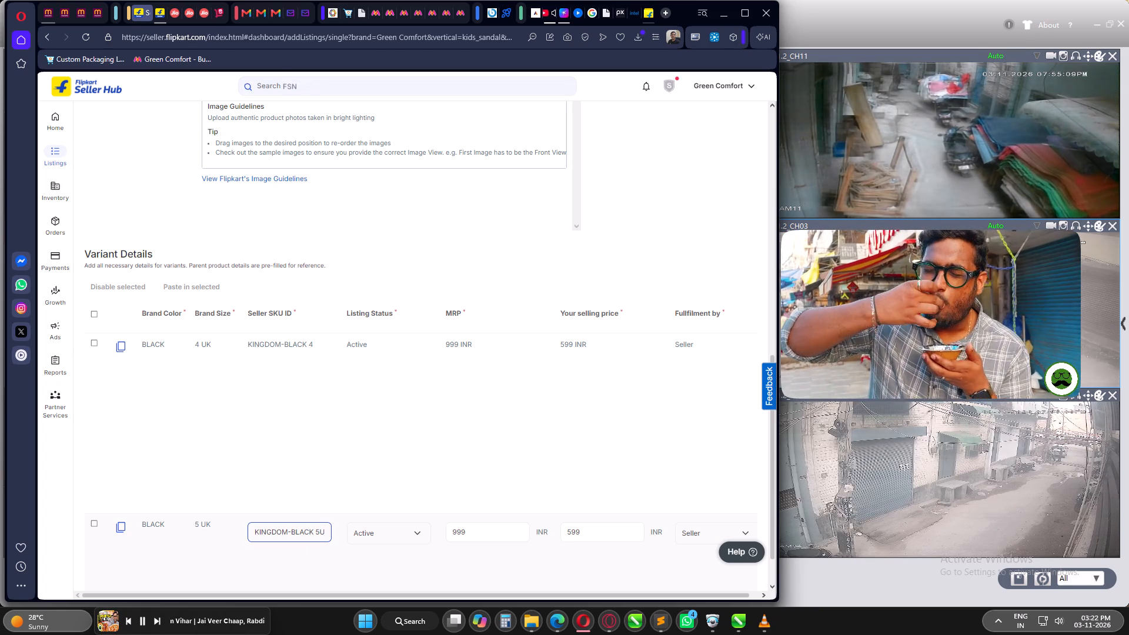
{"action": "key", "text": "BackSpace"}
{"action": "type", "text": "BIG"}
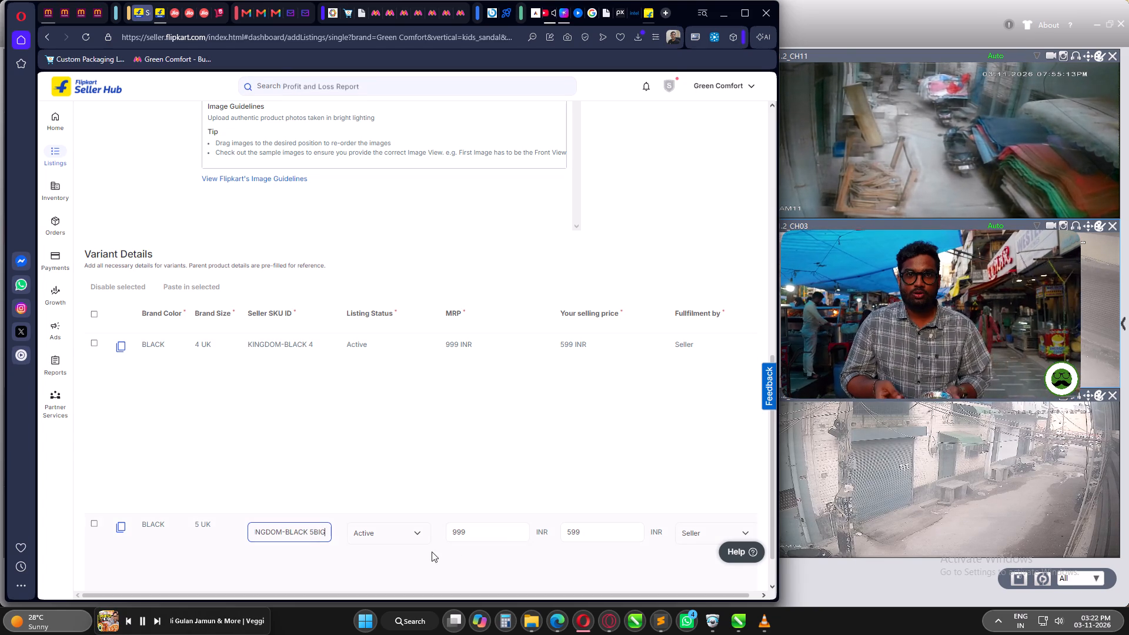
Set the Age Group of the BLACK 5 UK variant to 12-13 Years.
{"action": "scroll", "coordinate": [415, 468], "scroll_direction": "down", "scroll_amount": 5}
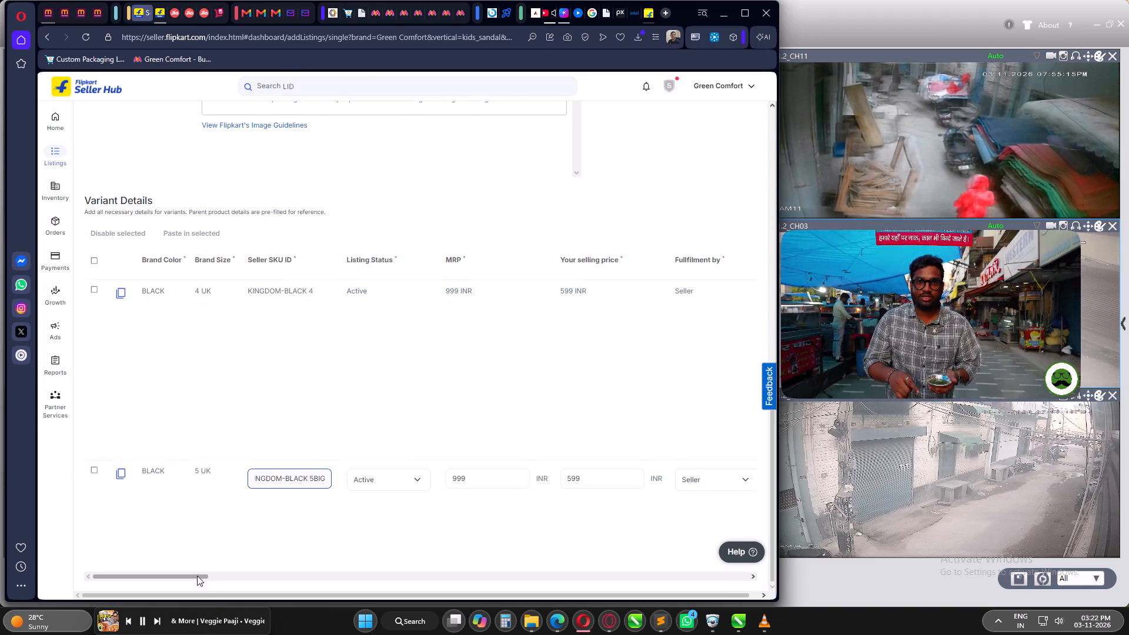
{"action": "left_click_drag", "start_coordinate": [193, 576], "coordinate": [263, 575]}
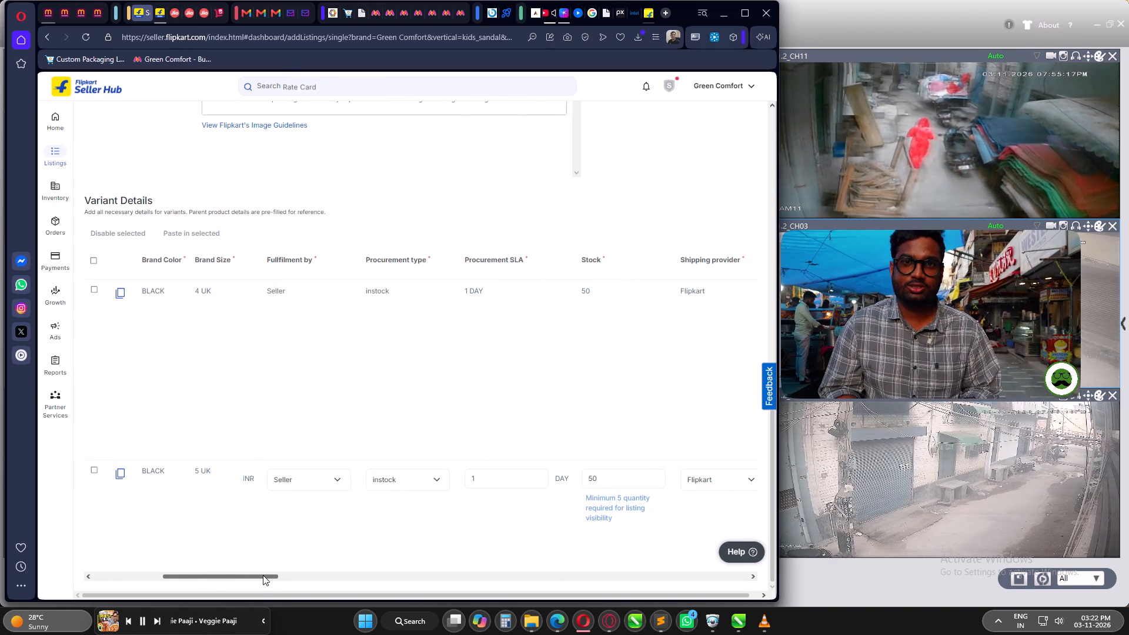
{"action": "left_click_drag", "start_coordinate": [263, 575], "coordinate": [373, 571]}
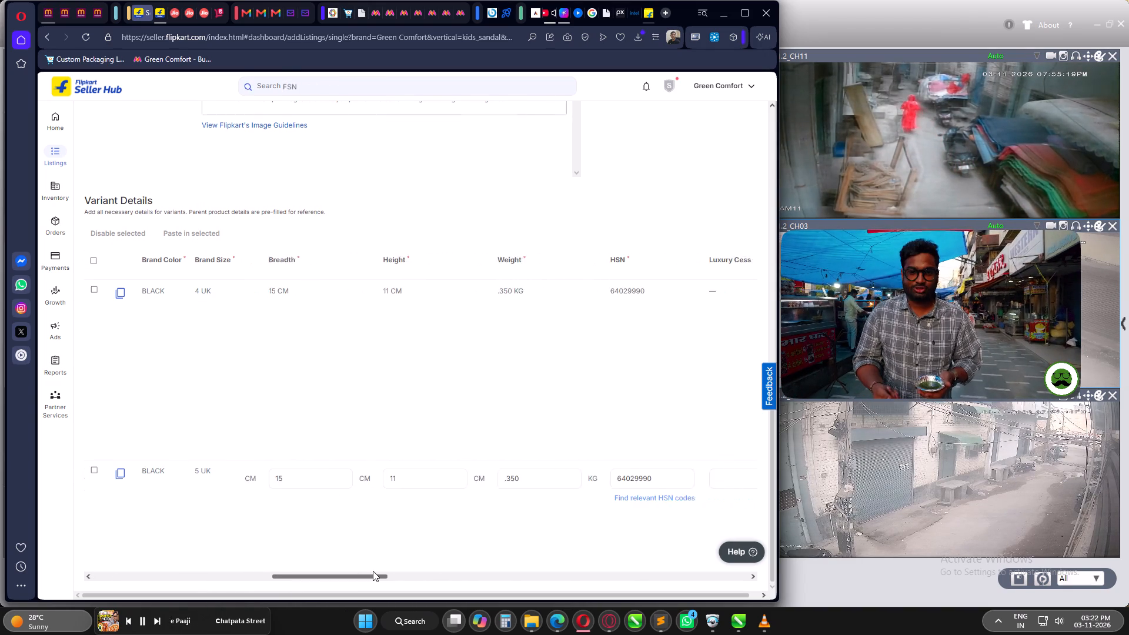
{"action": "left_click_drag", "start_coordinate": [373, 571], "coordinate": [394, 576]}
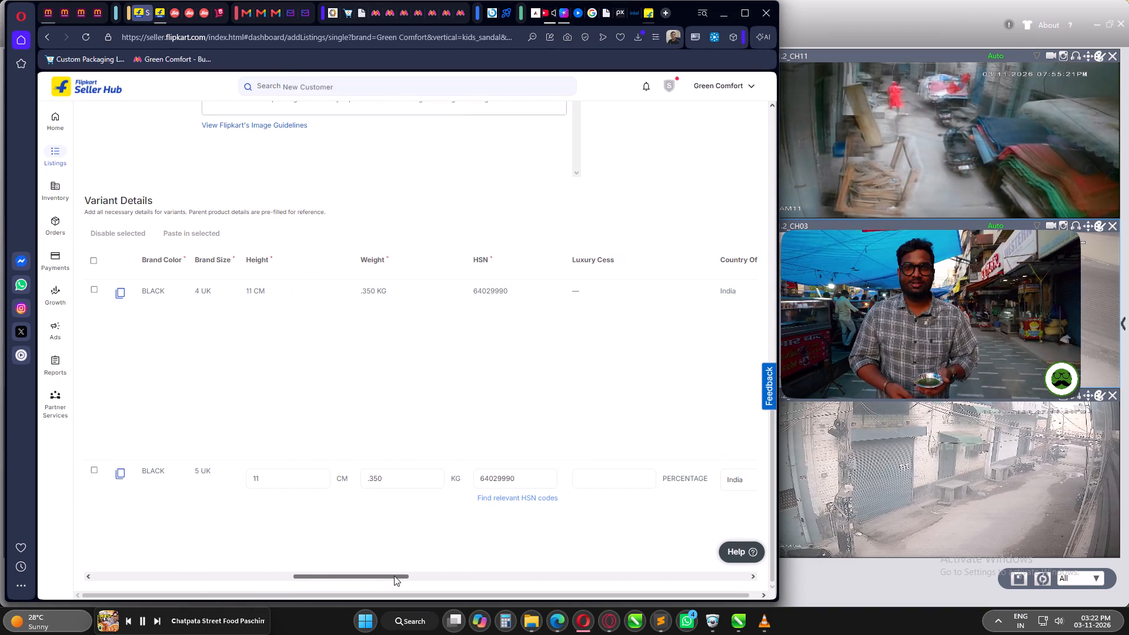
{"action": "left_click_drag", "start_coordinate": [394, 576], "coordinate": [455, 581]}
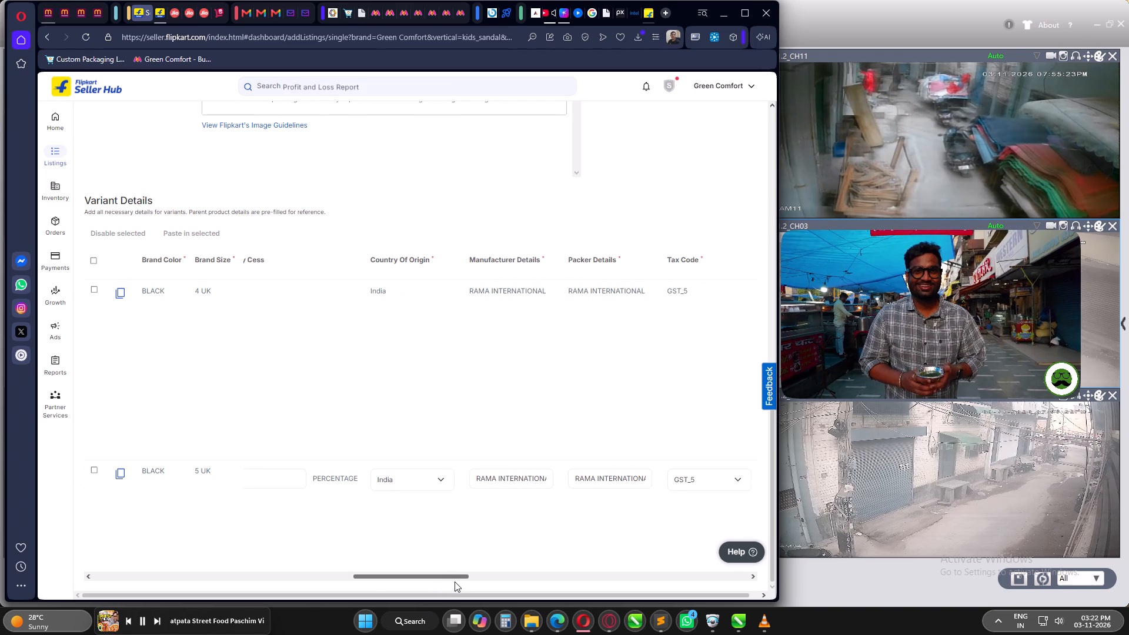
{"action": "left_click_drag", "start_coordinate": [455, 581], "coordinate": [483, 581]}
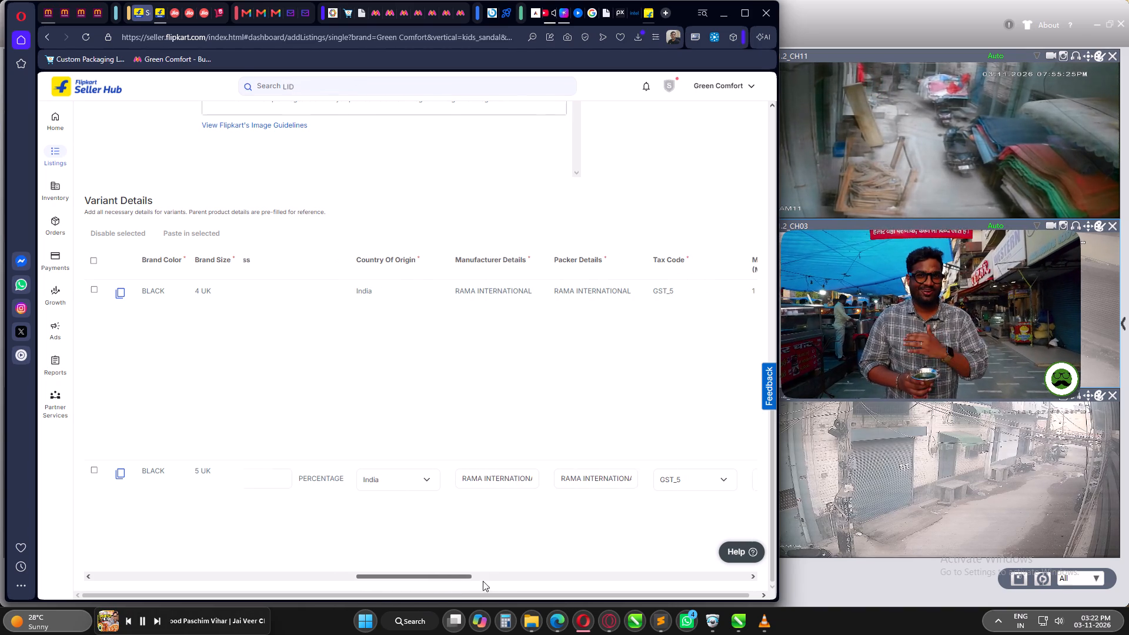
{"action": "left_click_drag", "start_coordinate": [483, 581], "coordinate": [577, 582]}
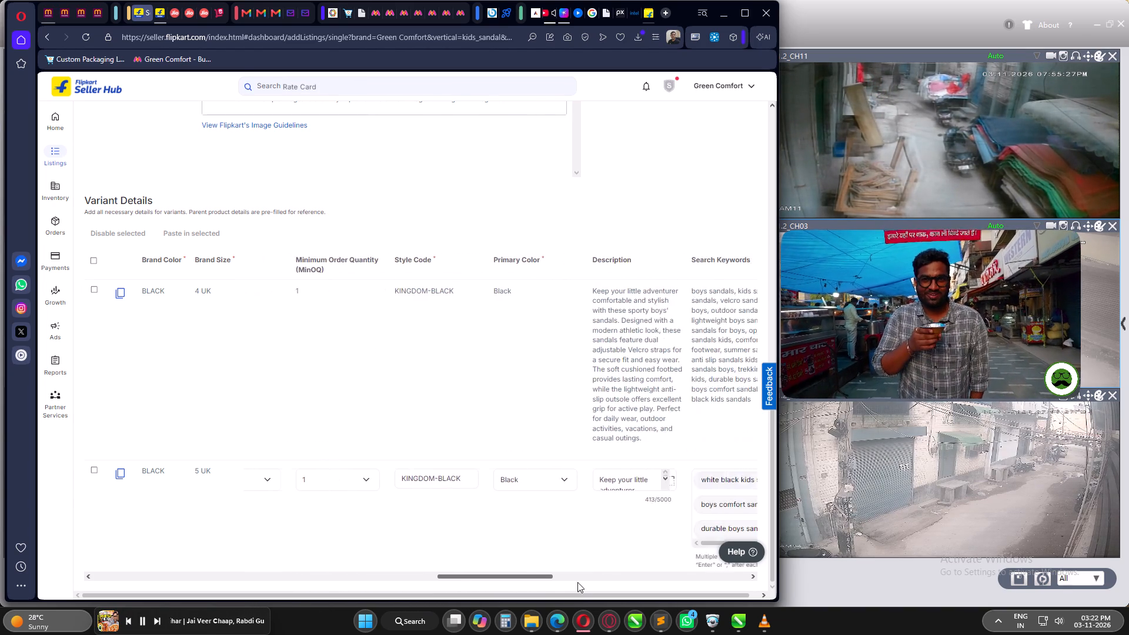
{"action": "left_click_drag", "start_coordinate": [577, 582], "coordinate": [599, 582]}
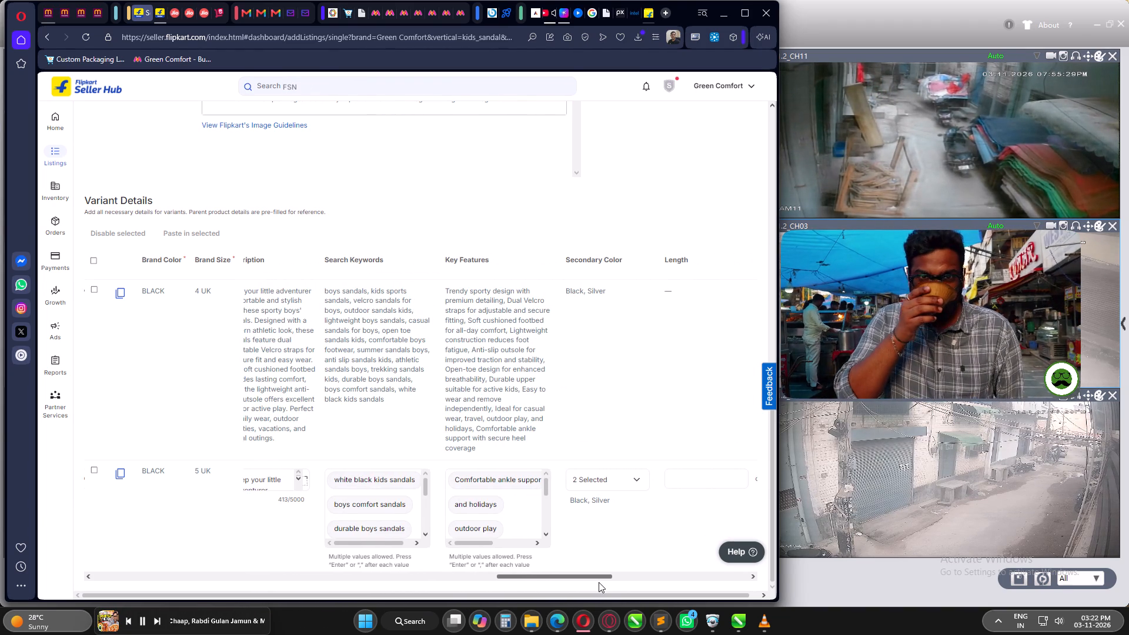
{"action": "left_click_drag", "start_coordinate": [599, 582], "coordinate": [589, 581]}
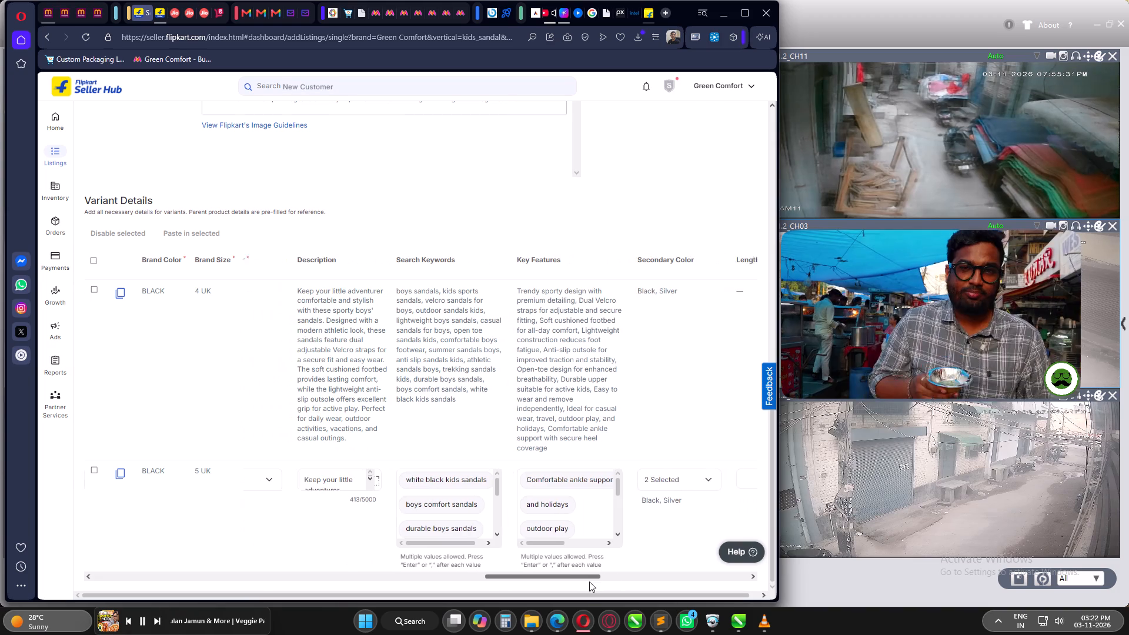
{"action": "left_click_drag", "start_coordinate": [589, 581], "coordinate": [684, 570]}
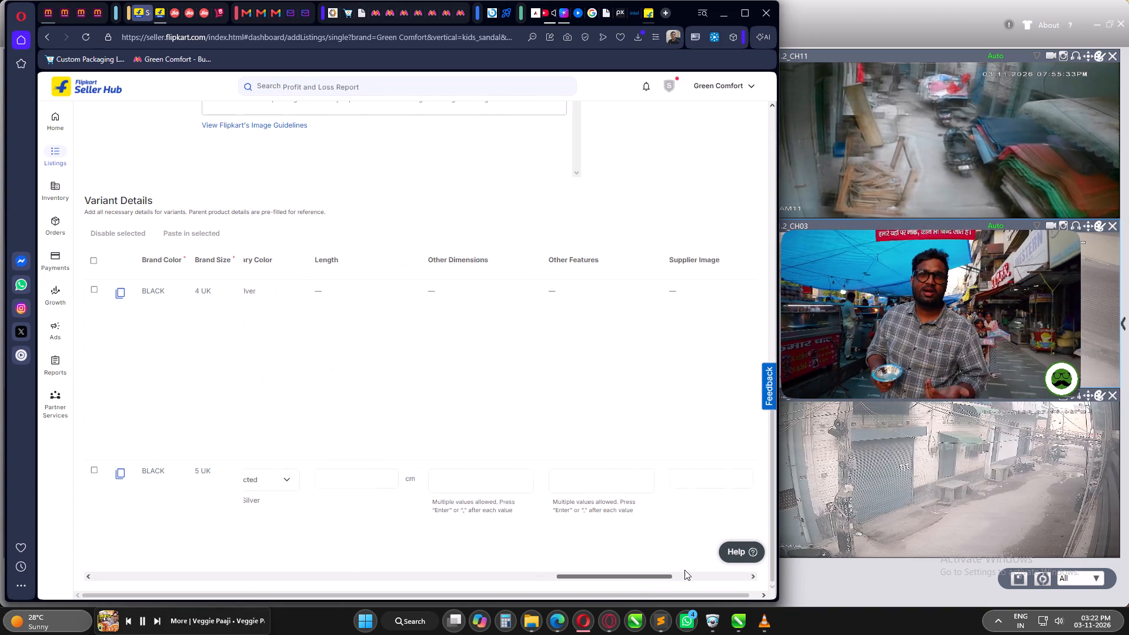
{"action": "left_click_drag", "start_coordinate": [684, 570], "coordinate": [708, 569]}
{"action": "left_click", "coordinate": [629, 473]}
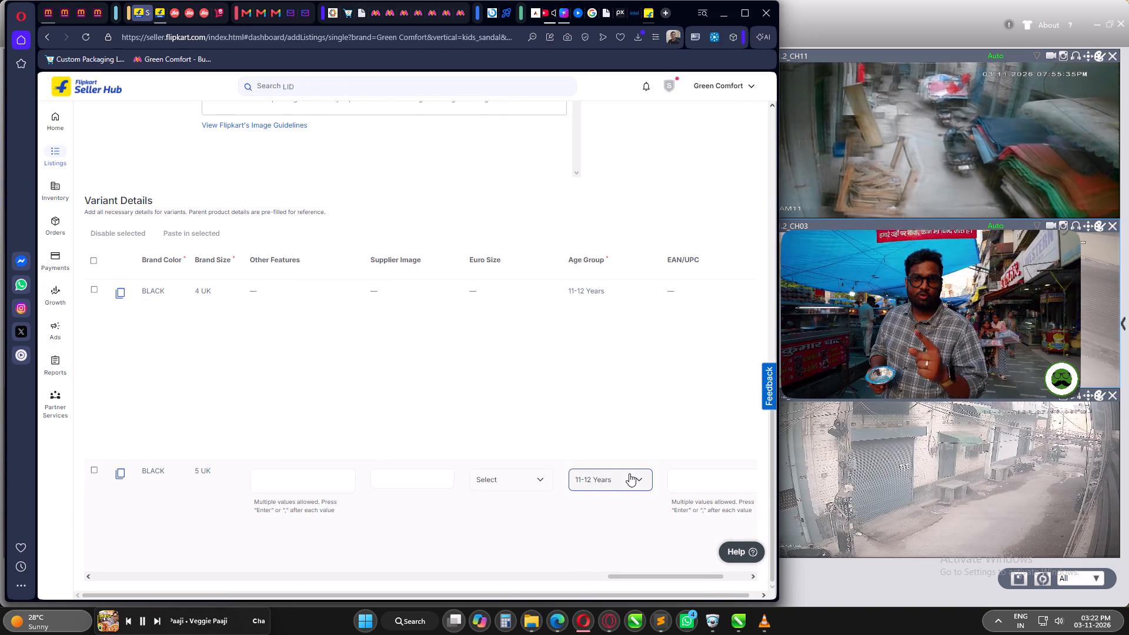
{"action": "scroll", "coordinate": [649, 561], "scroll_direction": "down", "scroll_amount": 9}
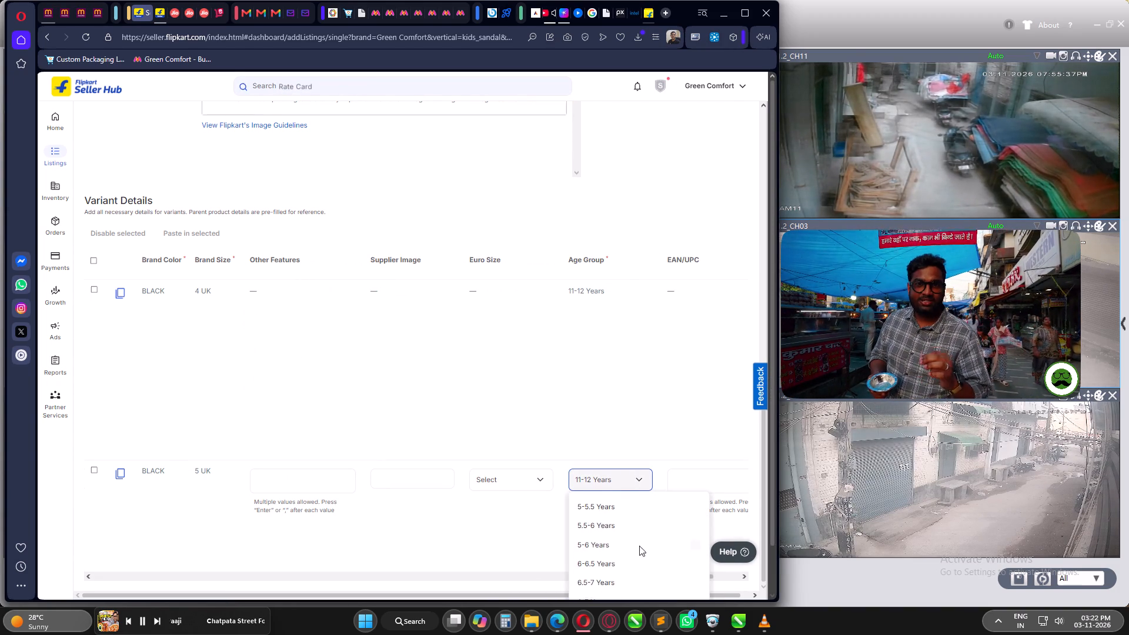
{"action": "scroll", "coordinate": [639, 546], "scroll_direction": "down", "scroll_amount": 3}
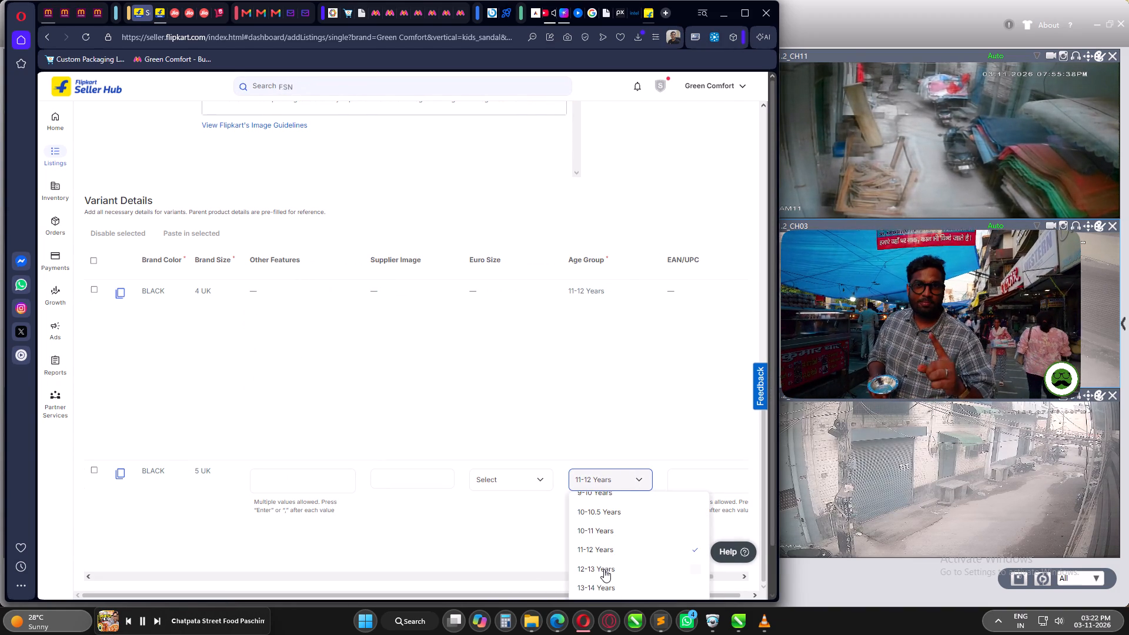
{"action": "left_click", "coordinate": [604, 569]}
Check the remaining 5 UK variant fields and send the KINGDOM-BLACK listing for quality check.
{"action": "left_click_drag", "start_coordinate": [643, 580], "coordinate": [672, 579]}
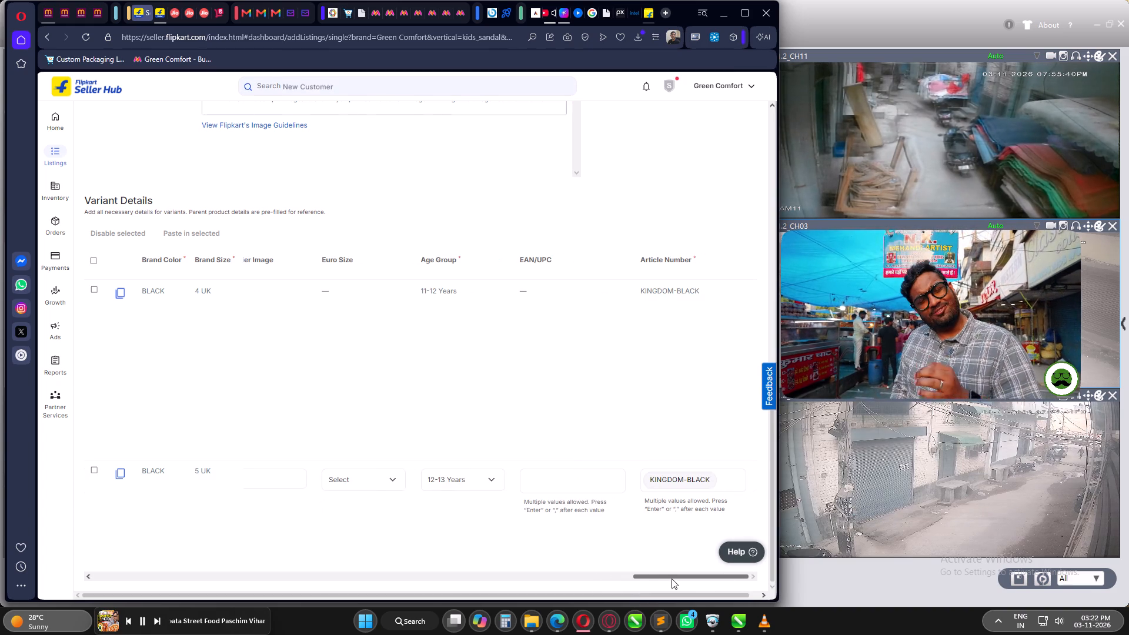
{"action": "left_click_drag", "start_coordinate": [672, 579], "coordinate": [633, 573]}
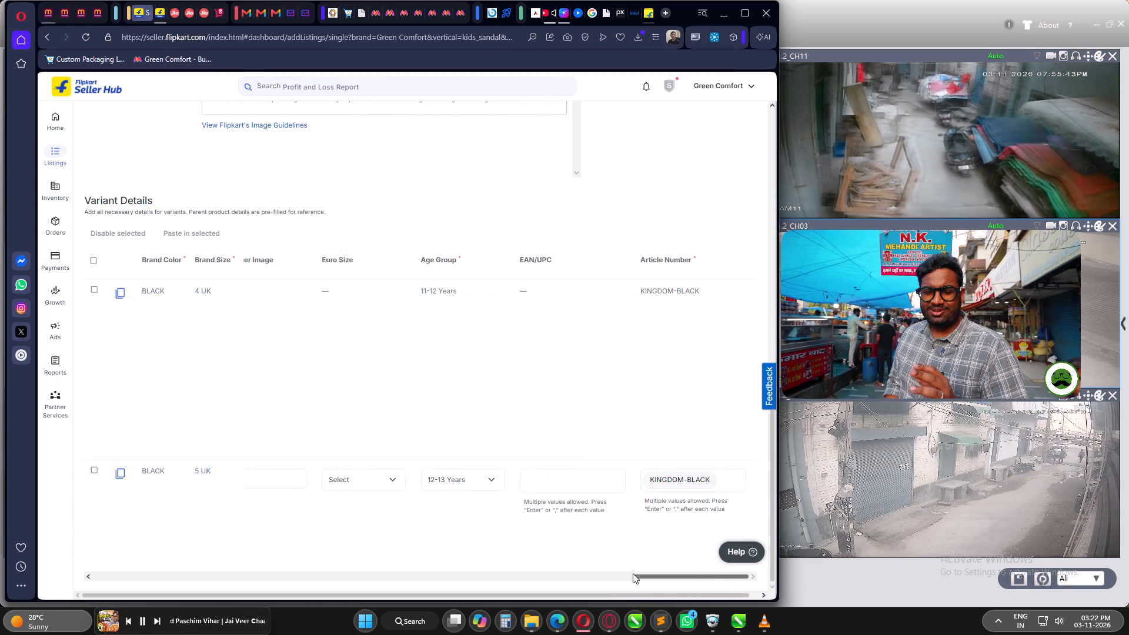
{"action": "left_click_drag", "start_coordinate": [633, 573], "coordinate": [38, 522]}
{"action": "scroll", "coordinate": [274, 500], "scroll_direction": "up", "scroll_amount": 9}
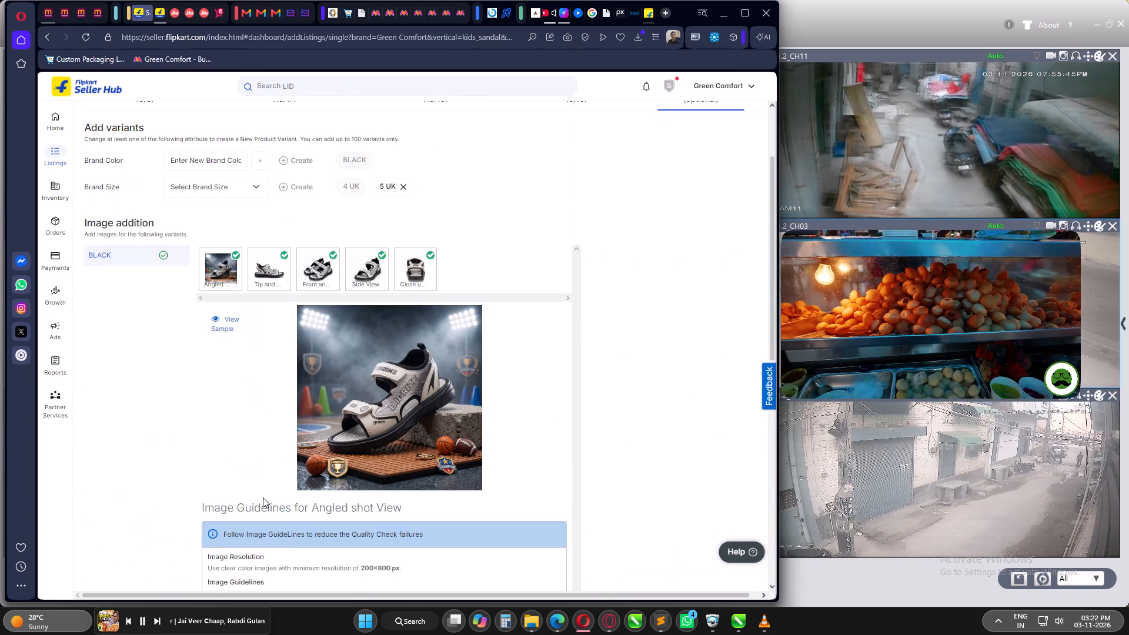
{"action": "scroll", "coordinate": [263, 497], "scroll_direction": "up", "scroll_amount": 5}
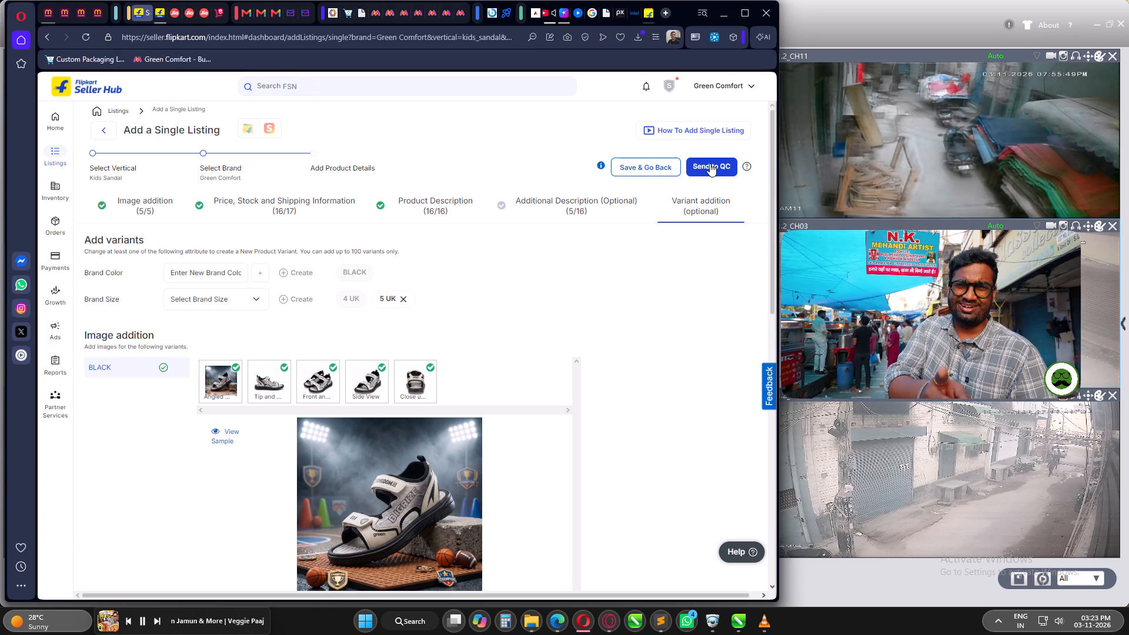
{"action": "left_click", "coordinate": [714, 169]}
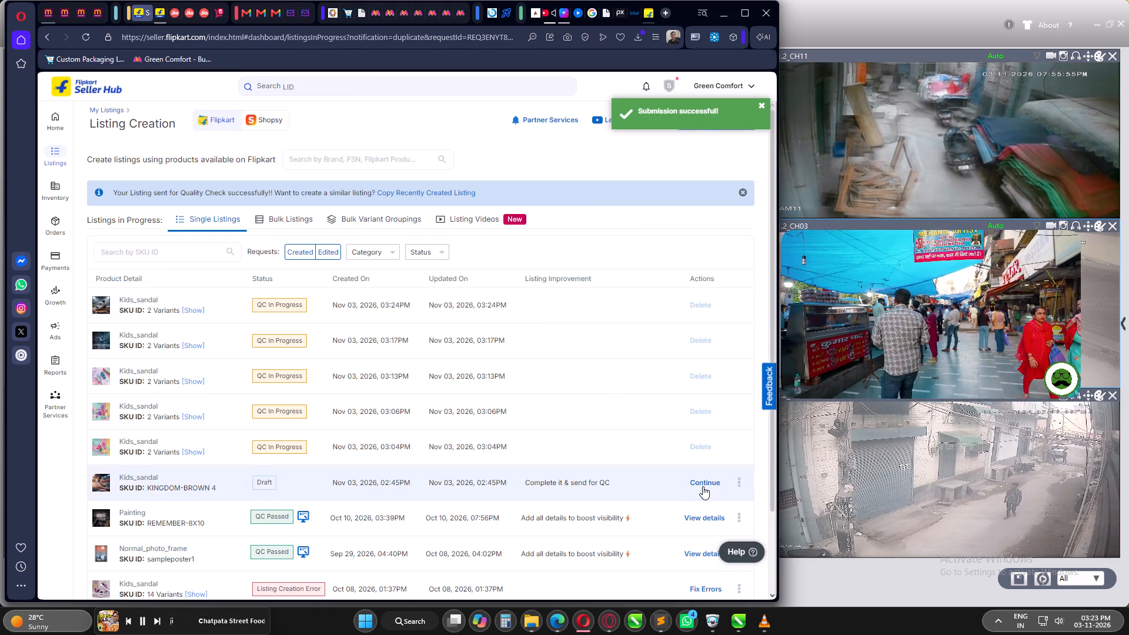
Open the KINGDOM-BROWN 4 draft's price, stock and shipping information, and save and return to the listings in progress.
{"action": "left_click", "coordinate": [704, 485]}
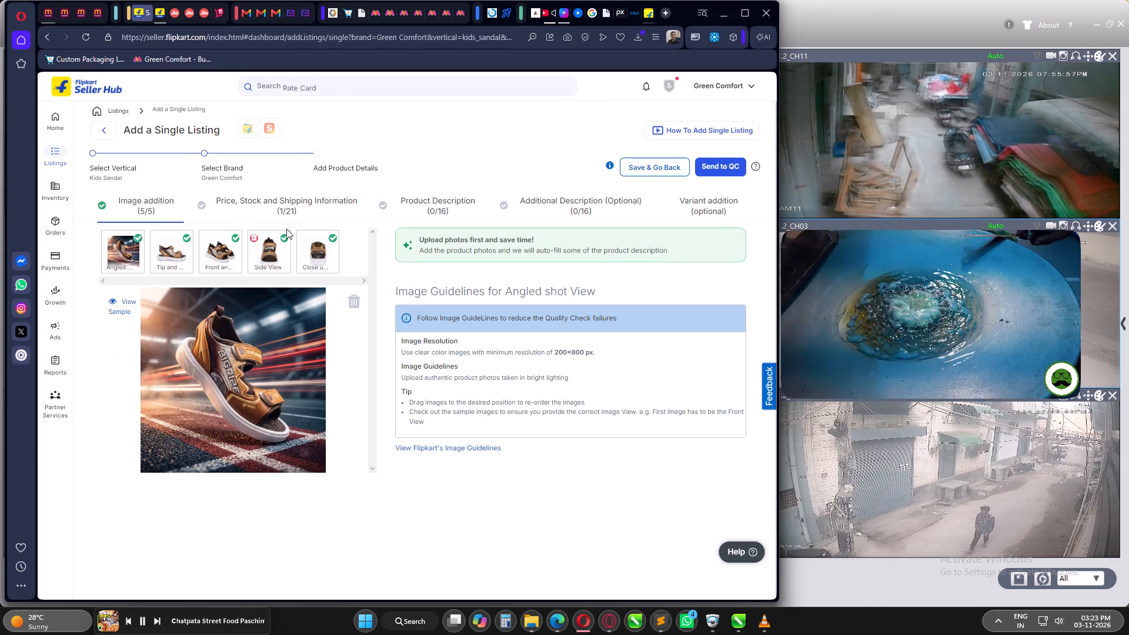
{"action": "left_click", "coordinate": [291, 215]}
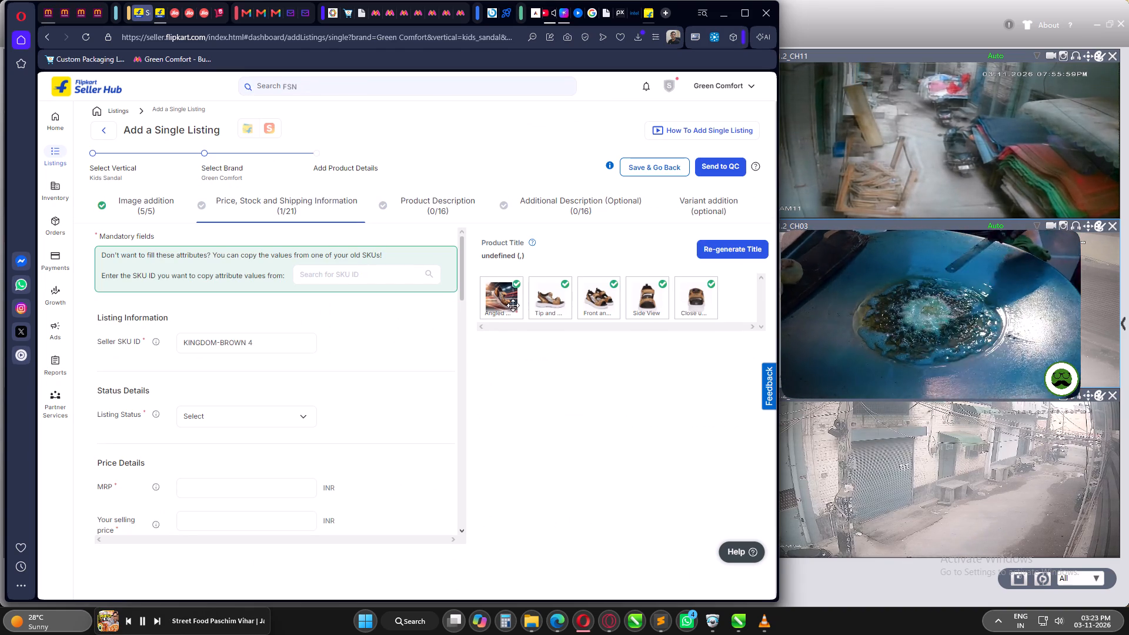
{"action": "left_click", "coordinate": [643, 167]}
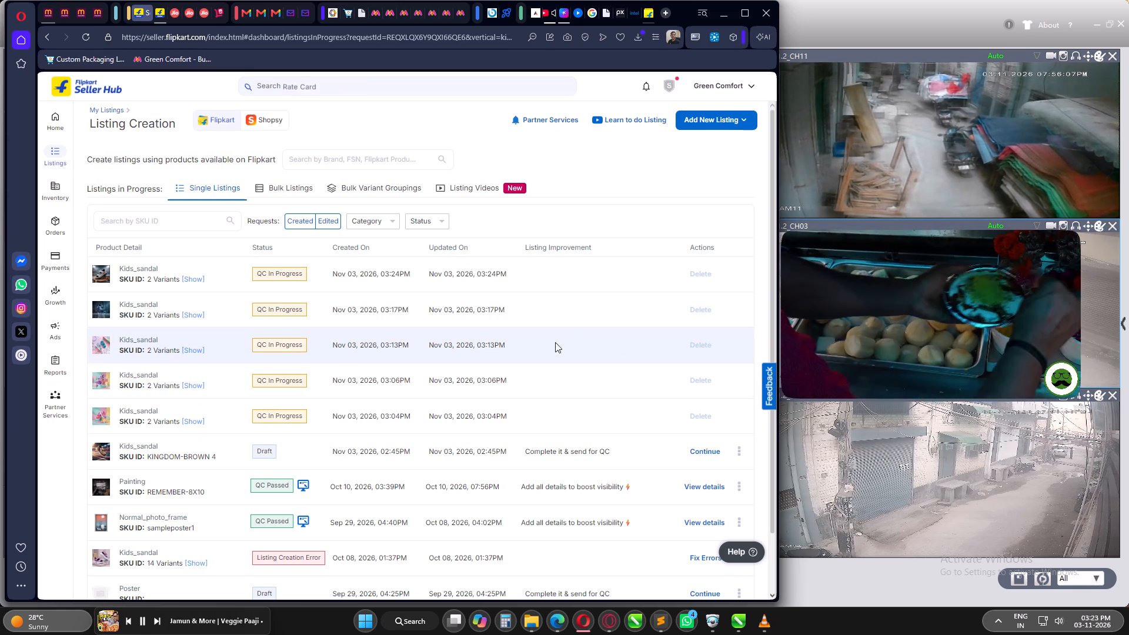
Open the QC-passed pink kids sandal listing created Aug 20, 06:38PM, and go back to the listings in progress.
{"action": "scroll", "coordinate": [429, 468], "scroll_direction": "down", "scroll_amount": 7}
{"action": "left_click", "coordinate": [431, 572]}
{"action": "scroll", "coordinate": [399, 333], "scroll_direction": "down", "scroll_amount": 4}
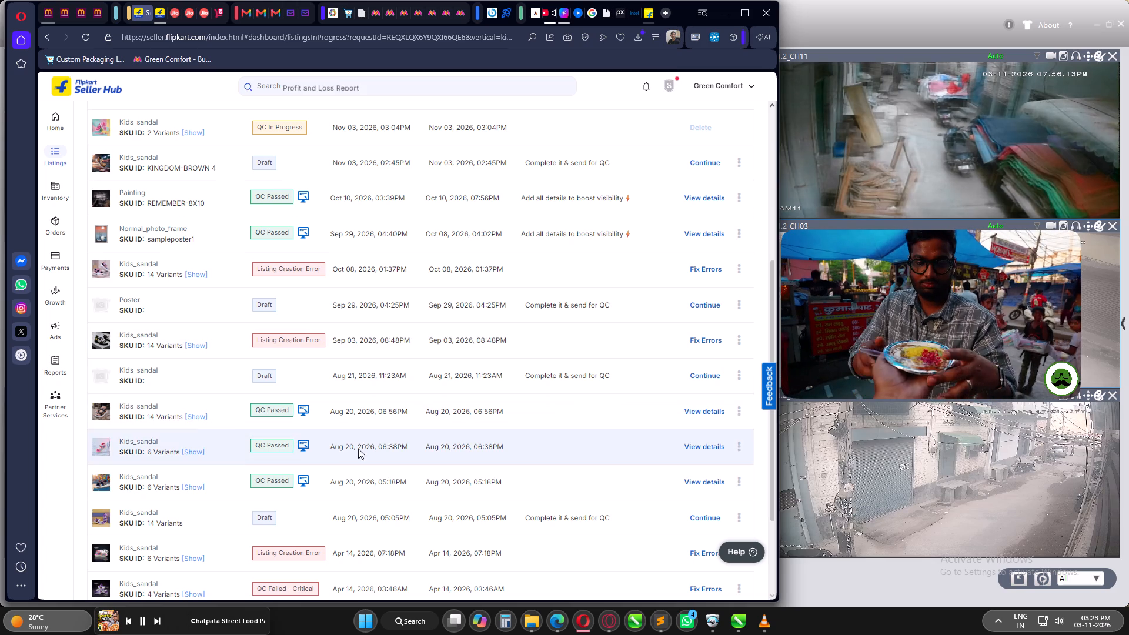
{"action": "left_click", "coordinate": [104, 448]}
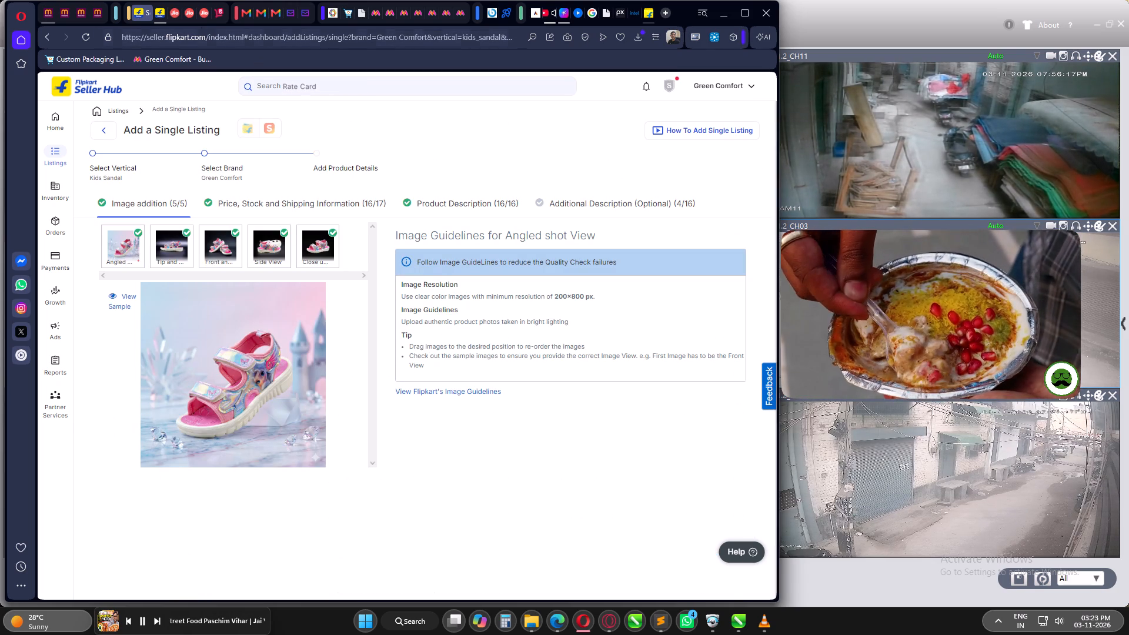
{"action": "left_click", "coordinate": [47, 37]}
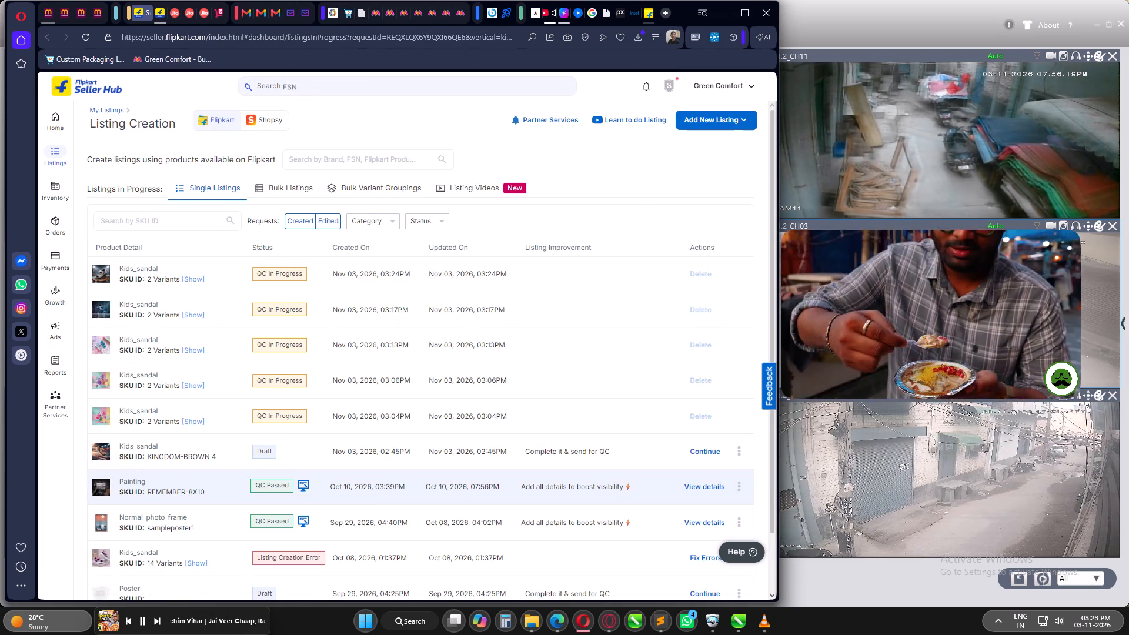
View the same pink kids sandal on flipkart.com, examine its size options and product page, and close it.
{"action": "scroll", "coordinate": [228, 385], "scroll_direction": "down", "scroll_amount": 5}
{"action": "left_click", "coordinate": [422, 566]}
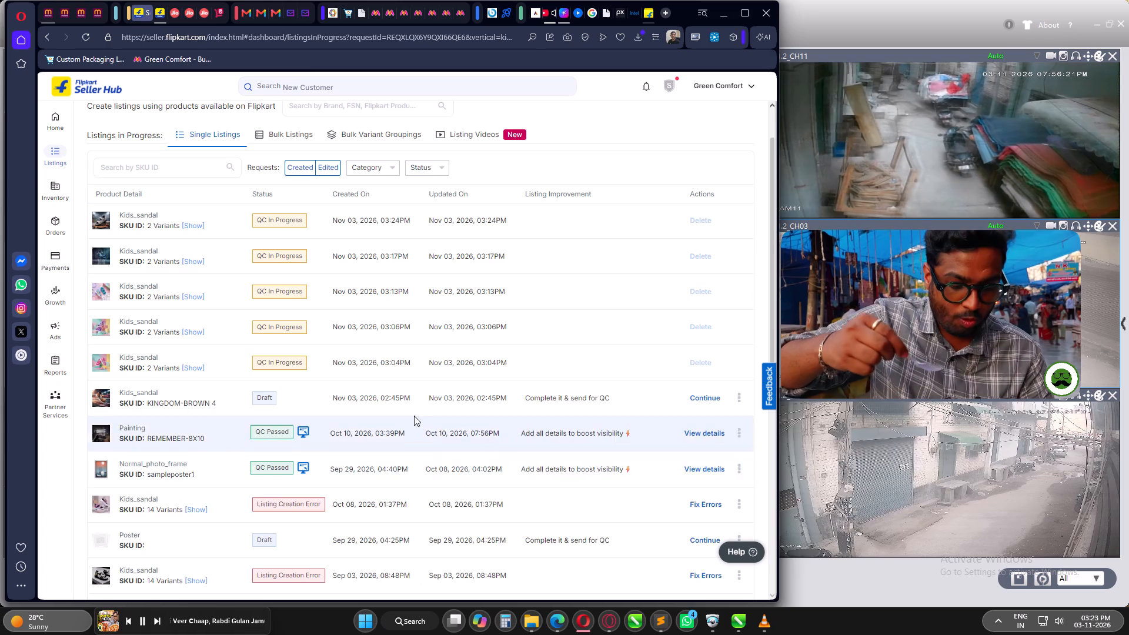
{"action": "scroll", "coordinate": [414, 410], "scroll_direction": "down", "scroll_amount": 3}
{"action": "scroll", "coordinate": [268, 449], "scroll_direction": "down", "scroll_amount": 2}
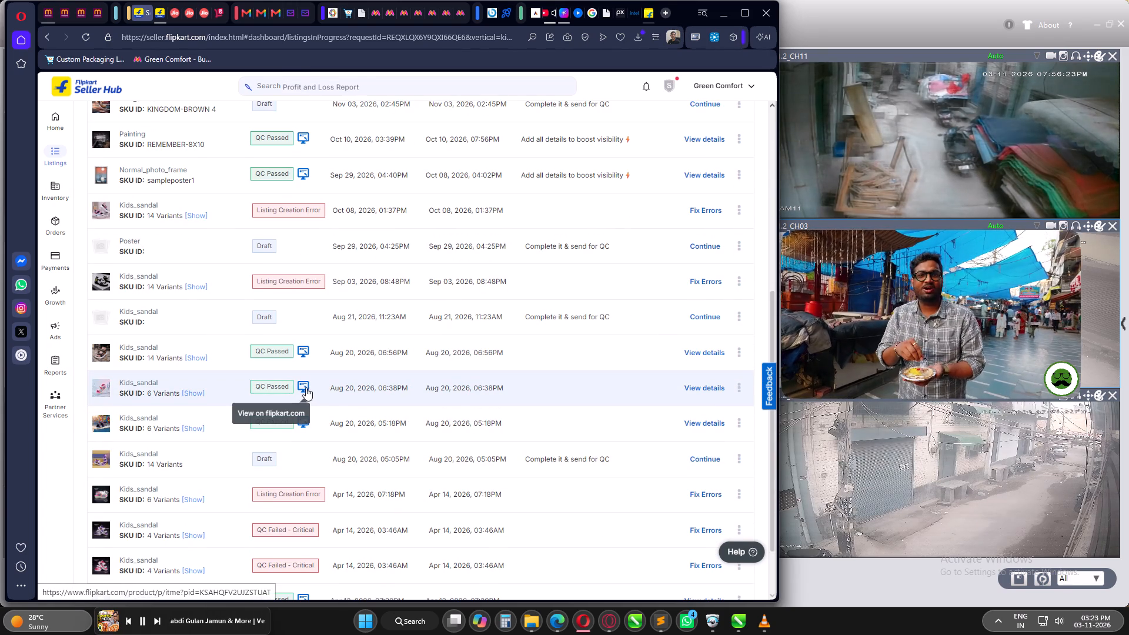
{"action": "left_click", "coordinate": [305, 385]}
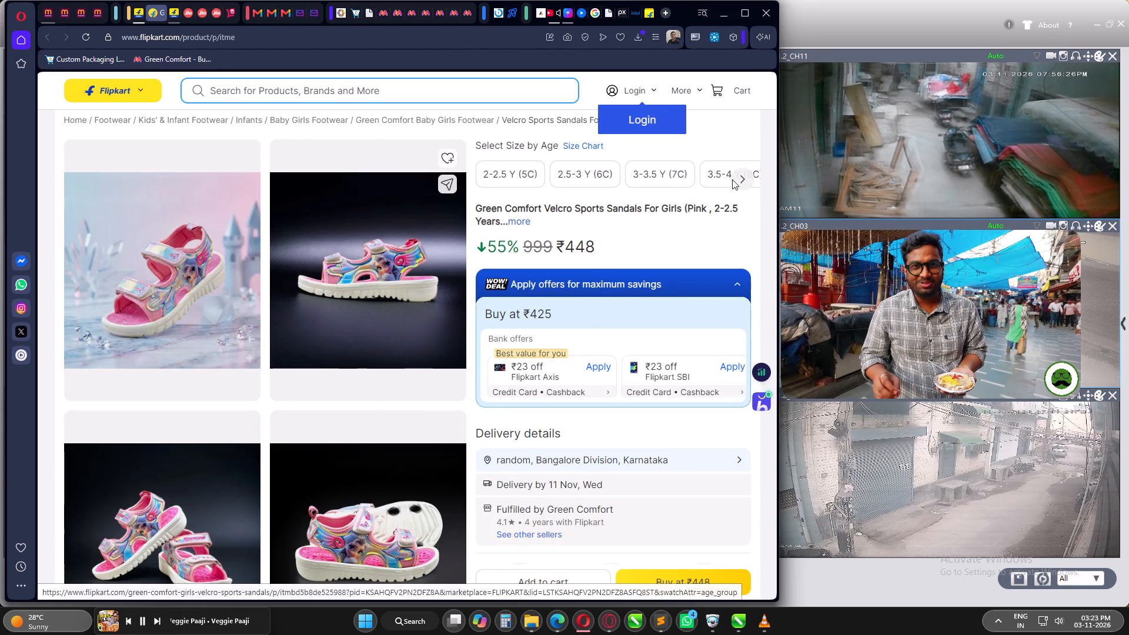
{"action": "left_click", "coordinate": [741, 181]}
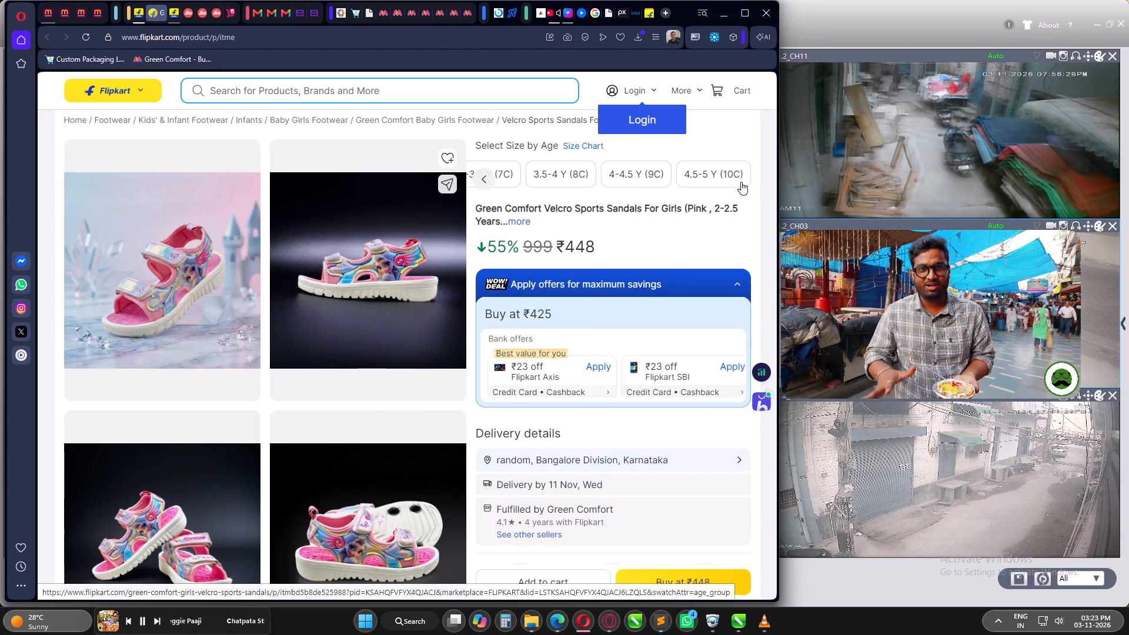
{"action": "scroll", "coordinate": [242, 358], "scroll_direction": "down", "scroll_amount": 5}
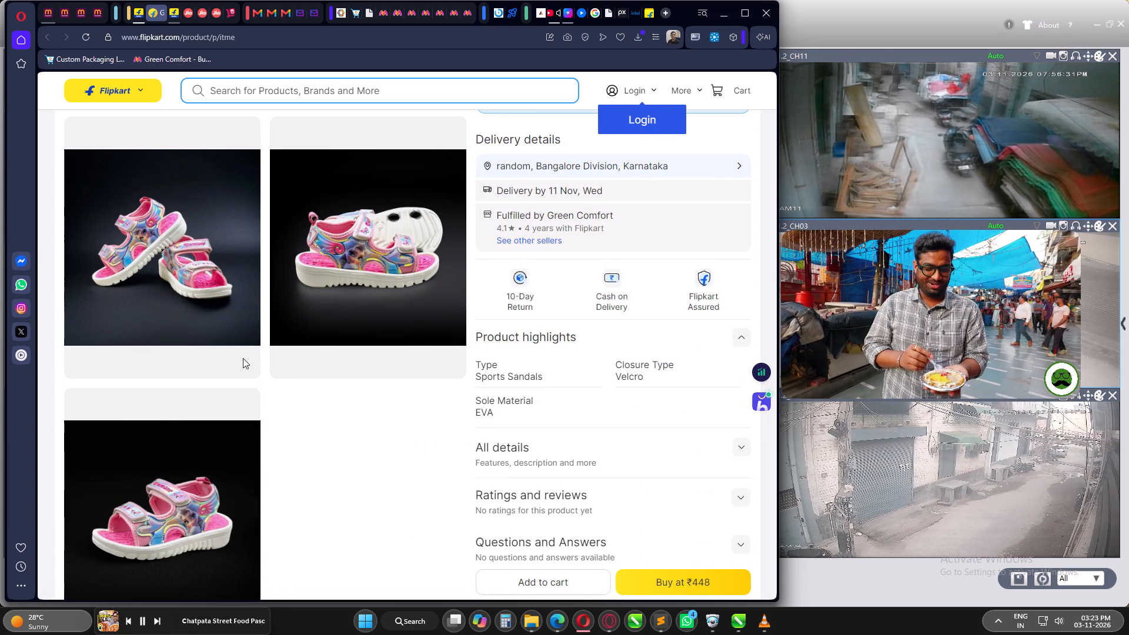
{"action": "scroll", "coordinate": [256, 371], "scroll_direction": "up", "scroll_amount": 5}
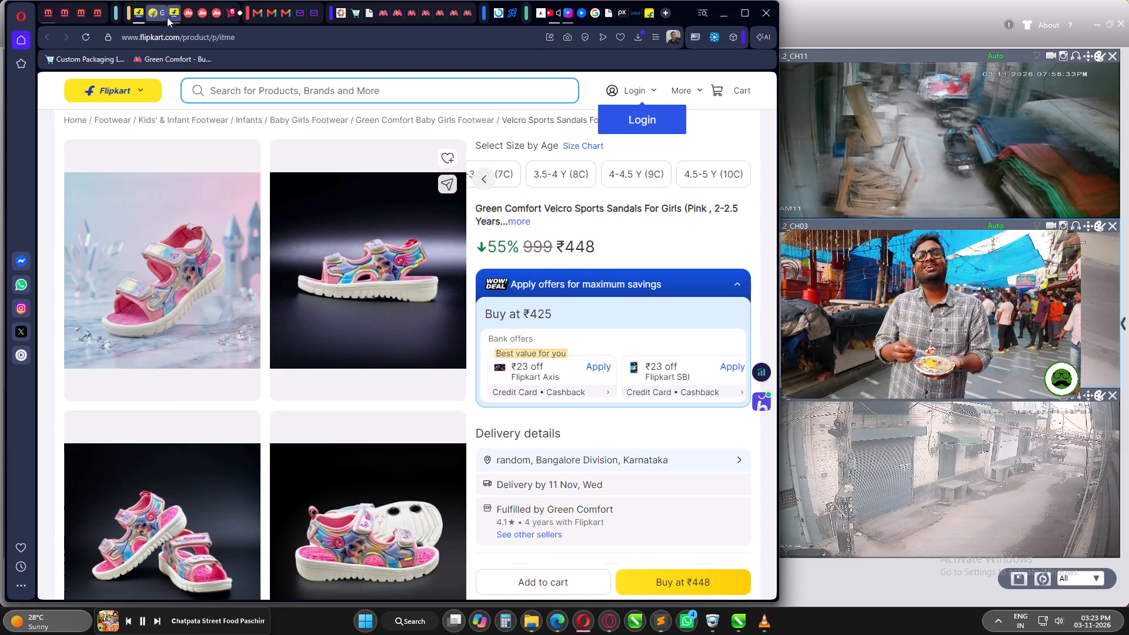
{"action": "left_click", "coordinate": [161, 11]}
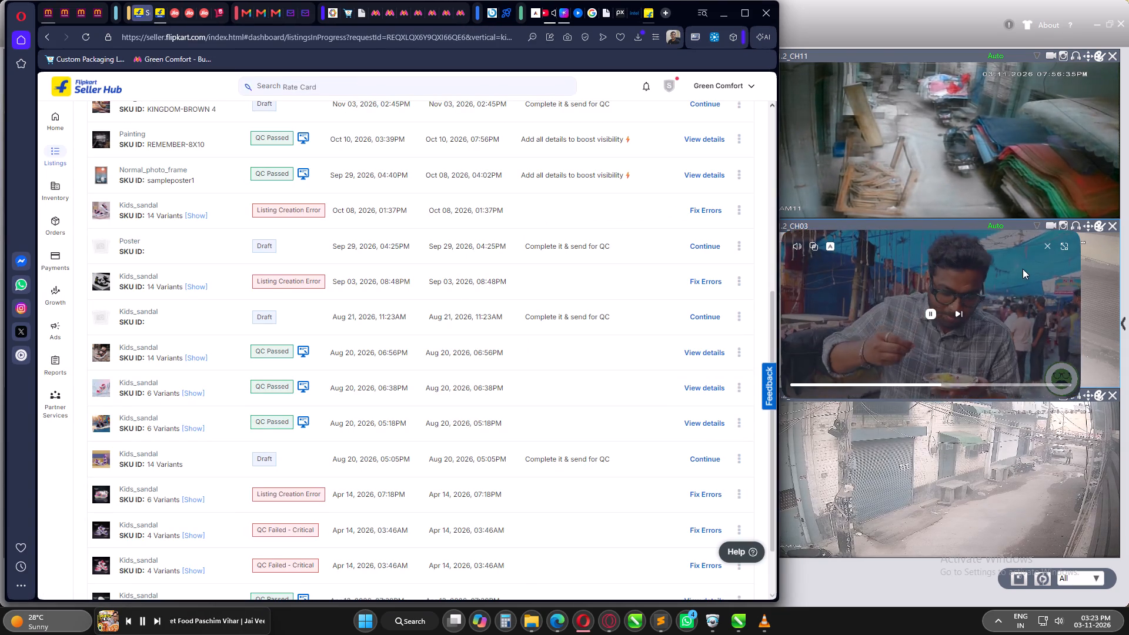
Switch to YouTube with Veggie Paaji's Chatpata Street Food Paschim Vihar video.
{"action": "left_click", "coordinate": [547, 16]}
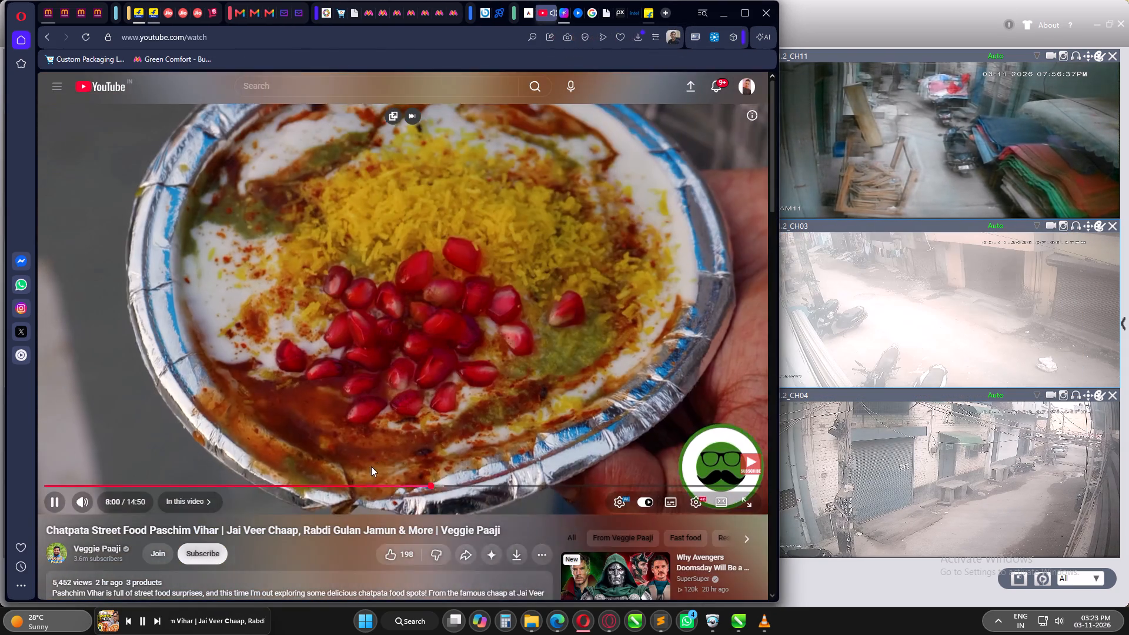
{"action": "left_click", "coordinate": [335, 529]}
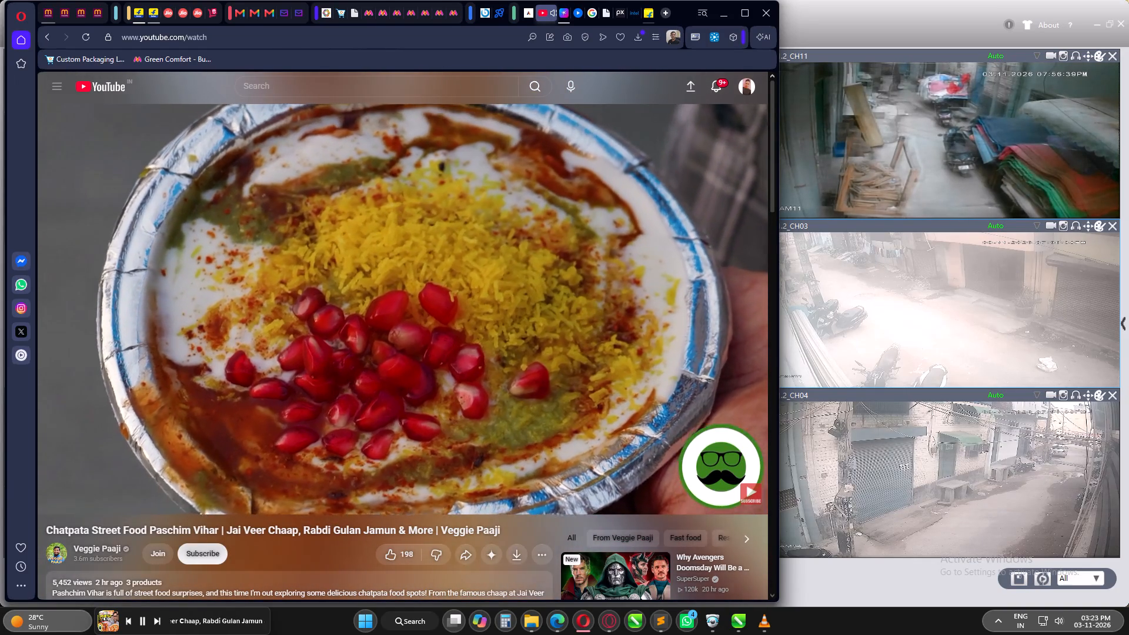
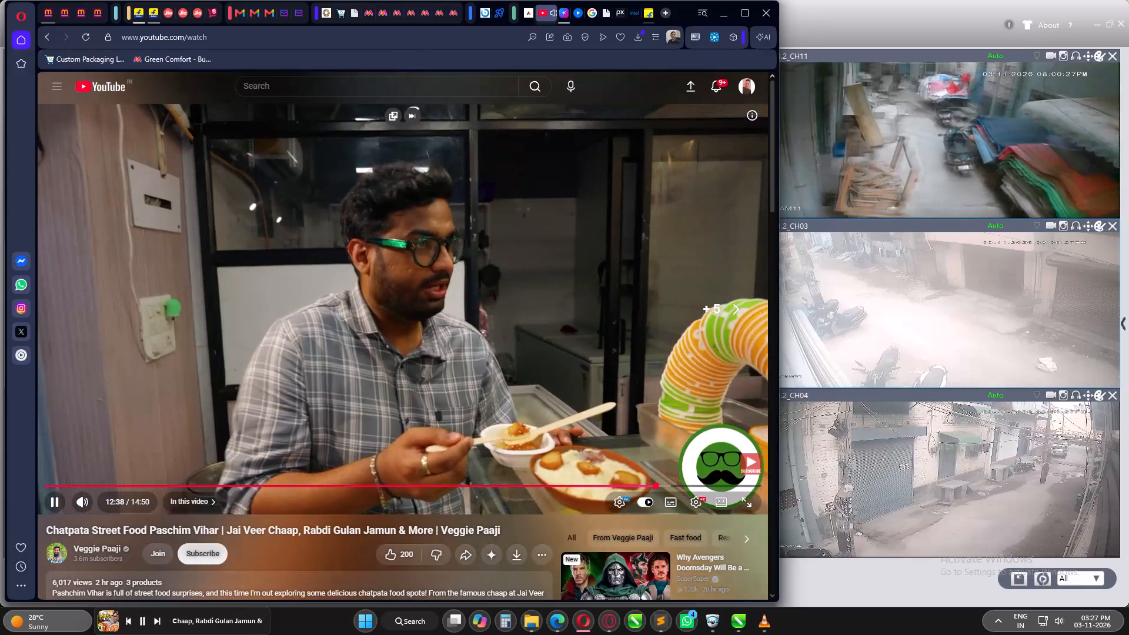
Watch the Chatpata Street Food Paschim Vihar video, skipping through its final minutes to about 14:03.
{"action": "key", "text": "Right"}
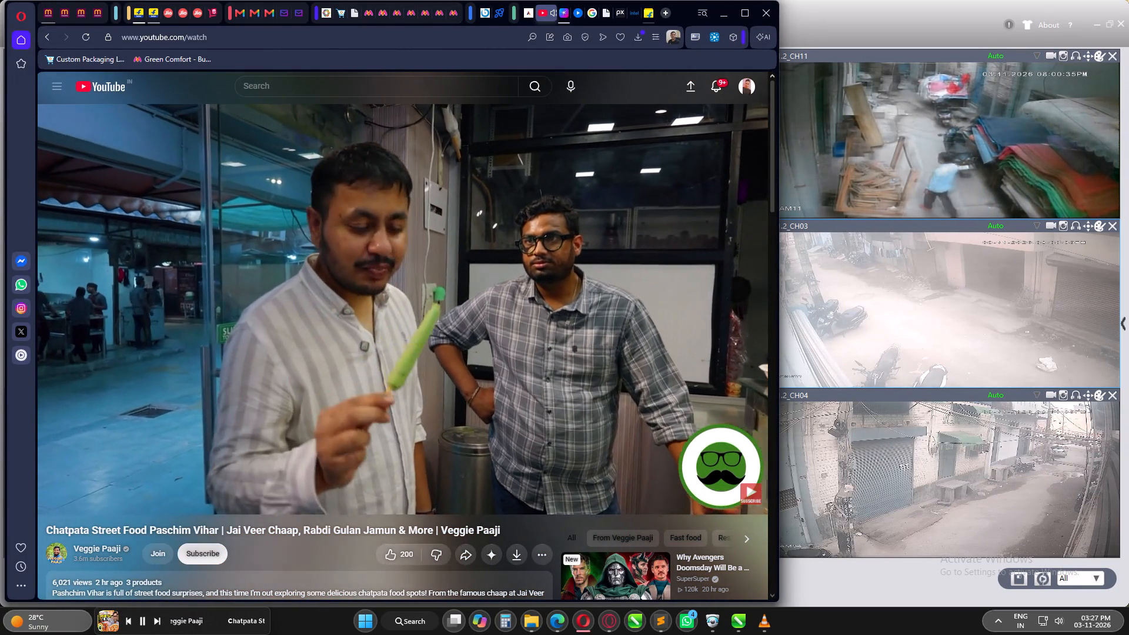
{"action": "key", "text": "Right"}
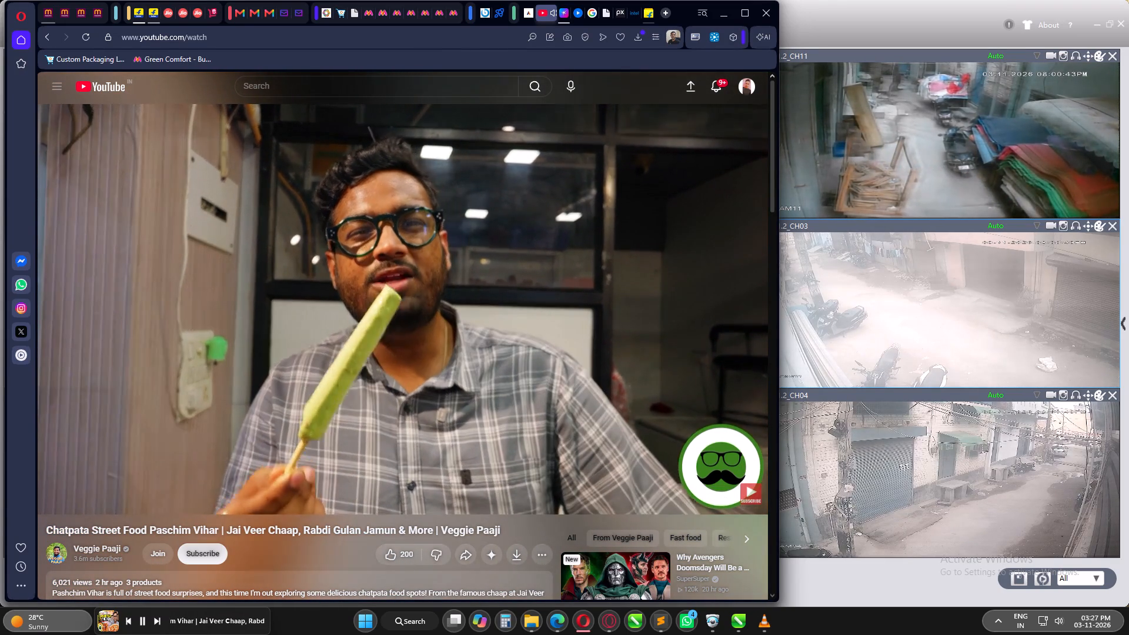
{"action": "key", "text": "Left"}
{"action": "key", "text": "Left"}
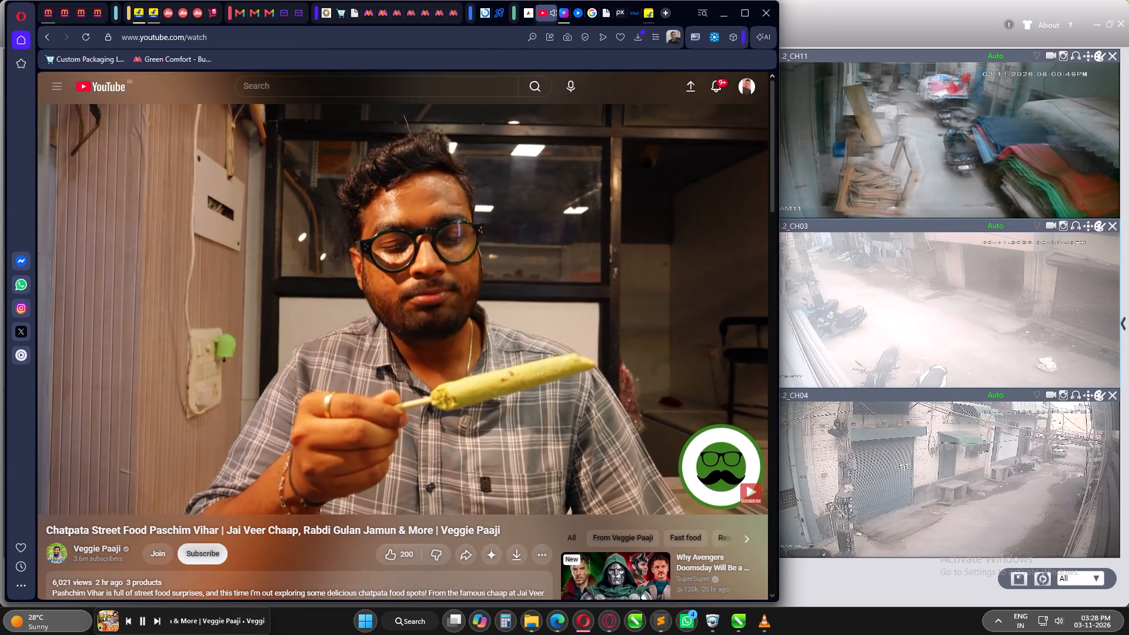
{"action": "key", "text": "Right"}
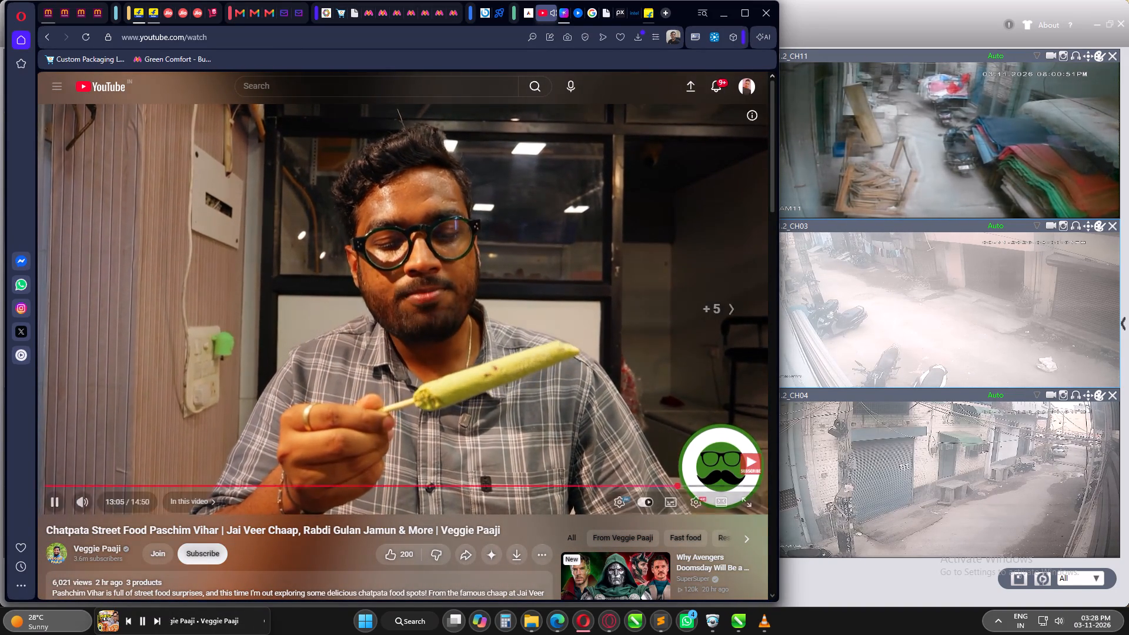
{"action": "key", "text": "Right"}
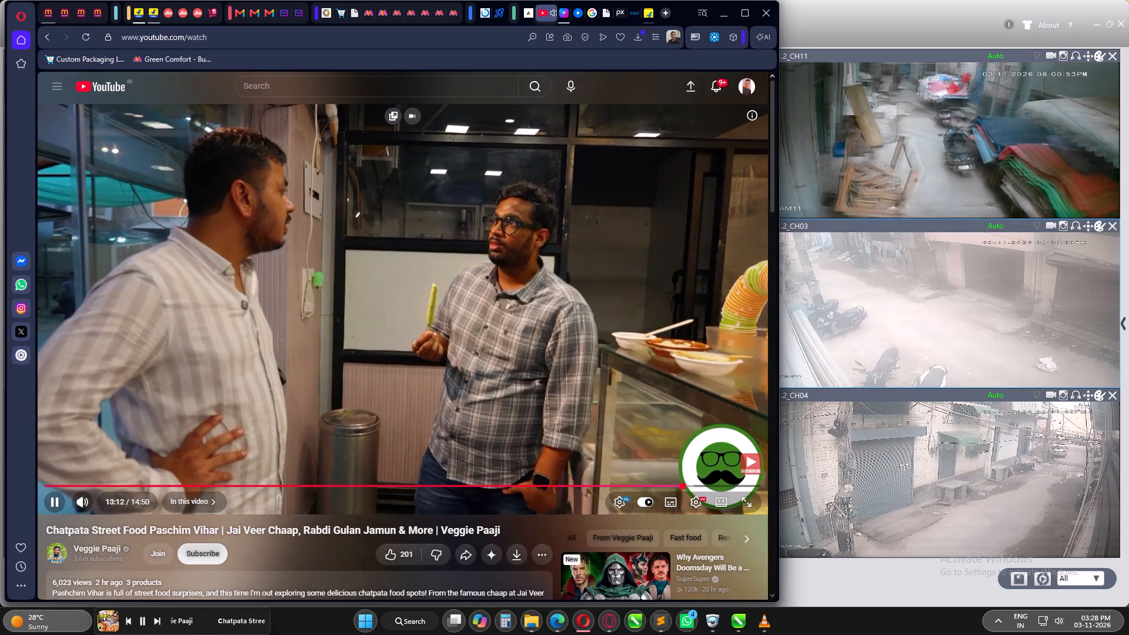
{"action": "key", "text": "Right"}
{"action": "key", "text": "Right"}
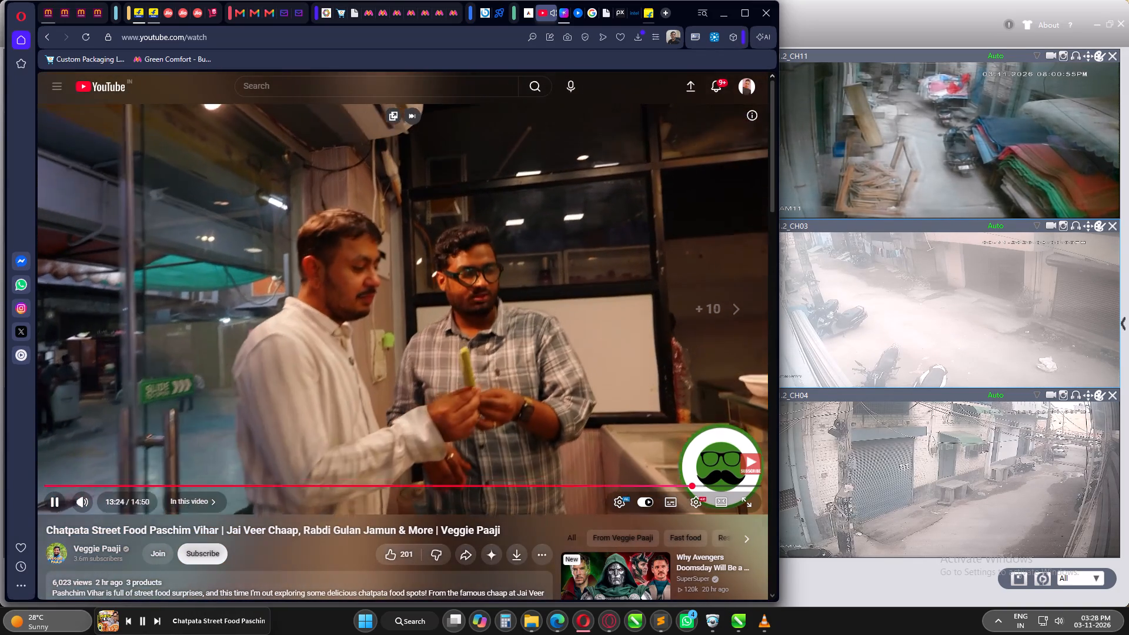
{"action": "key", "text": "Right"}
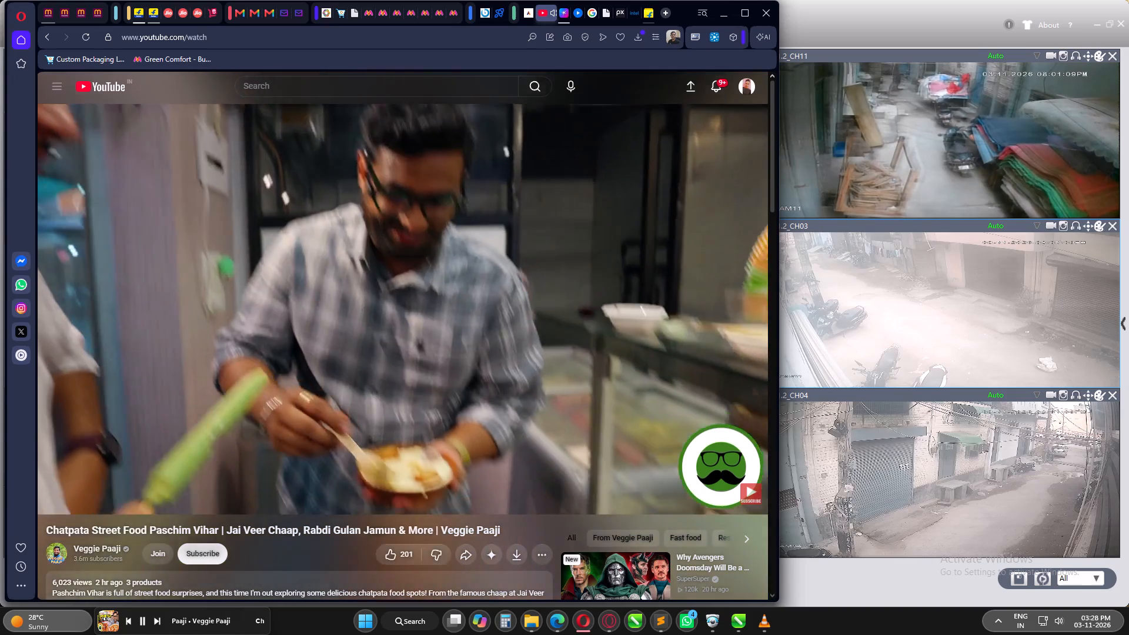
{"action": "key", "text": "Right"}
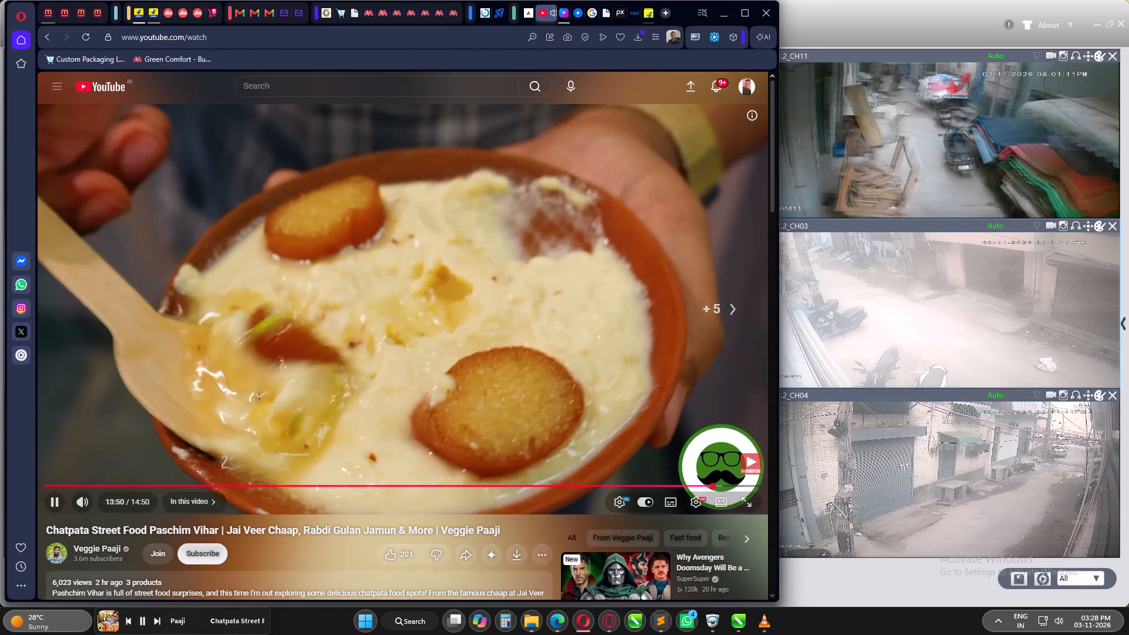
{"action": "key", "text": "Right"}
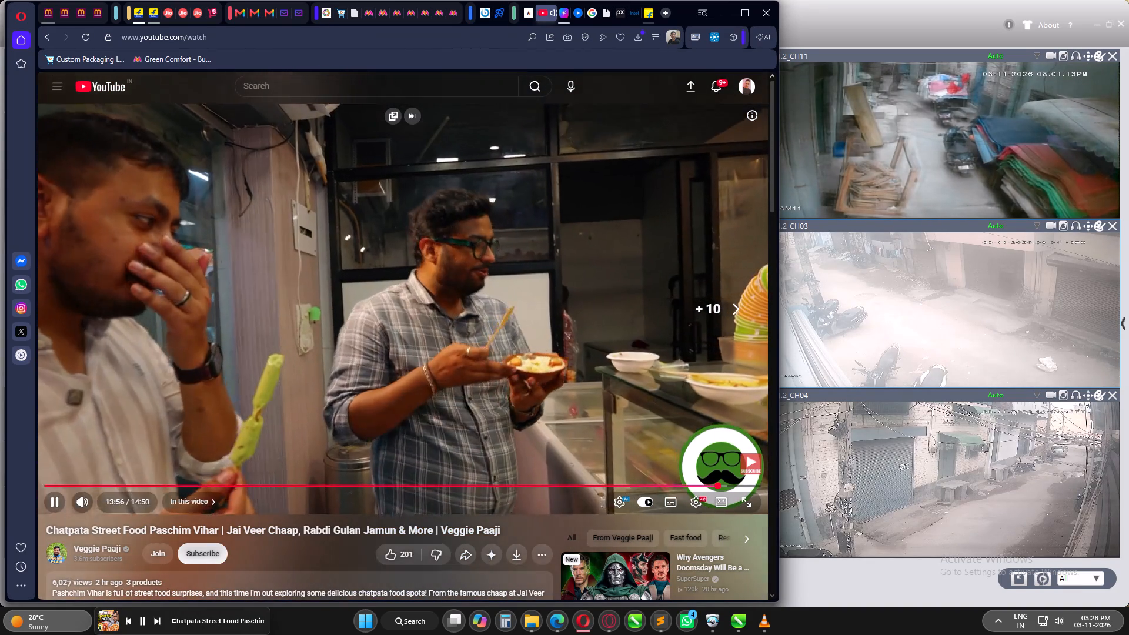
{"action": "key", "text": "Right"}
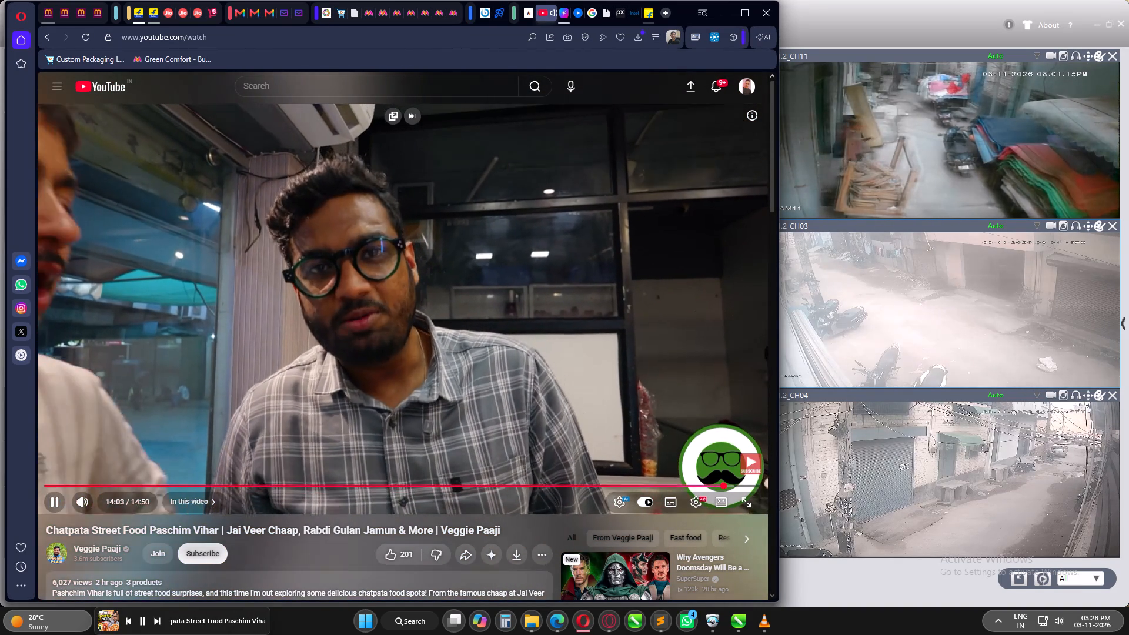
Switch back to Flipkart Seller Hub, refresh the listings in progress, and open the KINGDOM-BROWN 4 draft's additional description.
{"action": "left_click", "coordinate": [143, 10]}
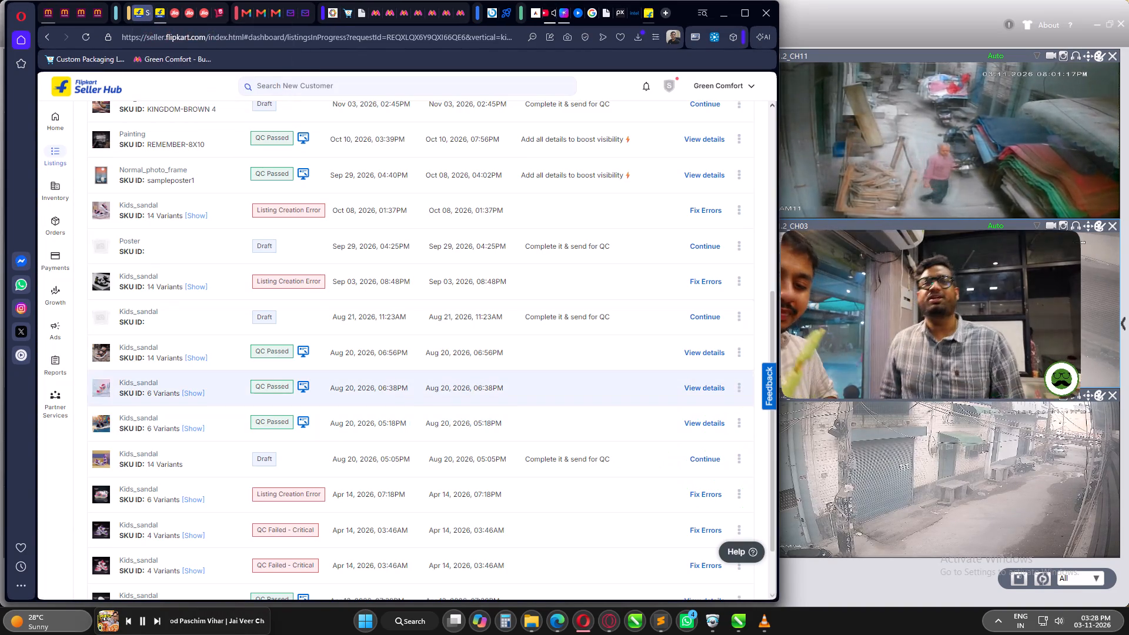
{"action": "scroll", "coordinate": [407, 316], "scroll_direction": "up", "scroll_amount": 6}
{"action": "key", "text": "F5"}
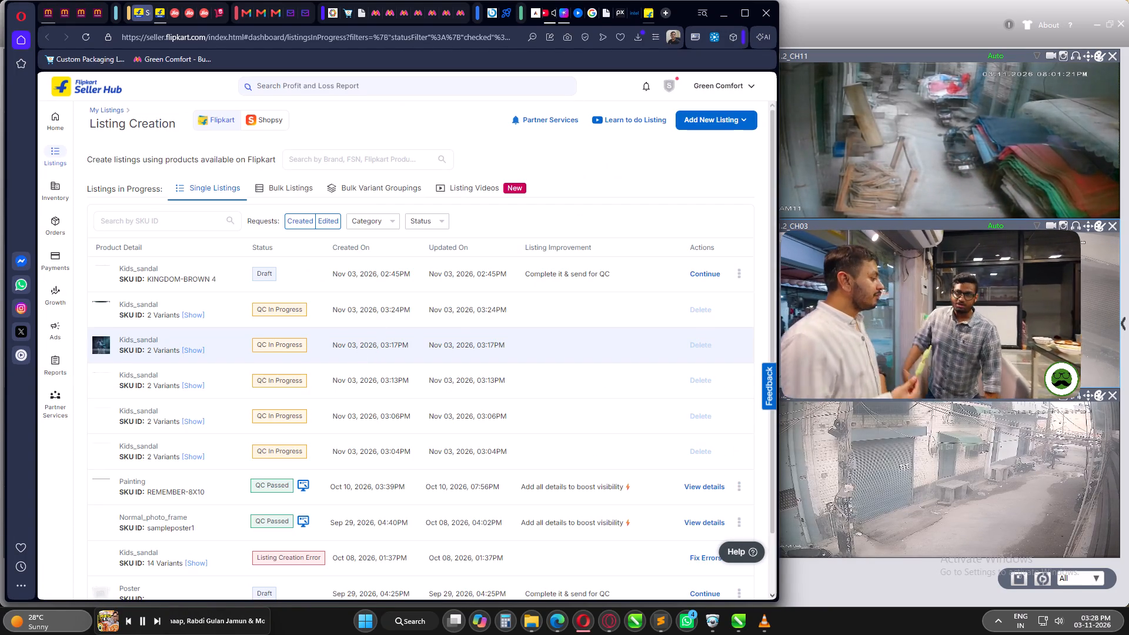
{"action": "left_click", "coordinate": [705, 276]}
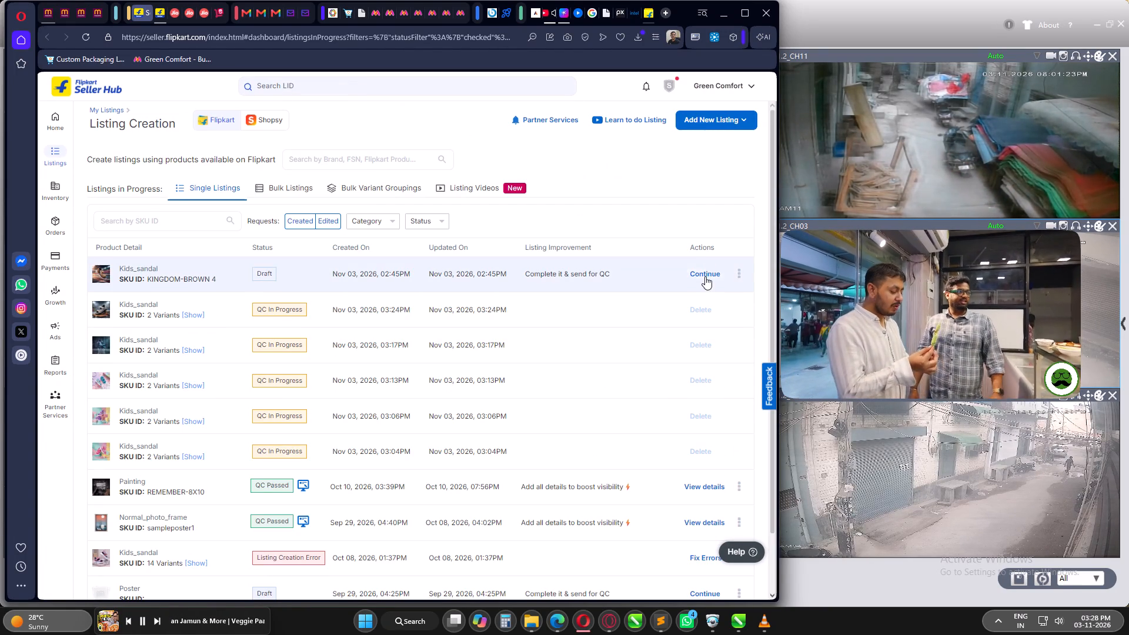
{"action": "left_click", "coordinate": [262, 200]}
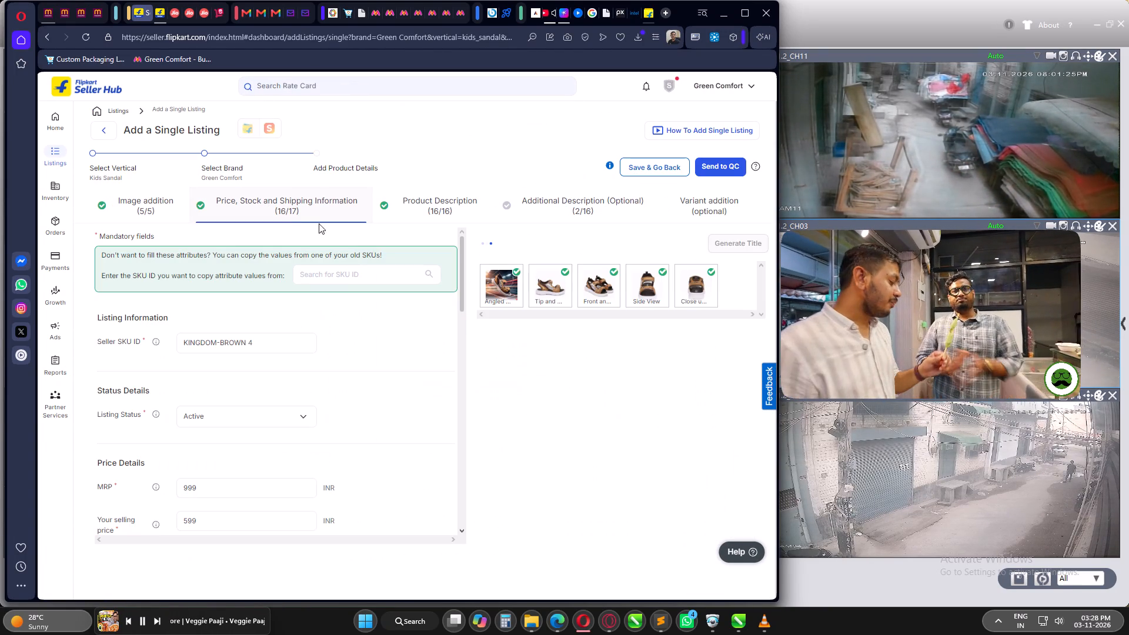
{"action": "left_click", "coordinate": [407, 203]}
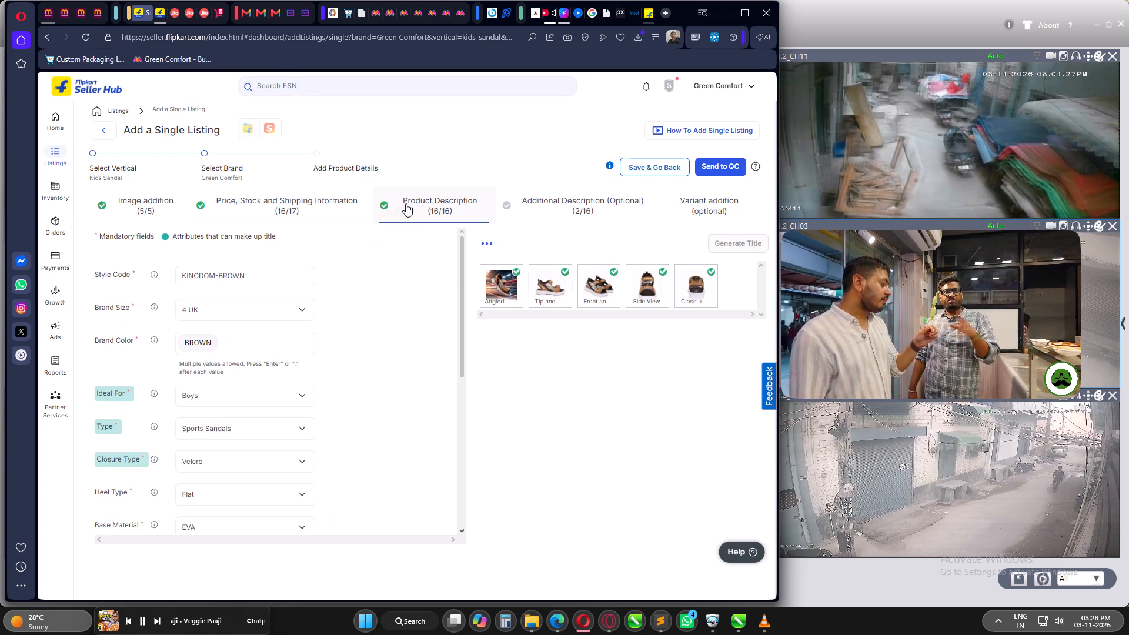
{"action": "left_click", "coordinate": [542, 197]}
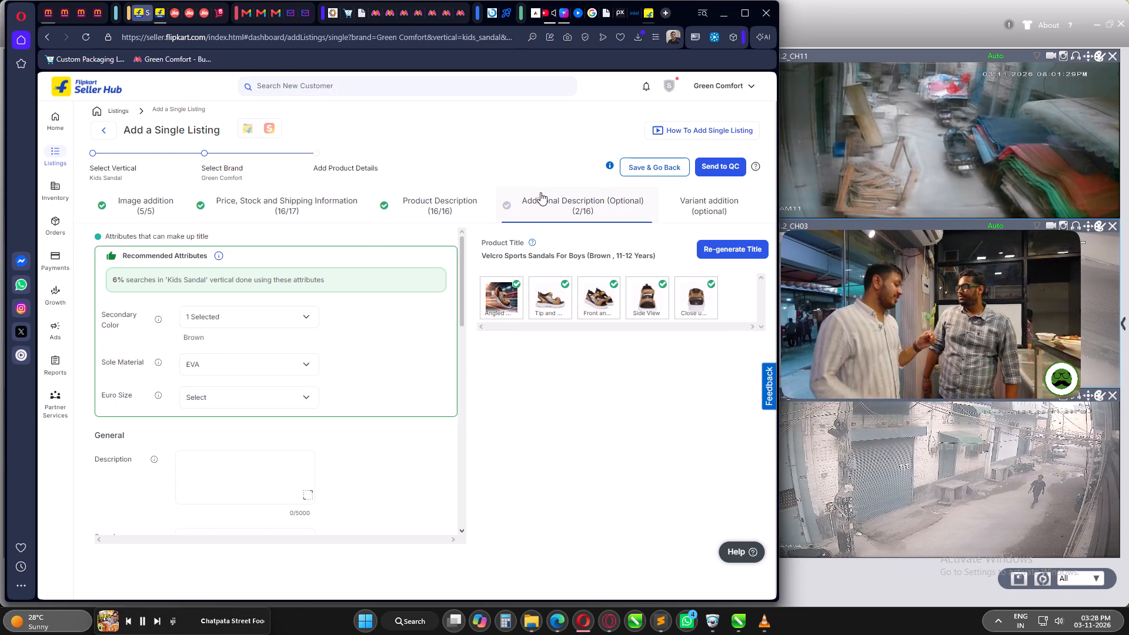
Copy the boys sports sandals description from the Copilot chat in Edge into the draft's Description.
{"action": "scroll", "coordinate": [338, 388], "scroll_direction": "down", "scroll_amount": 3}
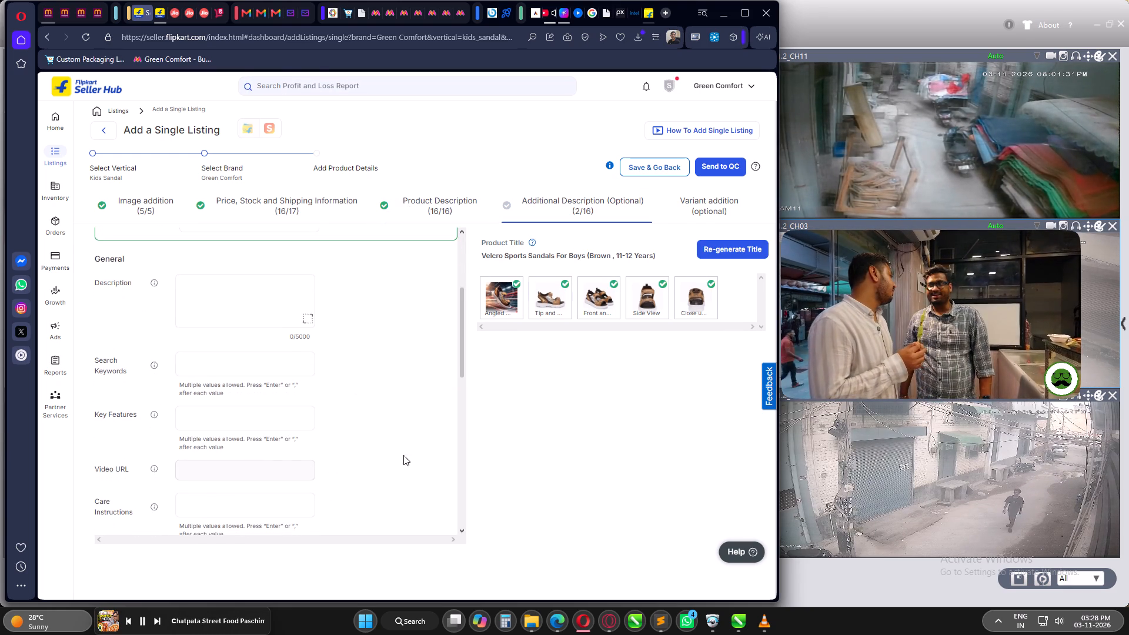
{"action": "left_click", "coordinate": [560, 622]}
{"action": "key", "text": "ctrl+c"}
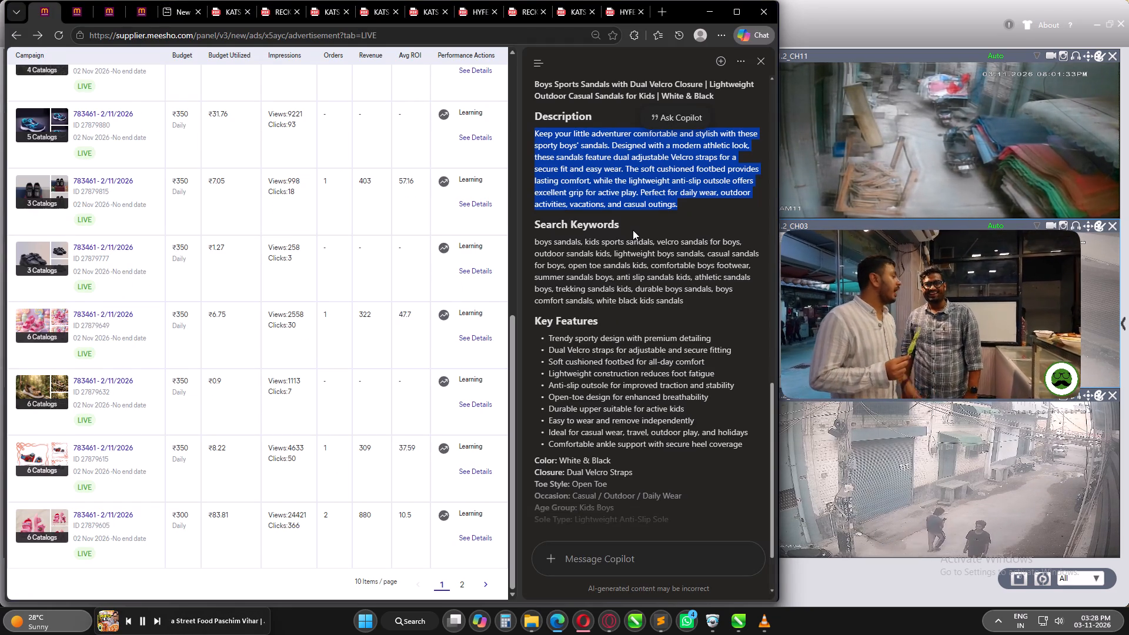
{"action": "left_click", "coordinate": [707, 9]}
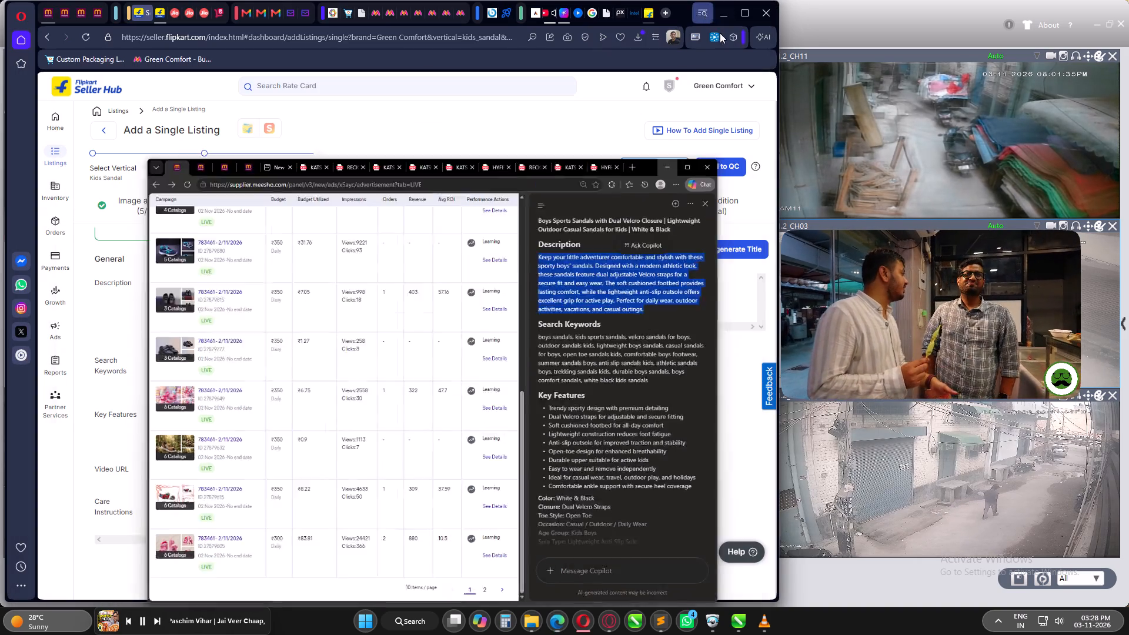
{"action": "left_click", "coordinate": [233, 293]}
{"action": "key", "text": "ctrl+v"}
{"action": "left_click", "coordinate": [224, 361]}
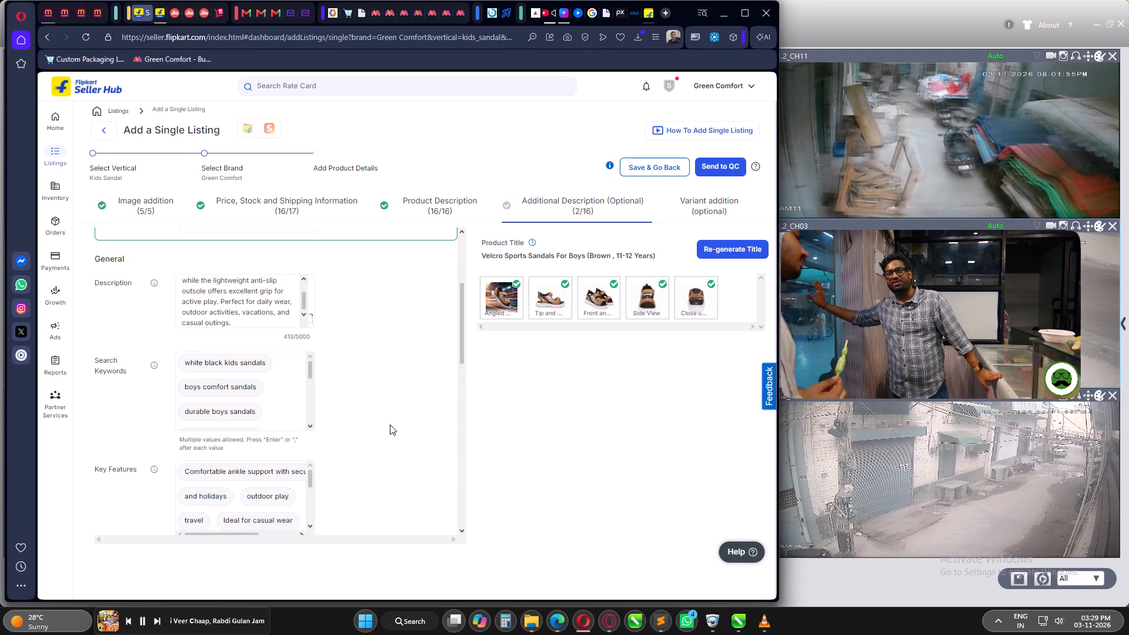
{"action": "scroll", "coordinate": [384, 416], "scroll_direction": "down", "scroll_amount": 10}
{"action": "scroll", "coordinate": [368, 409], "scroll_direction": "up", "scroll_amount": 4}
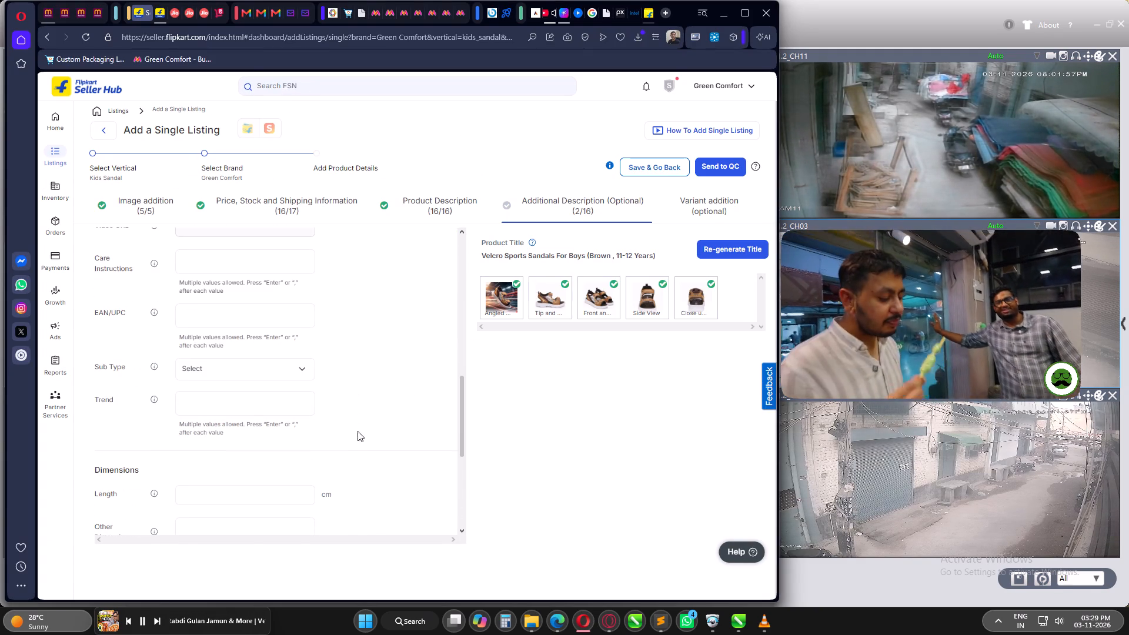
Open the draft's variant addition section and create a new variant with brand size 5 UK.
{"action": "left_click", "coordinate": [706, 205]}
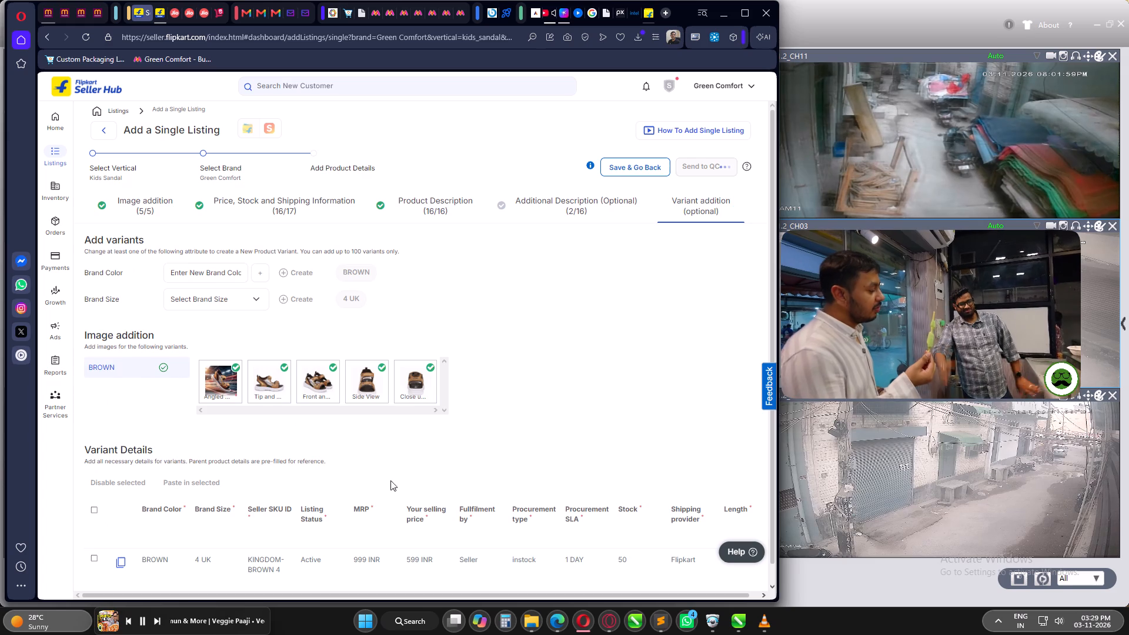
{"action": "left_click", "coordinate": [241, 305]}
{"action": "left_click", "coordinate": [226, 327]}
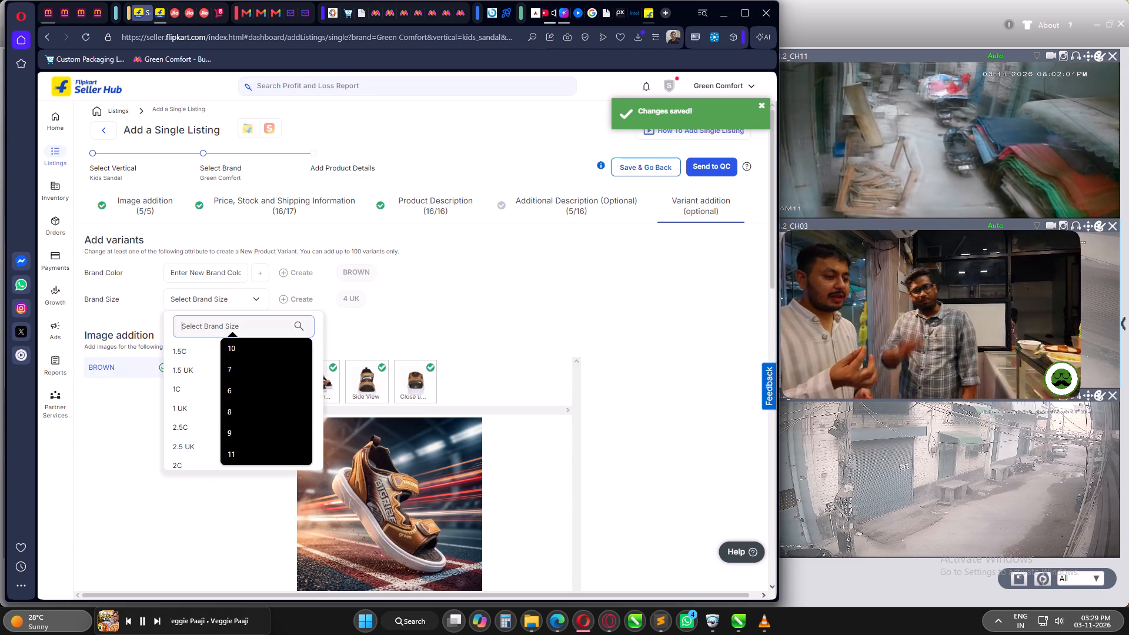
{"action": "key", "text": "5"}
{"action": "scroll", "coordinate": [229, 410], "scroll_direction": "down", "scroll_amount": 3}
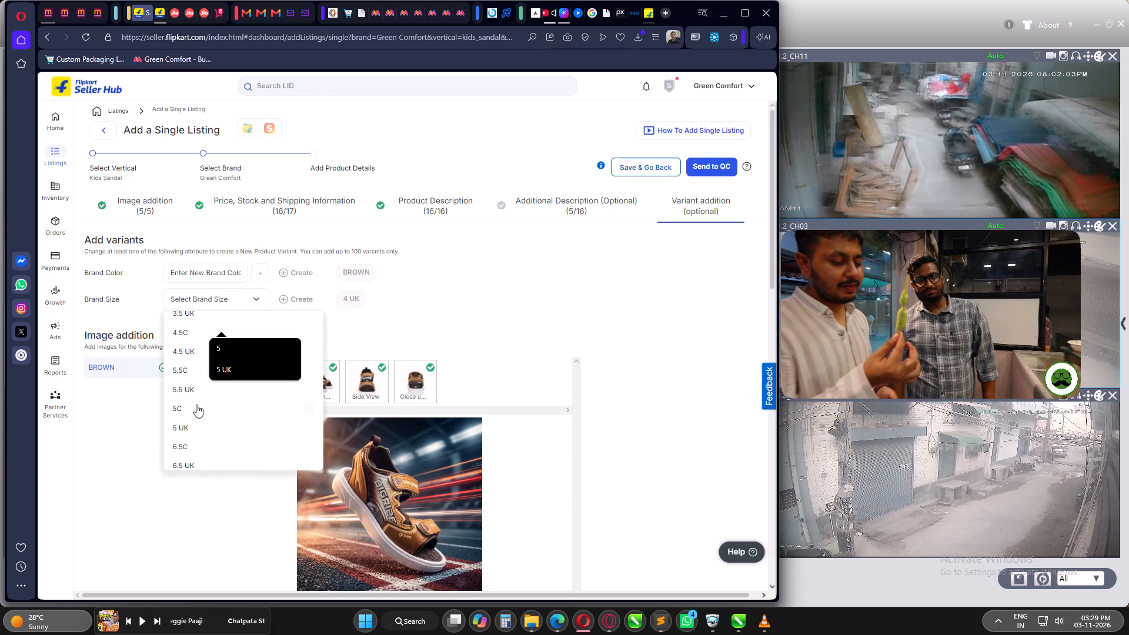
{"action": "left_click", "coordinate": [196, 405]}
{"action": "left_click", "coordinate": [223, 308]}
{"action": "scroll", "coordinate": [214, 379], "scroll_direction": "down", "scroll_amount": 4}
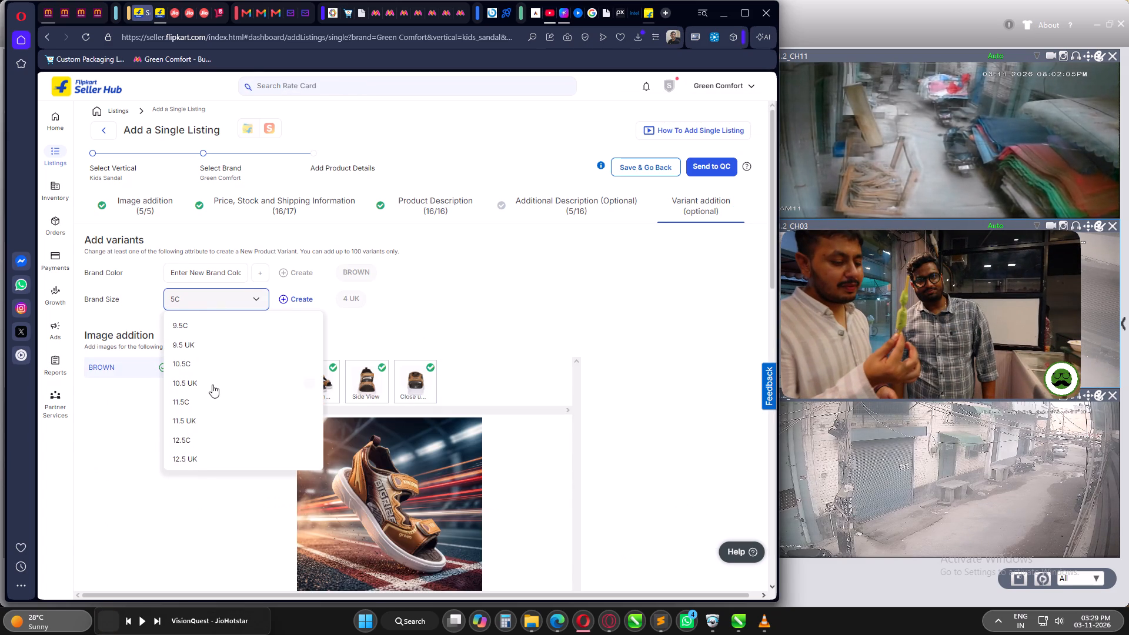
{"action": "scroll", "coordinate": [203, 370], "scroll_direction": "up", "scroll_amount": 1}
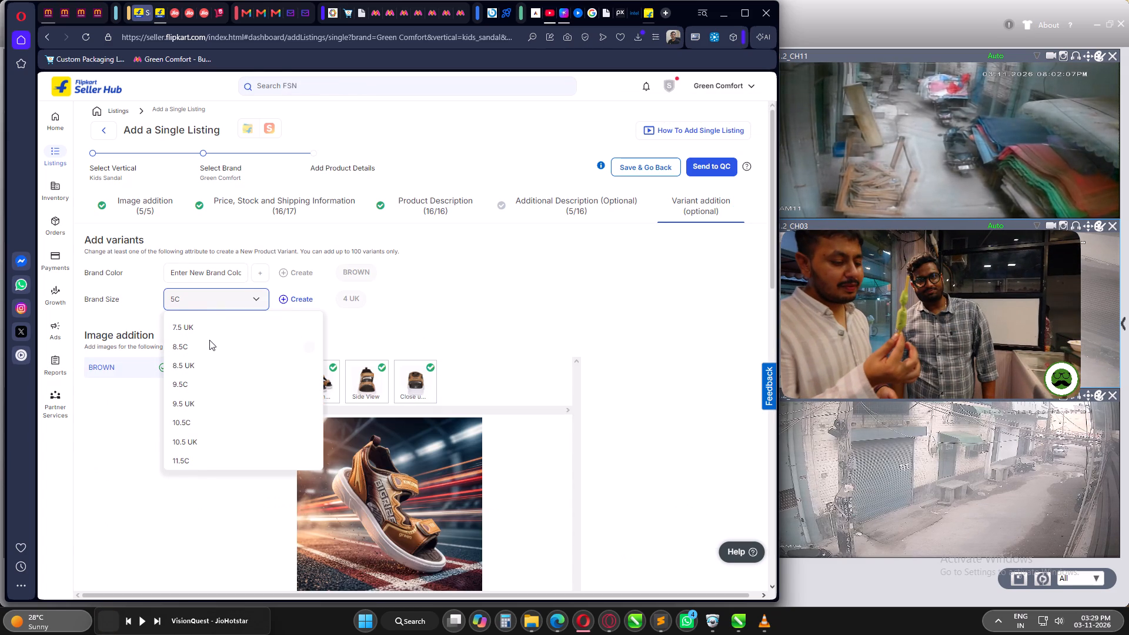
{"action": "scroll", "coordinate": [209, 345], "scroll_direction": "up", "scroll_amount": 2}
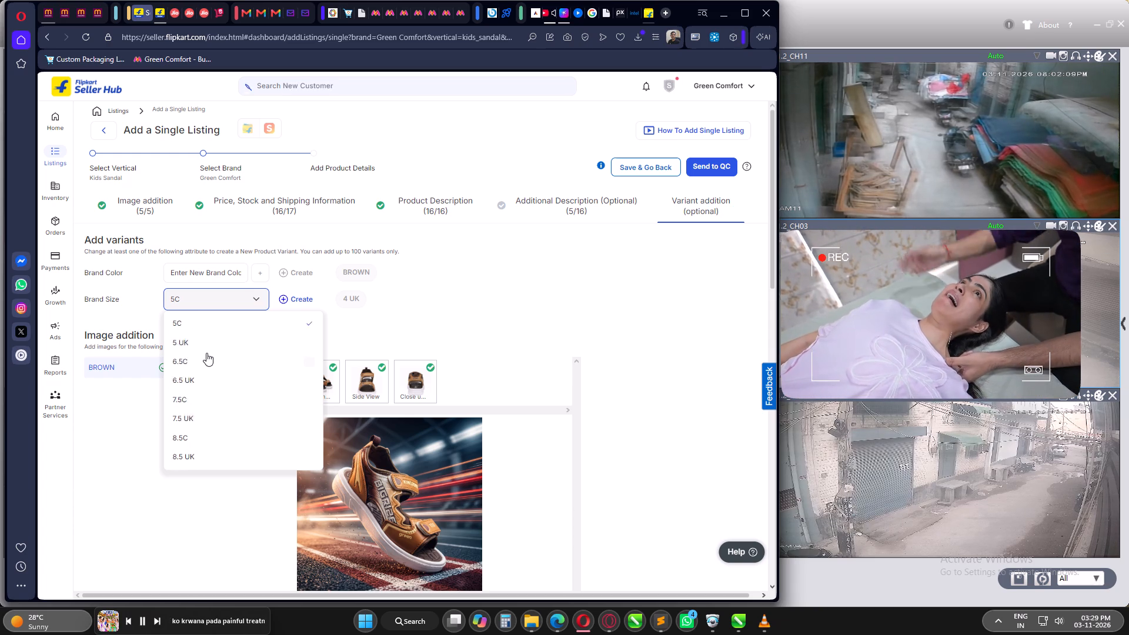
{"action": "left_click", "coordinate": [193, 370]}
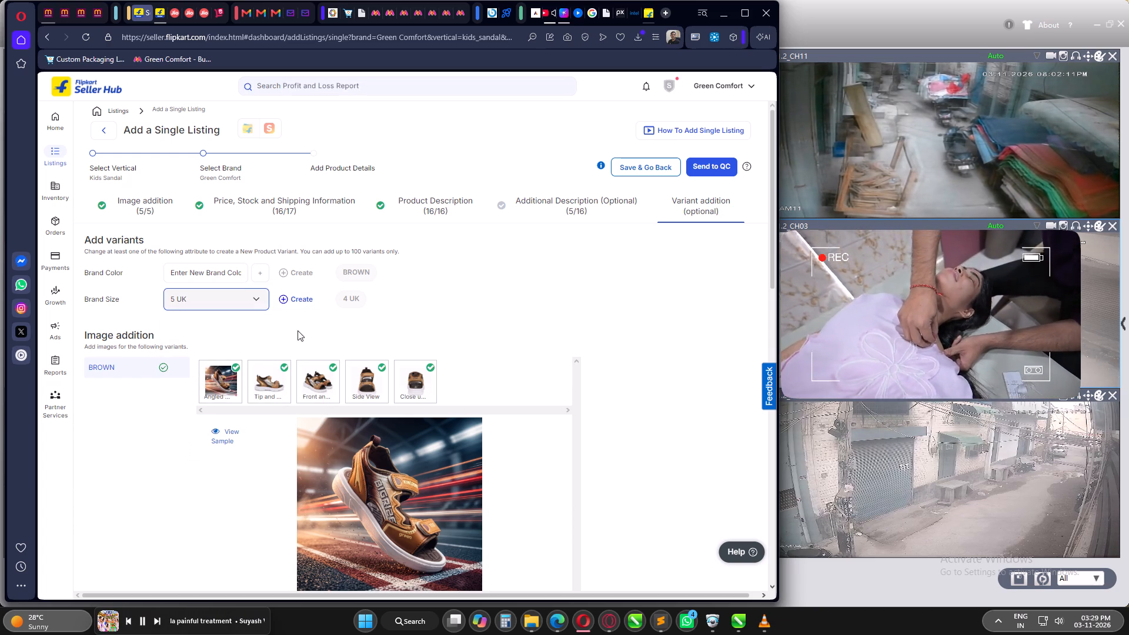
{"action": "left_click", "coordinate": [293, 300]}
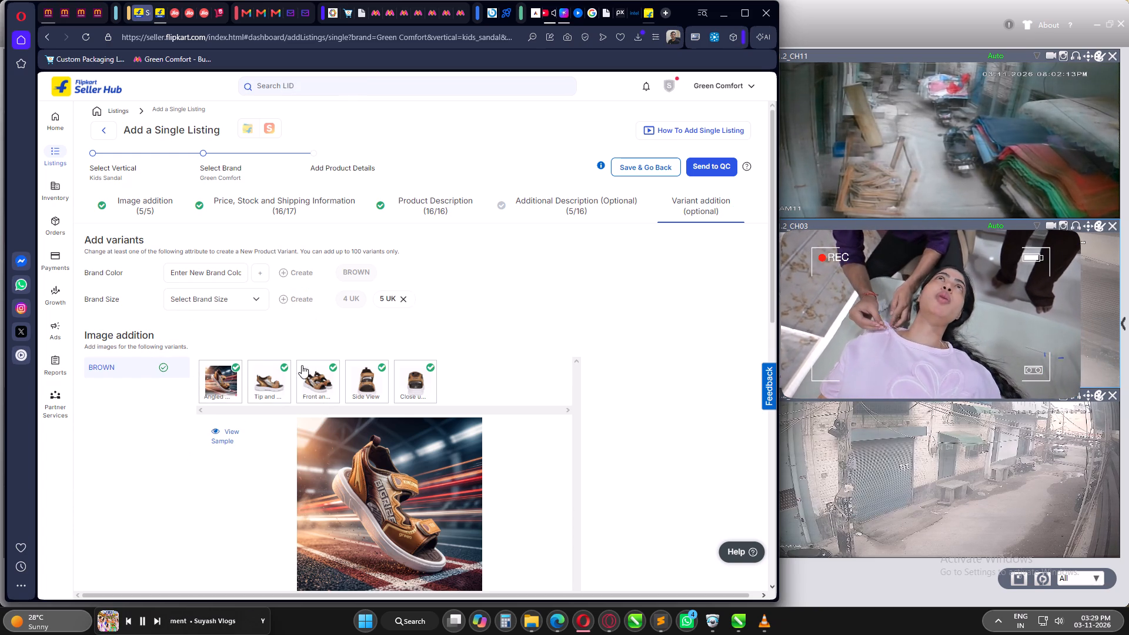
Copy the BROWN 4 UK variant's details and paste them into the BROWN 5 UK row.
{"action": "scroll", "coordinate": [237, 363], "scroll_direction": "down", "scroll_amount": 9}
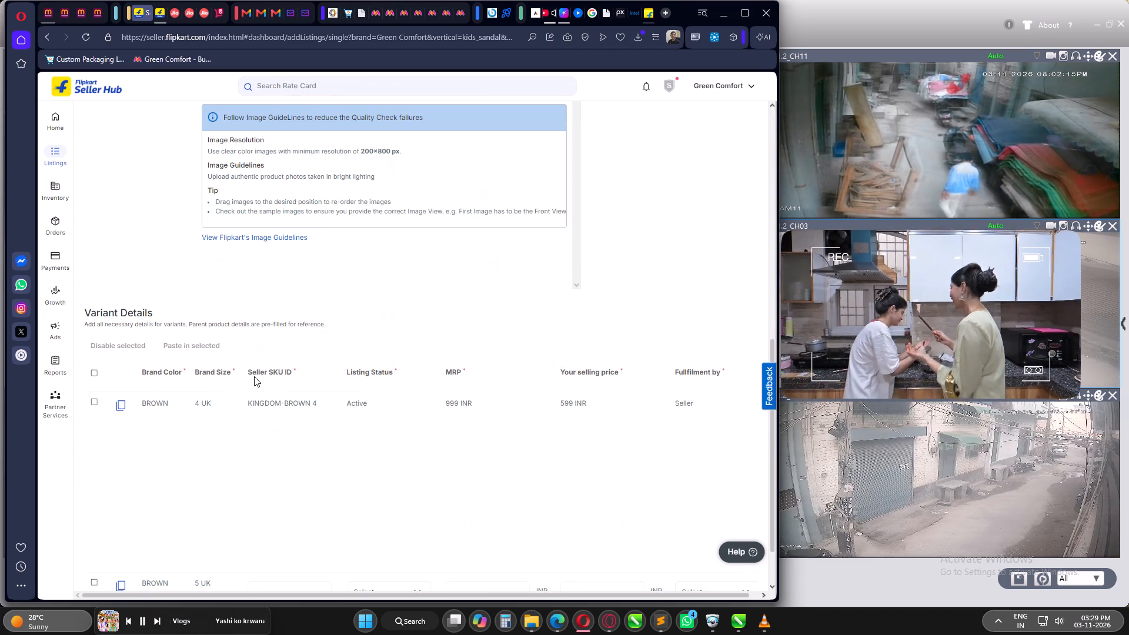
{"action": "left_click", "coordinate": [122, 401]}
{"action": "scroll", "coordinate": [152, 455], "scroll_direction": "down", "scroll_amount": 3}
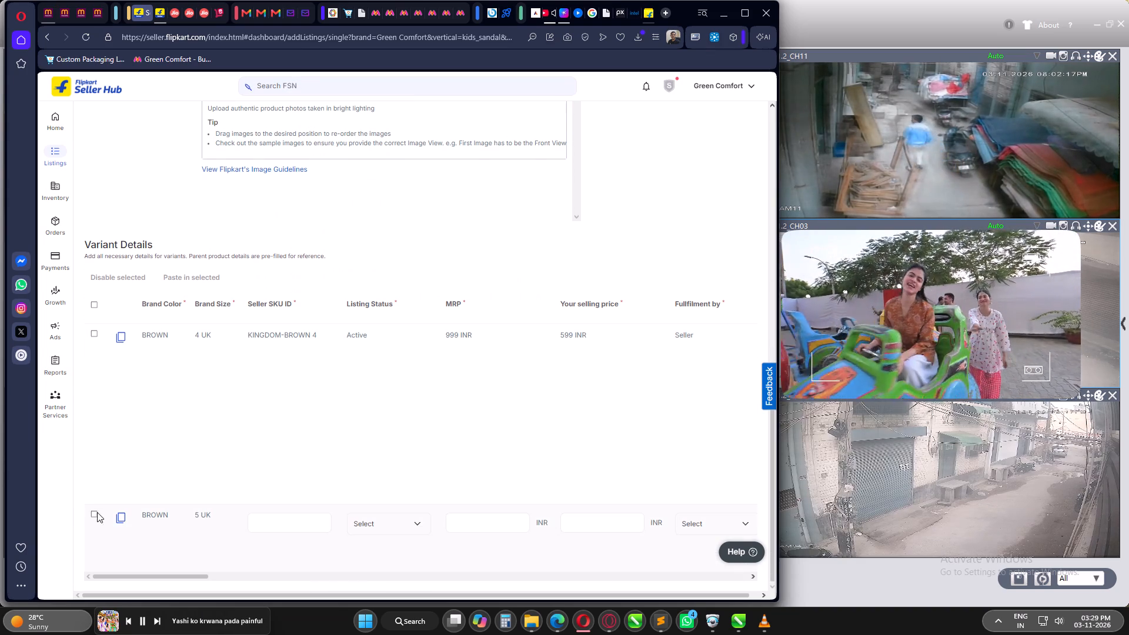
{"action": "left_click", "coordinate": [95, 513]}
{"action": "left_click", "coordinate": [189, 276]}
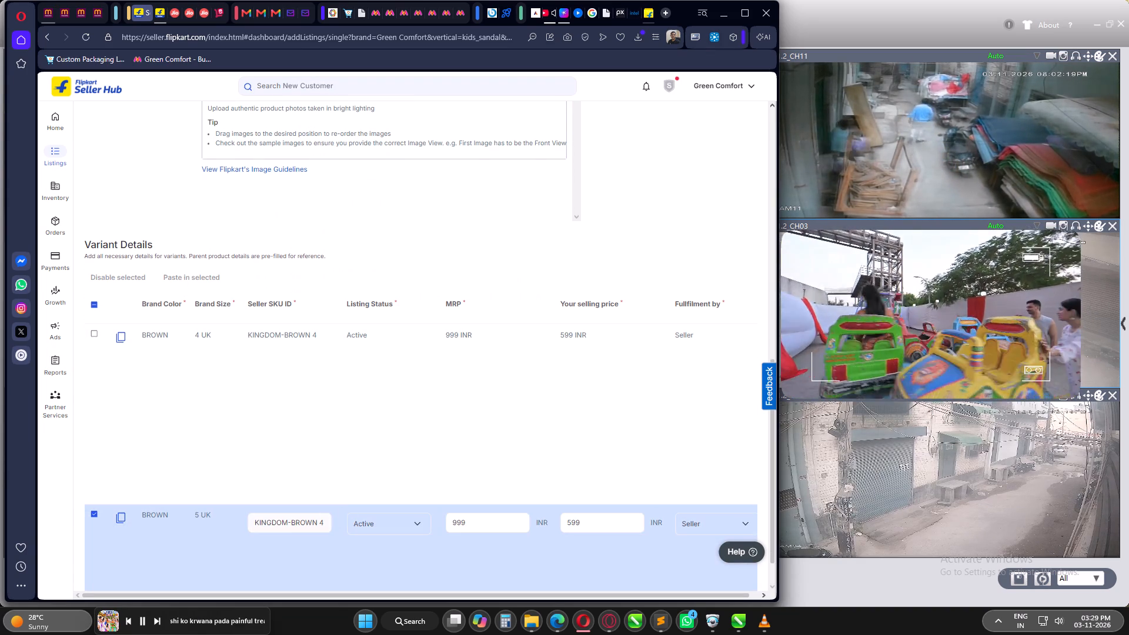
Change the 5 UK variant's Seller SKU ID to KINGDOM-BROWN 5BIG.
{"action": "left_click", "coordinate": [325, 525]}
{"action": "left_click", "coordinate": [321, 522]}
{"action": "key", "text": "Right"}
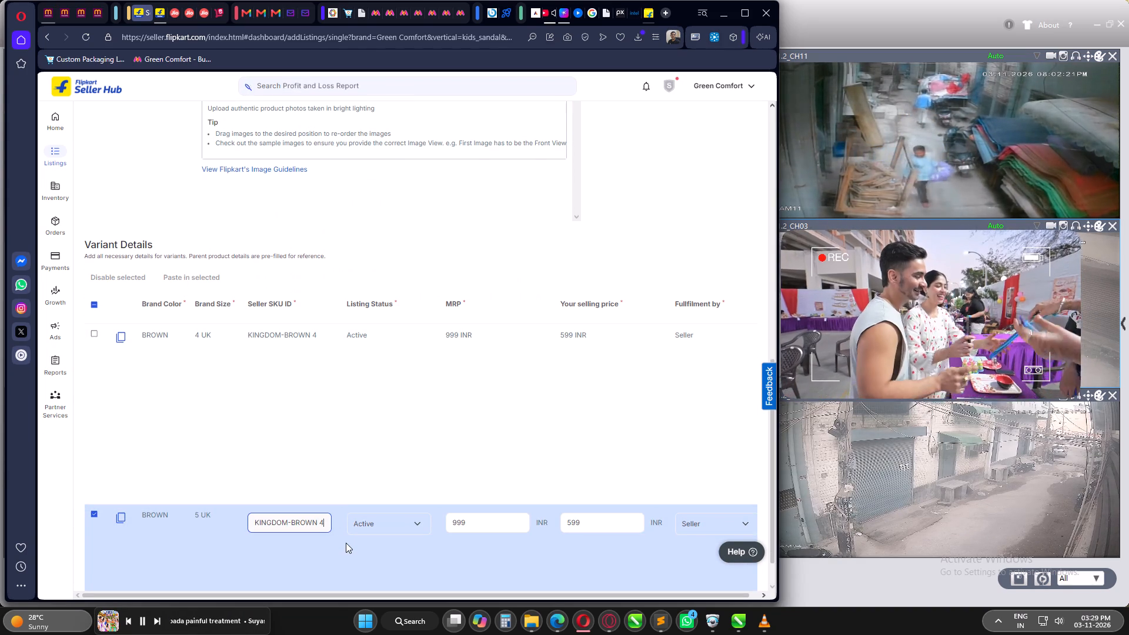
{"action": "key", "text": "BackSpace"}
{"action": "type", "text": "5BIG"}
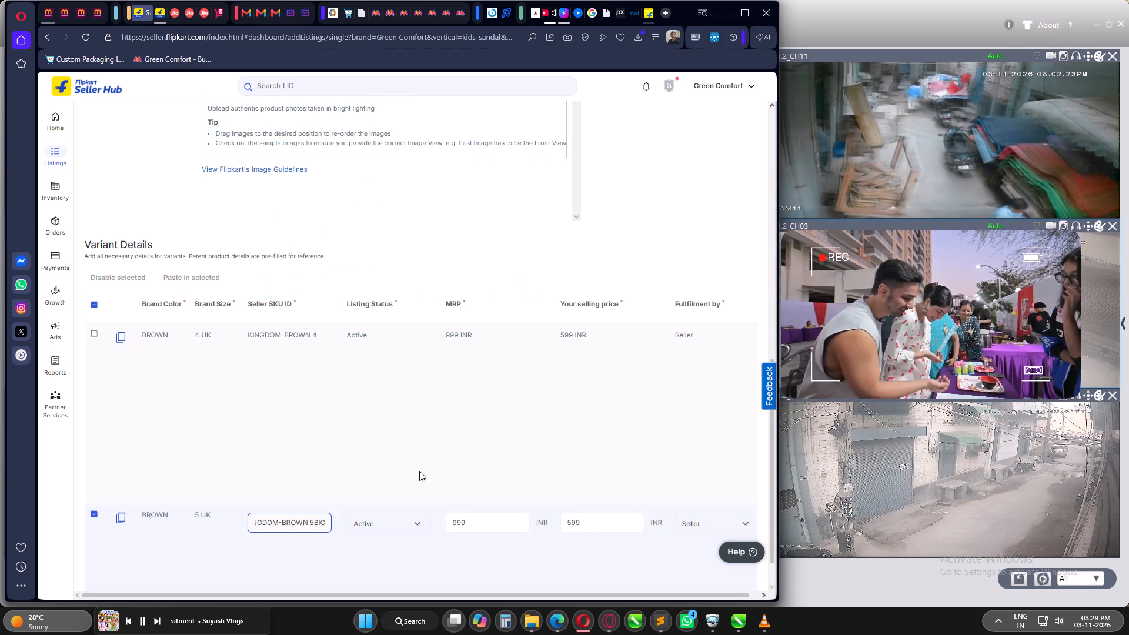
{"action": "left_click", "coordinate": [419, 471]}
Check the copied details across the 5 UK variant's row and set its Age Group to 12-13 Years.
{"action": "scroll", "coordinate": [419, 471], "scroll_direction": "down", "scroll_amount": 1}
{"action": "left_click_drag", "start_coordinate": [186, 575], "coordinate": [238, 573]}
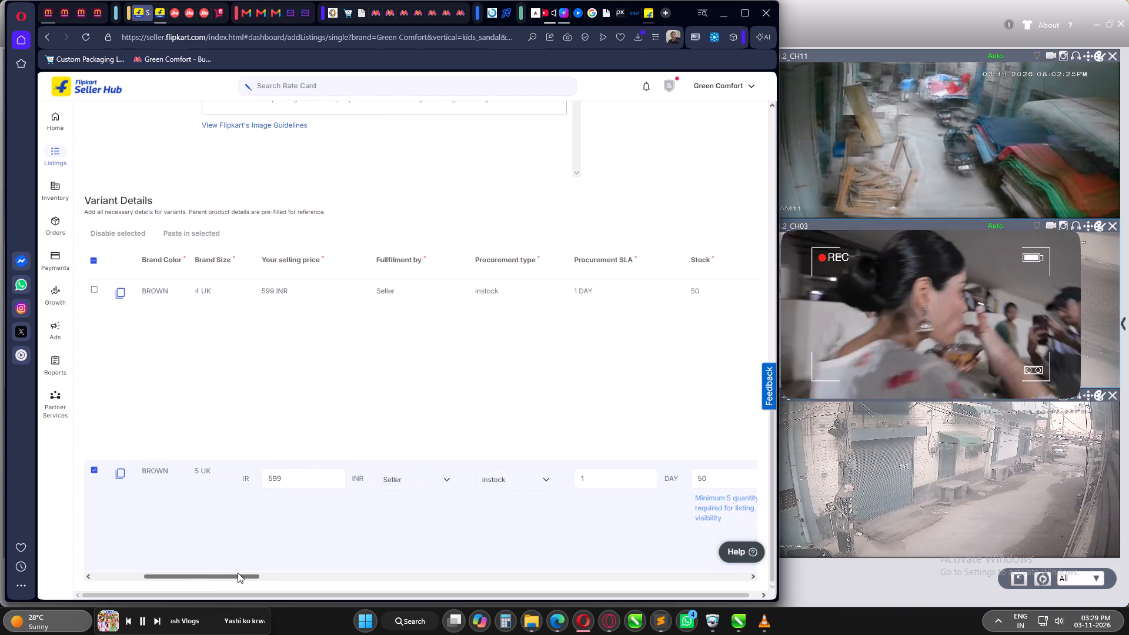
{"action": "left_click_drag", "start_coordinate": [238, 573], "coordinate": [319, 567]}
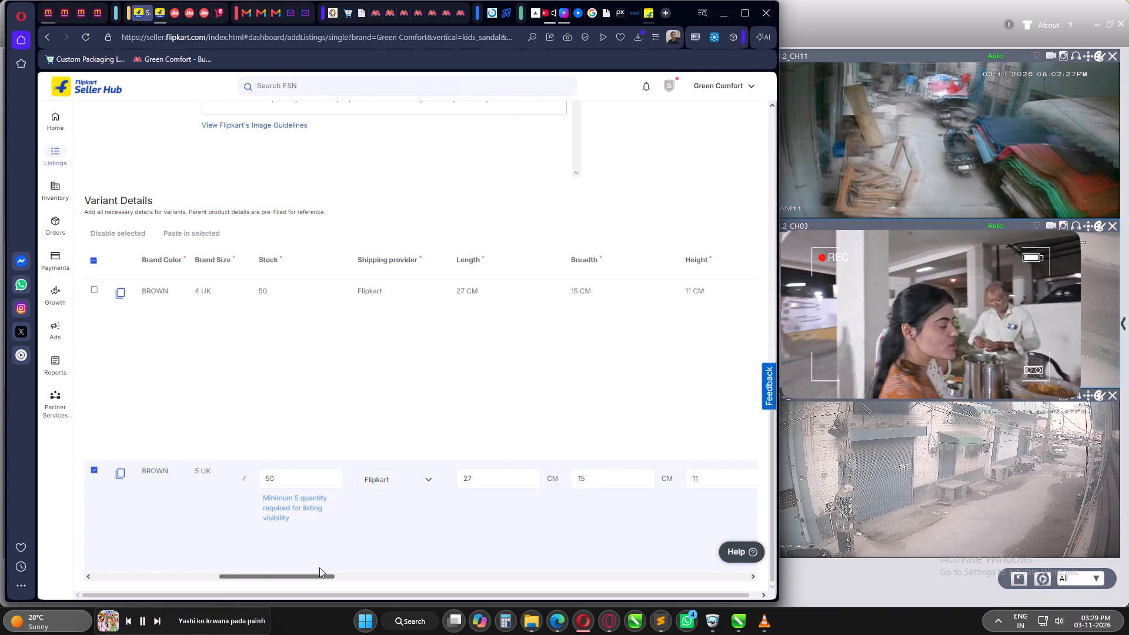
{"action": "left_click_drag", "start_coordinate": [319, 567], "coordinate": [462, 557]}
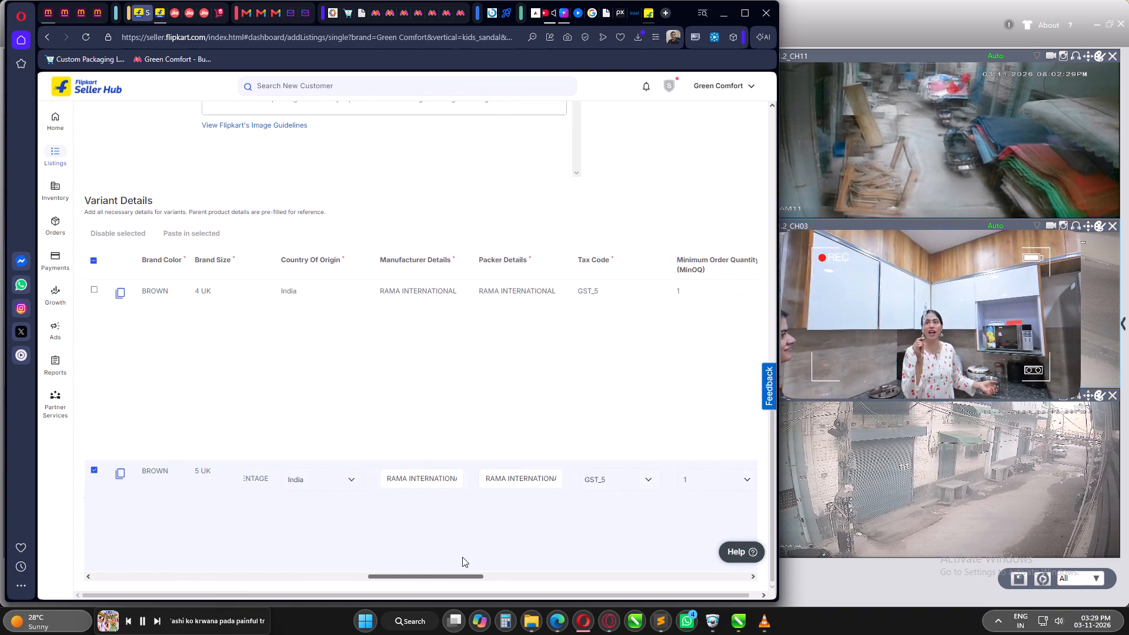
{"action": "left_click_drag", "start_coordinate": [462, 557], "coordinate": [575, 552]}
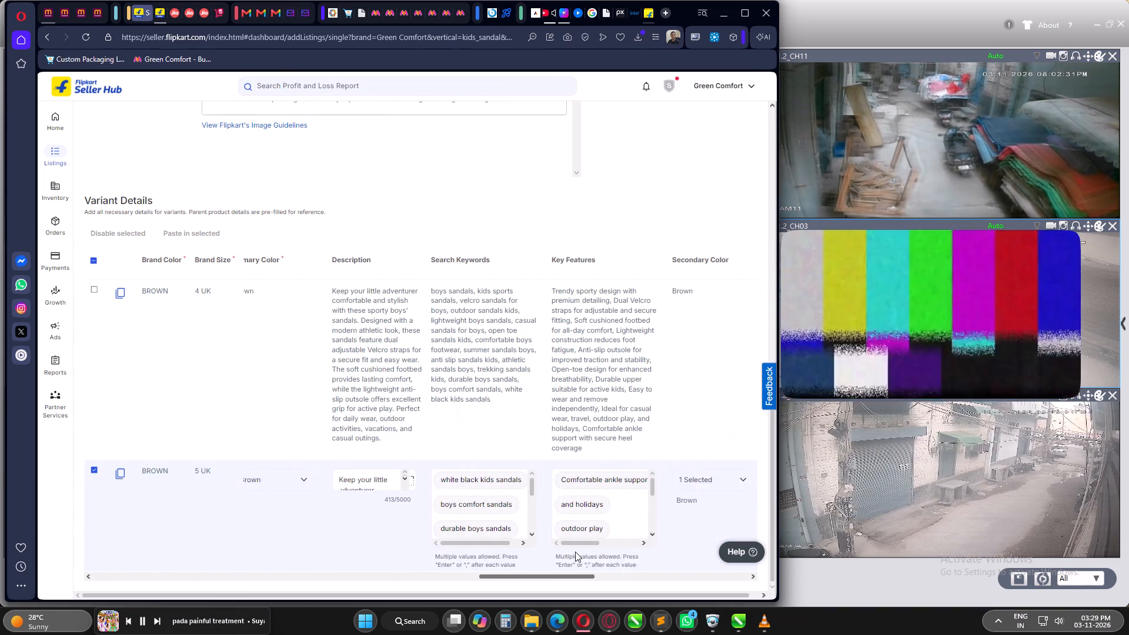
{"action": "left_click_drag", "start_coordinate": [575, 552], "coordinate": [705, 546]}
{"action": "left_click", "coordinate": [623, 483]}
{"action": "scroll", "coordinate": [596, 540], "scroll_direction": "down", "scroll_amount": 10}
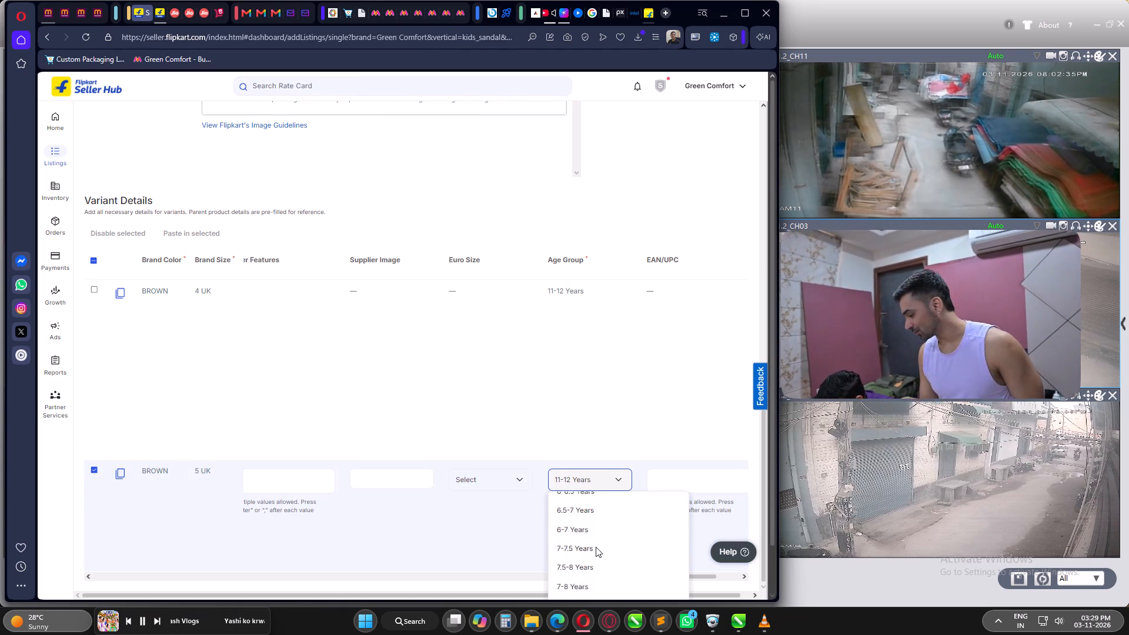
{"action": "scroll", "coordinate": [596, 547], "scroll_direction": "down", "scroll_amount": 2}
{"action": "left_click", "coordinate": [586, 571]}
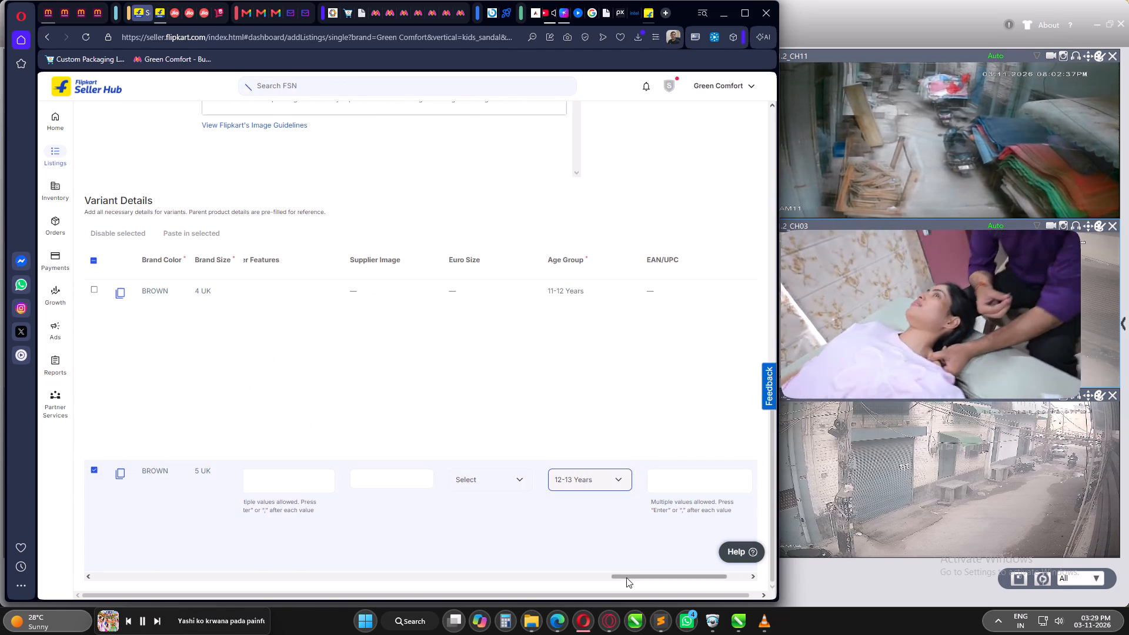
Return to the start of the variant details and send the KINGDOM-BROWN listing to QC.
{"action": "left_click_drag", "start_coordinate": [627, 577], "coordinate": [111, 546]}
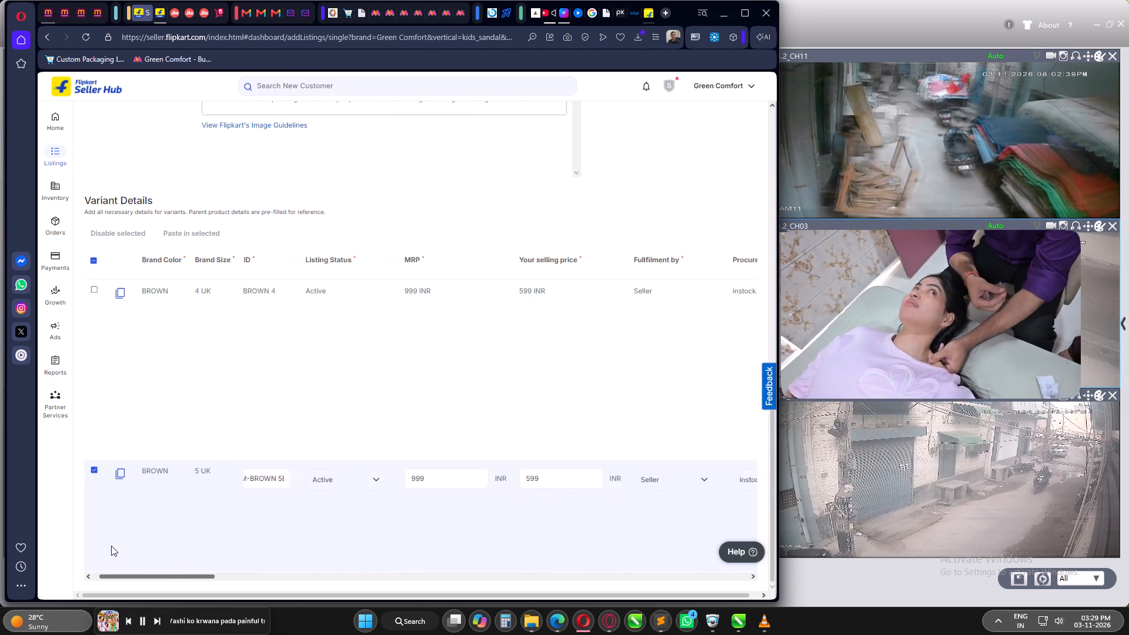
{"action": "left_click_drag", "start_coordinate": [111, 546], "coordinate": [58, 539]}
{"action": "scroll", "coordinate": [320, 385], "scroll_direction": "up", "scroll_amount": 14}
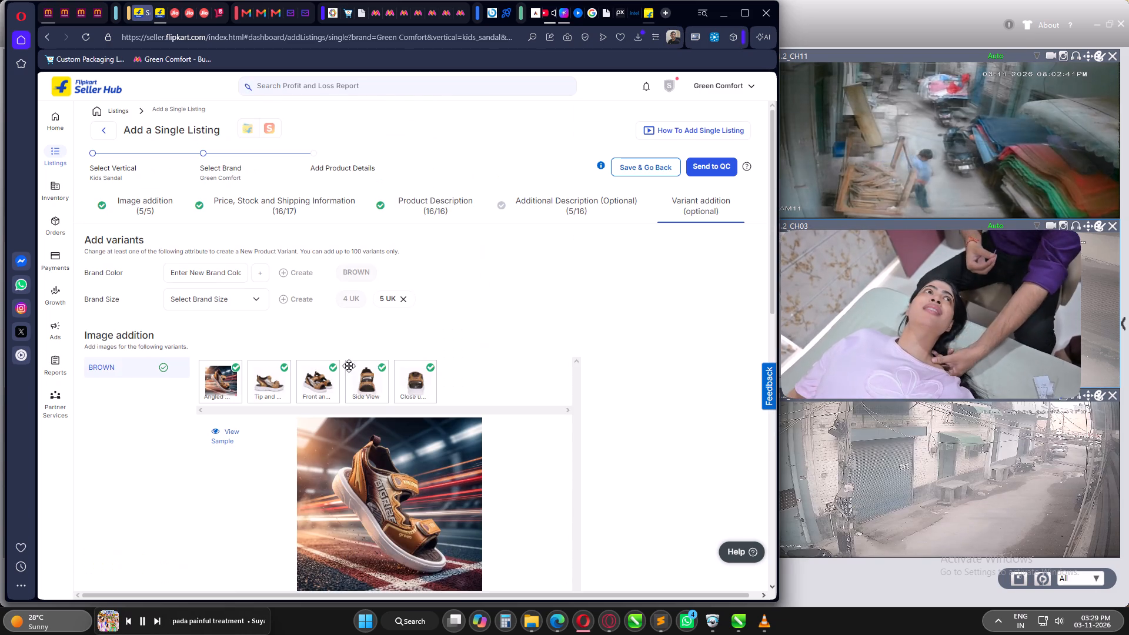
{"action": "scroll", "coordinate": [349, 366], "scroll_direction": "up", "scroll_amount": 2}
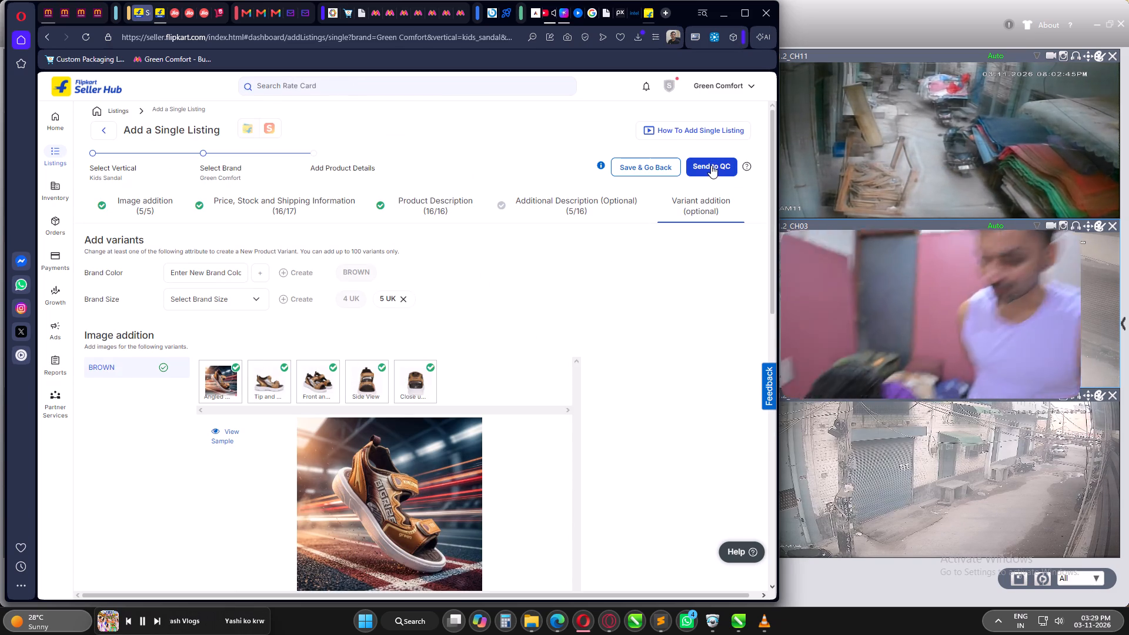
{"action": "left_click", "coordinate": [711, 165]}
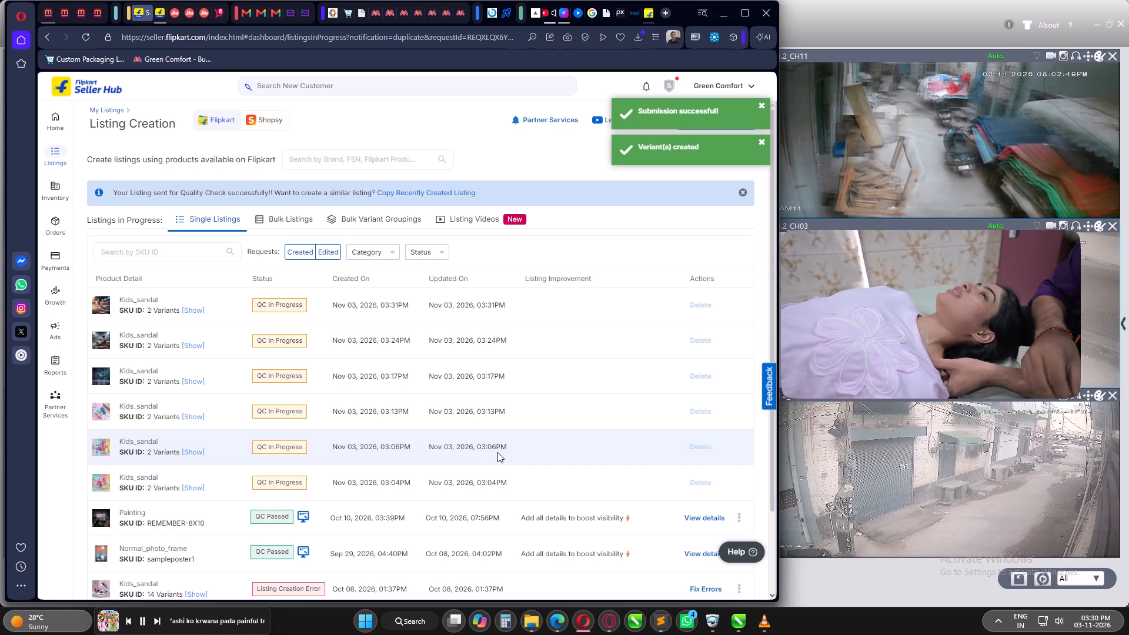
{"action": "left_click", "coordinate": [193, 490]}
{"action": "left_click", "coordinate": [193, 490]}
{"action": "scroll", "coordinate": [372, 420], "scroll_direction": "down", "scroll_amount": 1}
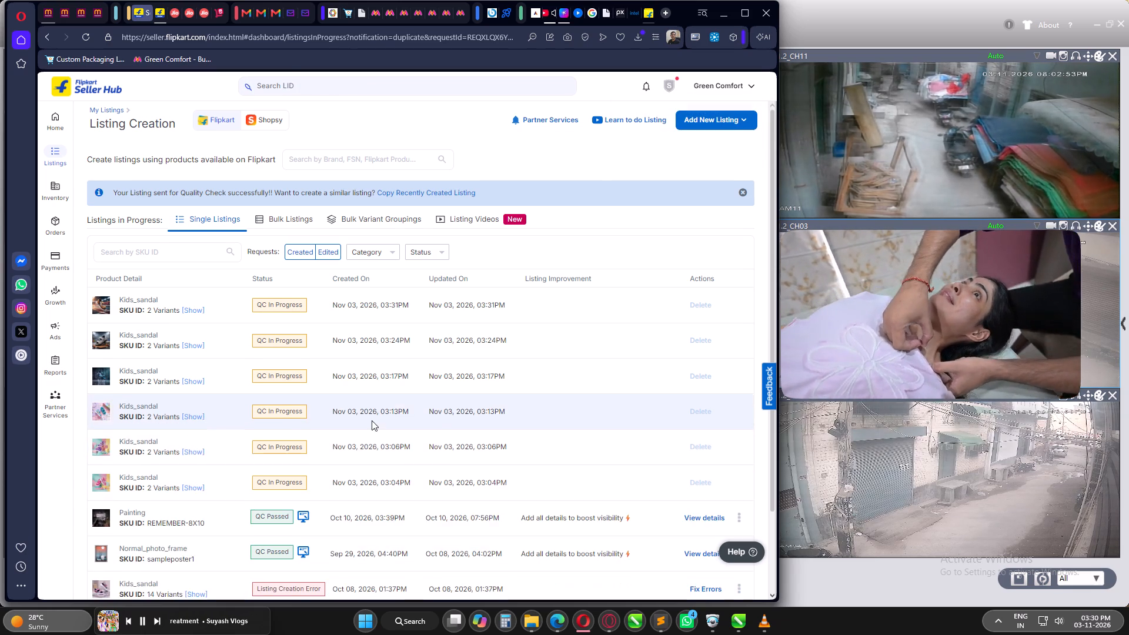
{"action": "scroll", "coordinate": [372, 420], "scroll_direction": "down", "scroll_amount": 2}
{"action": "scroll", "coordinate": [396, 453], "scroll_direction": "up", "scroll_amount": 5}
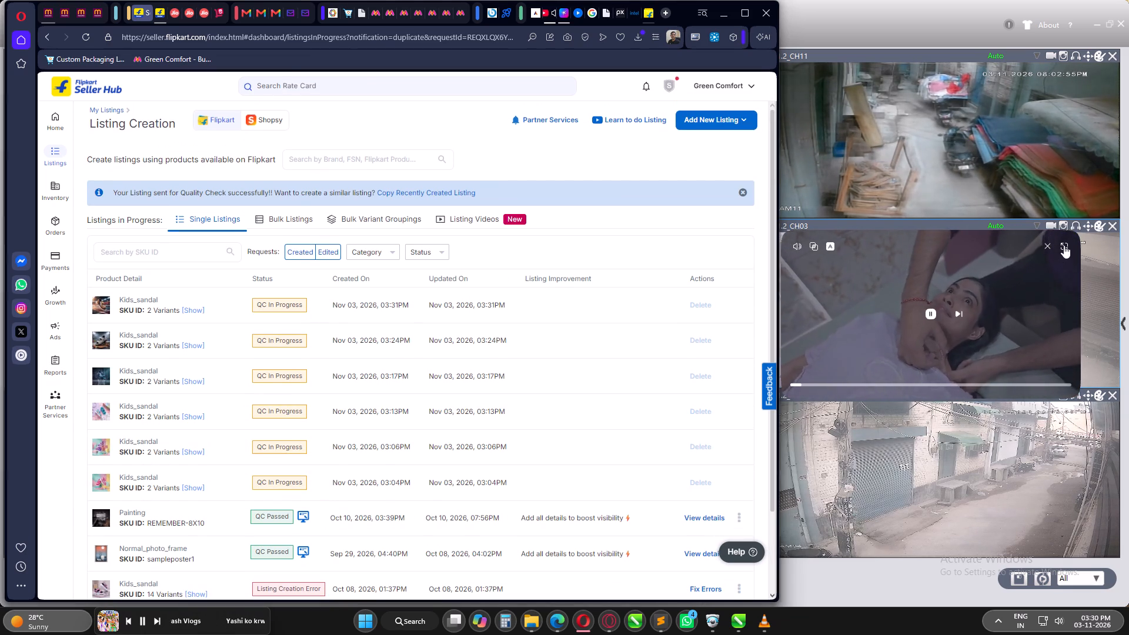
Return the floating YouTube video to its browser tab and pause it.
{"action": "left_click", "coordinate": [1064, 245]}
{"action": "left_click", "coordinate": [467, 369]}
Switch from YouTube to the first open browser tab.
{"action": "left_click", "coordinate": [46, 10]}
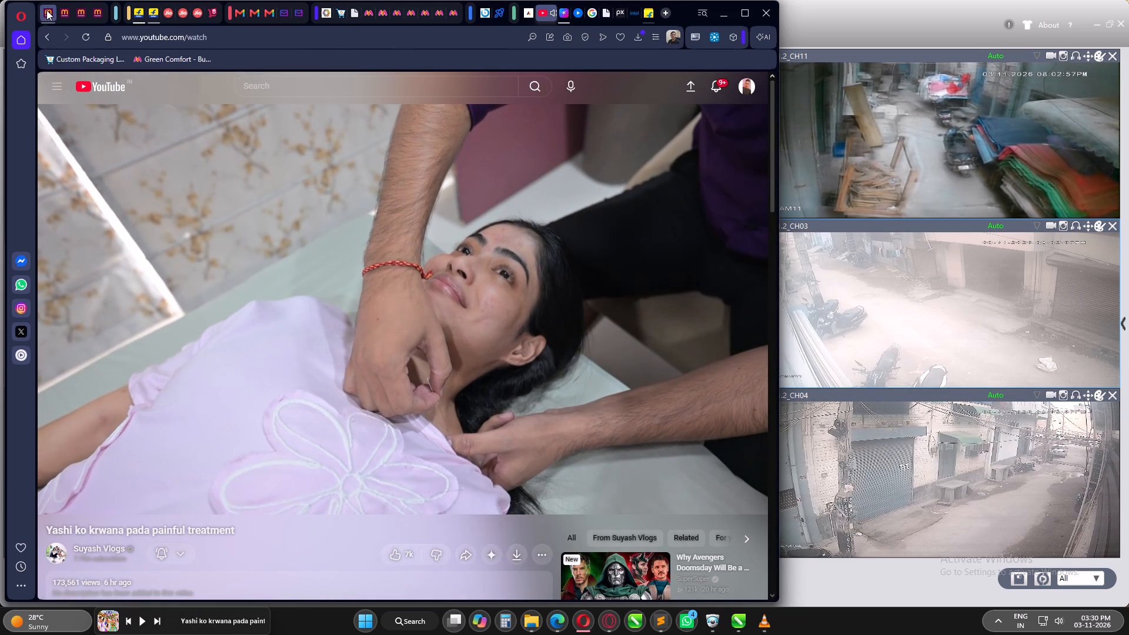